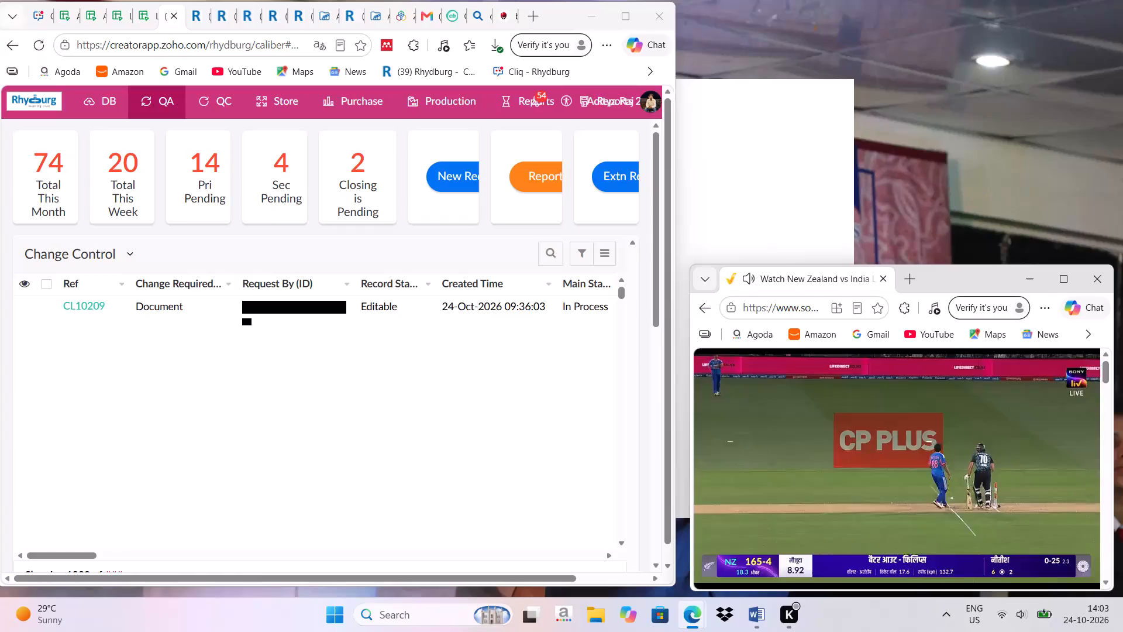
Switch to Cliq, search for "sanje" and open the chat with the Regulatory Affairs graphic designer.
left_click(44, 15)
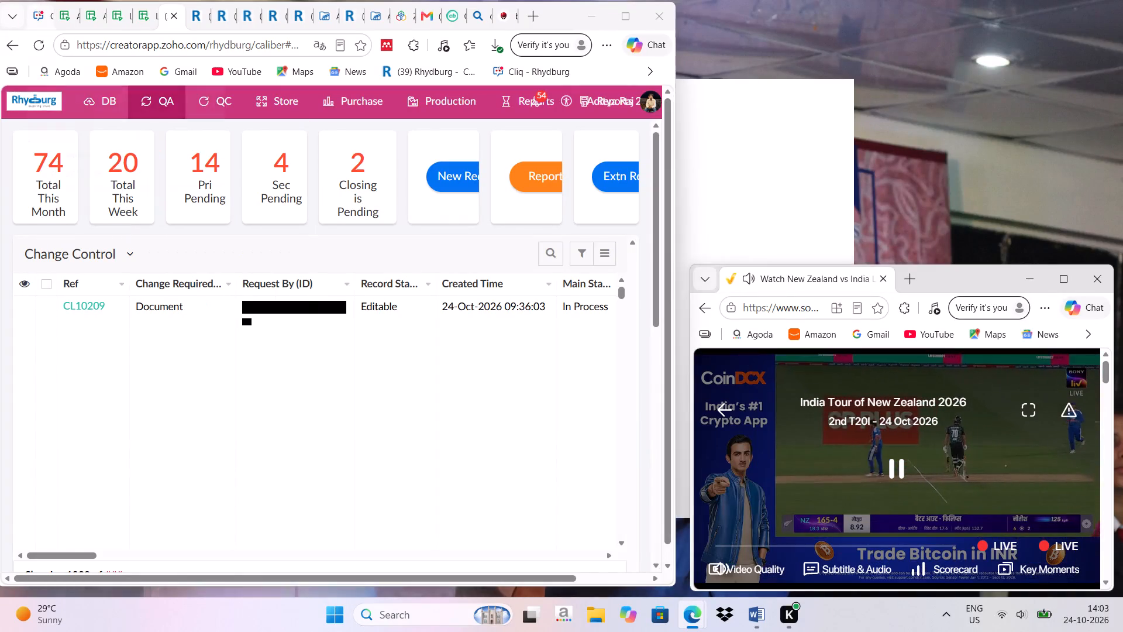
left_click(295, 105)
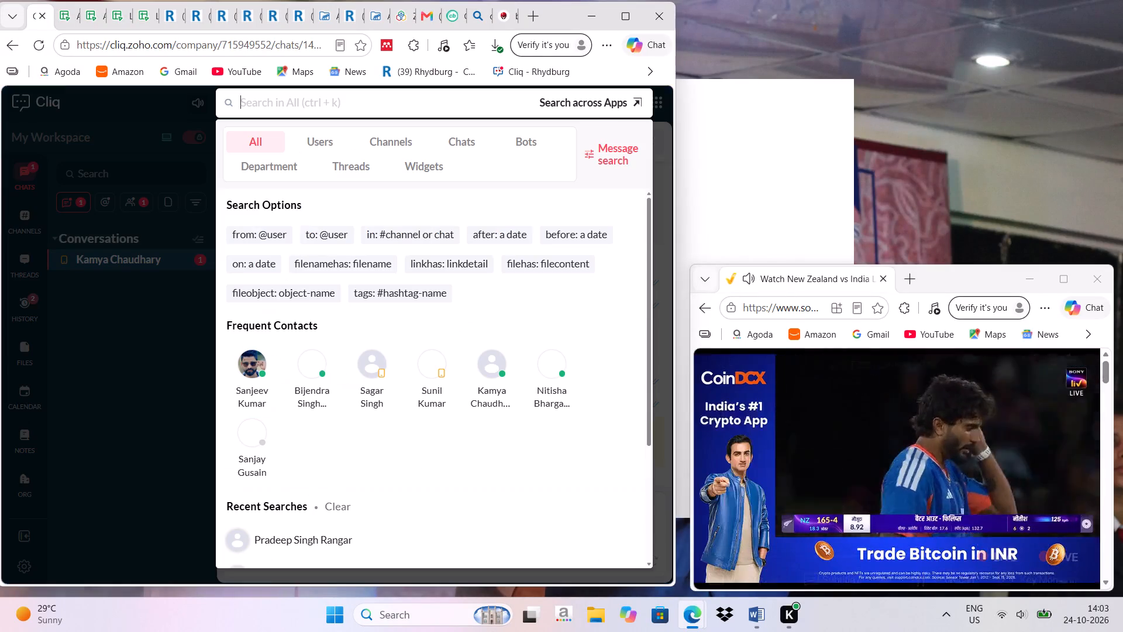
type("sanje")
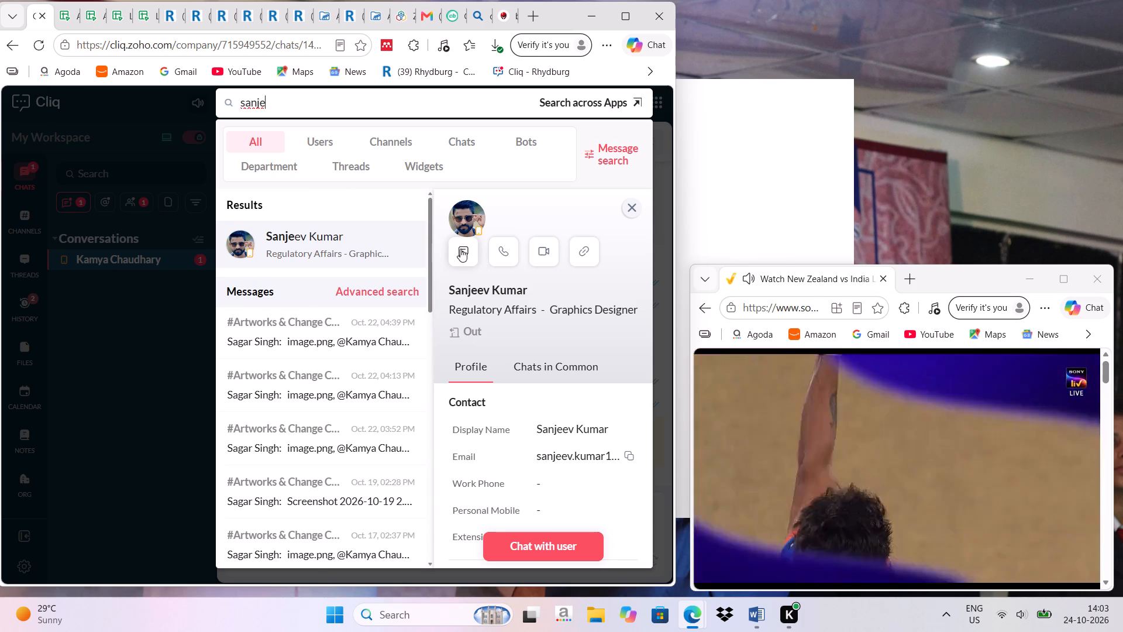
left_click(460, 249)
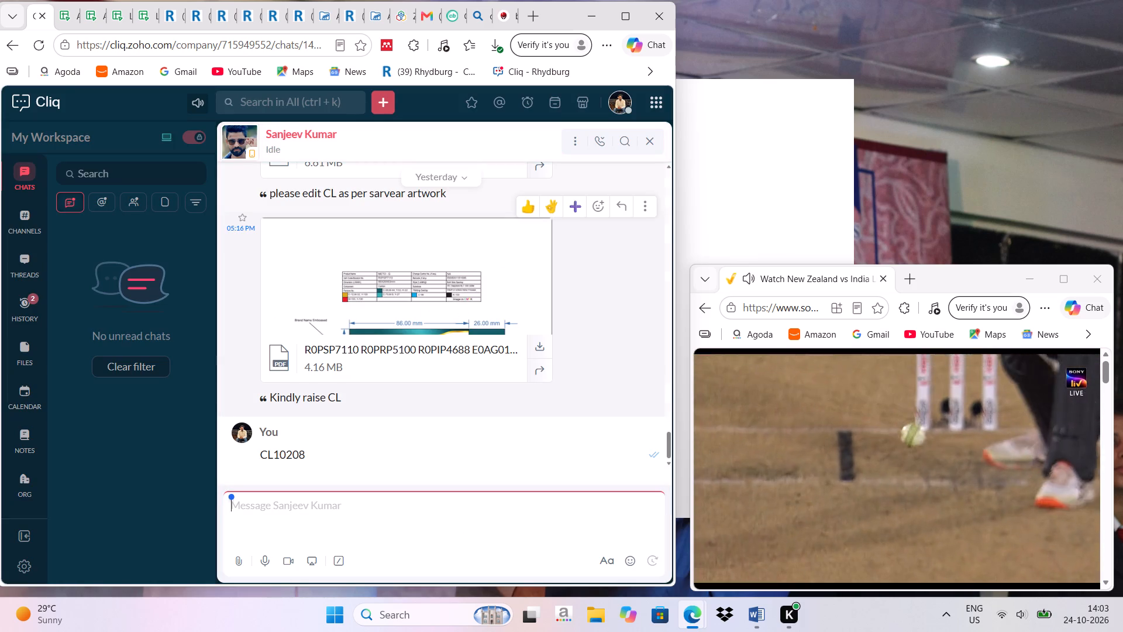
Look through the chat's recent messages and shared artwork PDFs, including a preview of the METO PDF sent with the CL request.
scroll(339, 378, "down", 2)
scroll(383, 327, "up", 3)
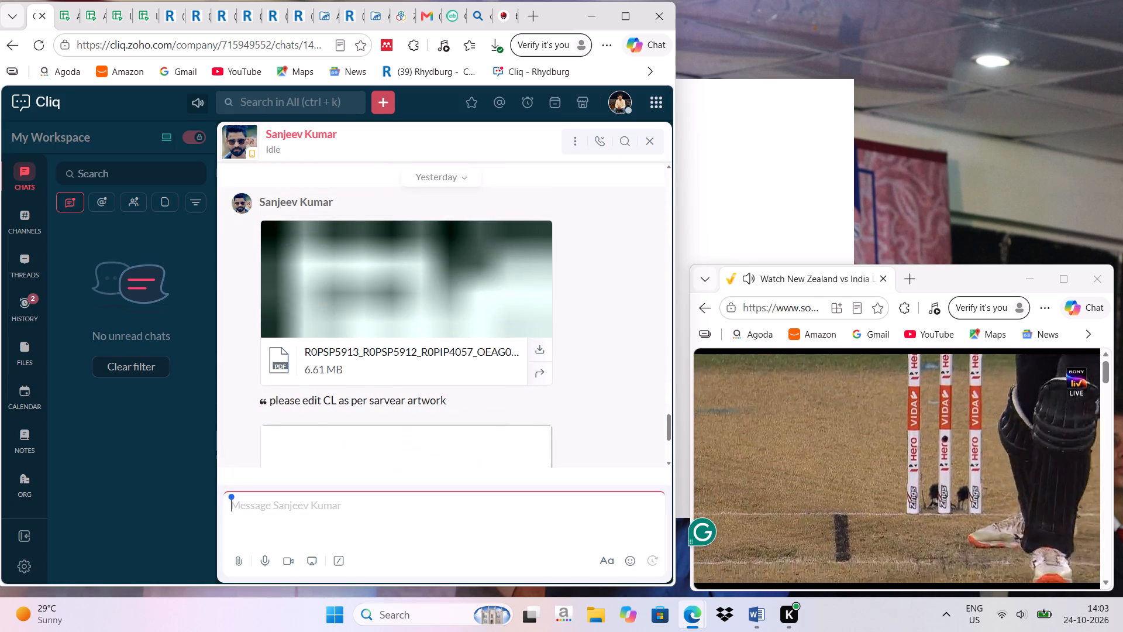
scroll(371, 382, "down", 3)
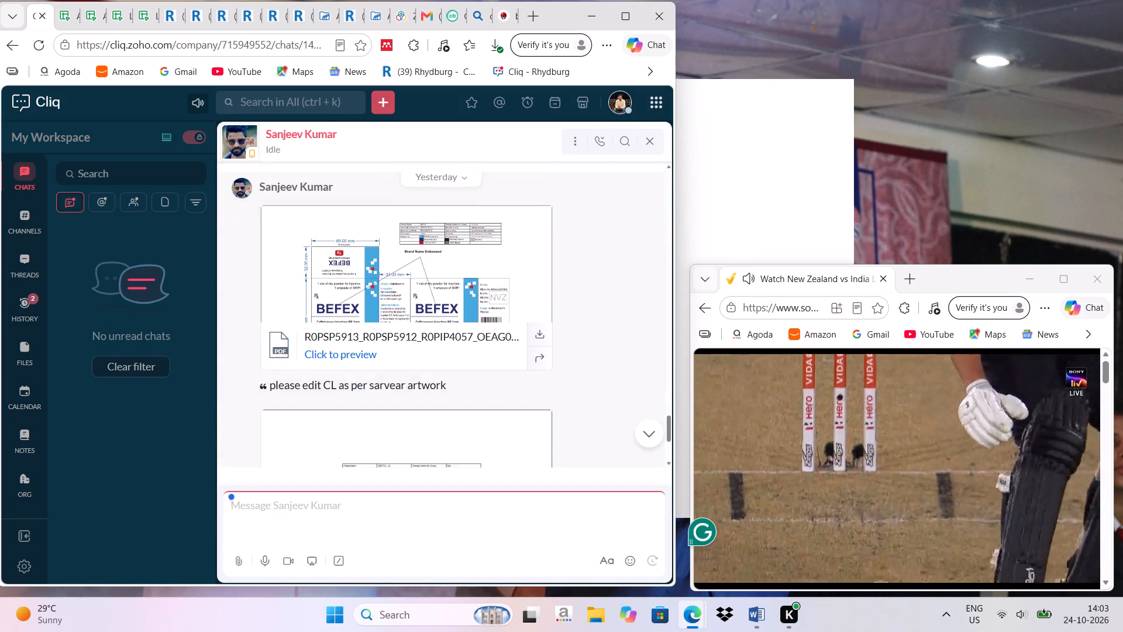
scroll(371, 382, "down", 3)
left_click(397, 308)
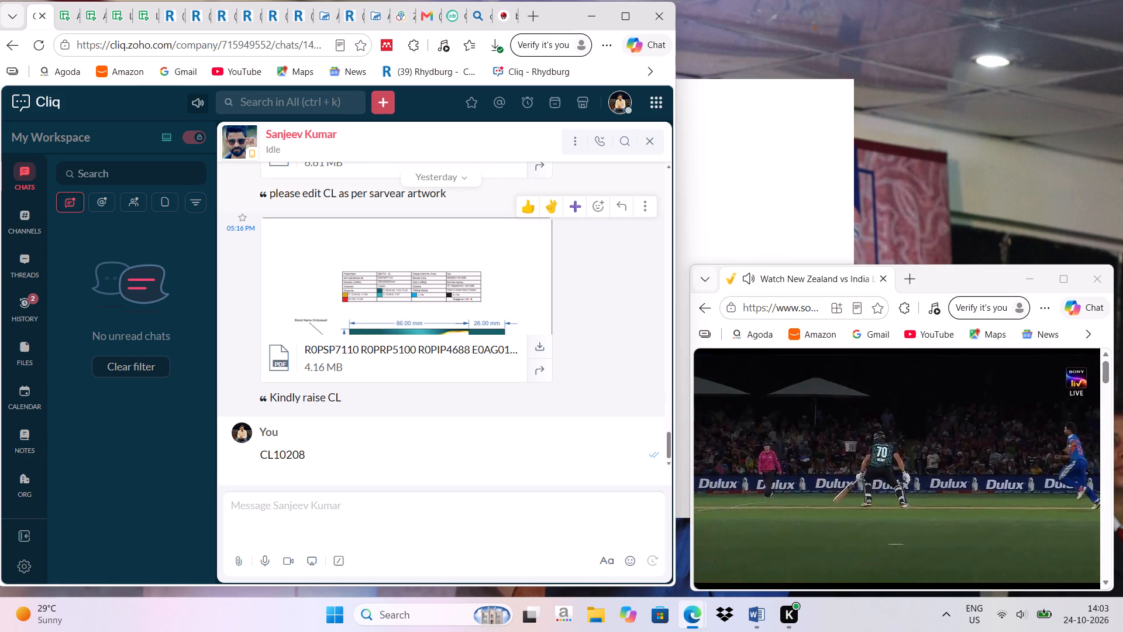
left_click(647, 109)
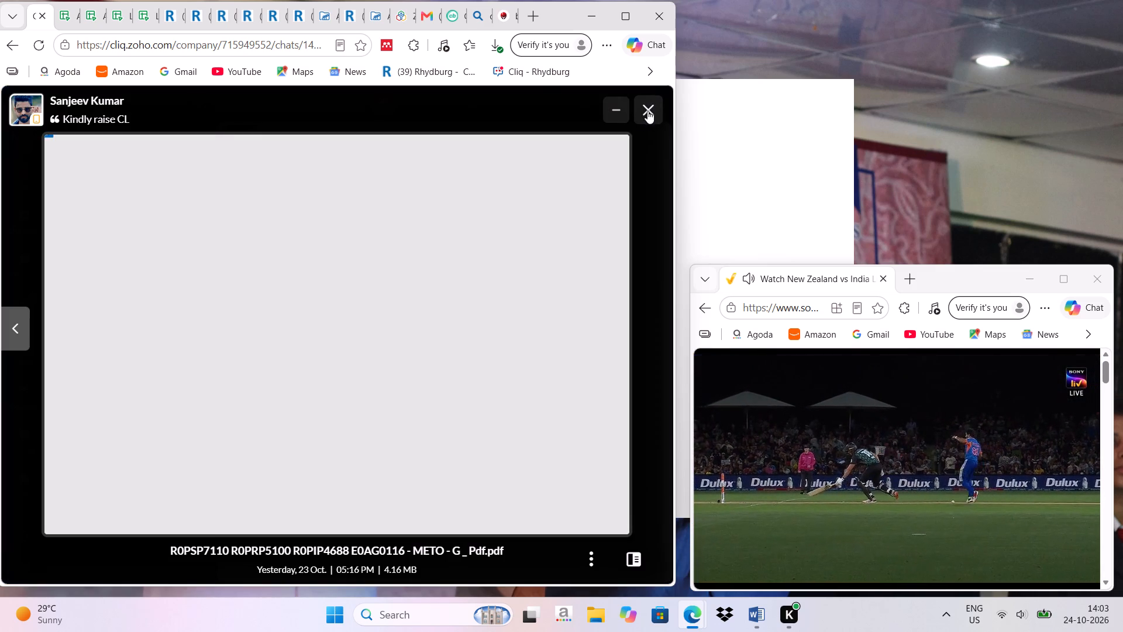
scroll(363, 323, "up", 7)
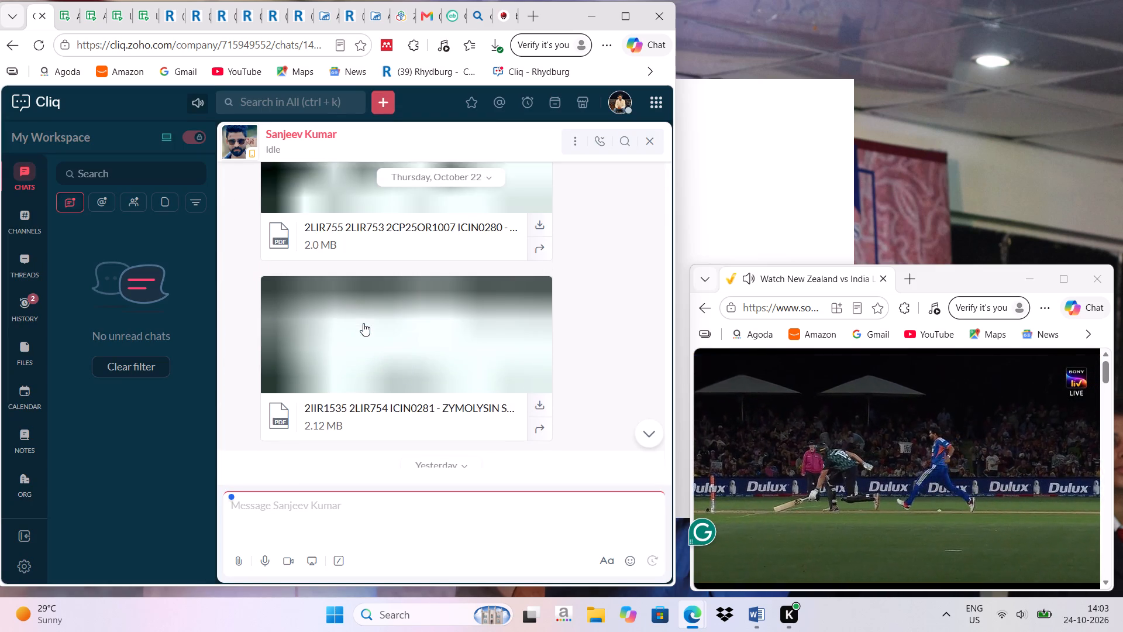
scroll(363, 323, "up", 2)
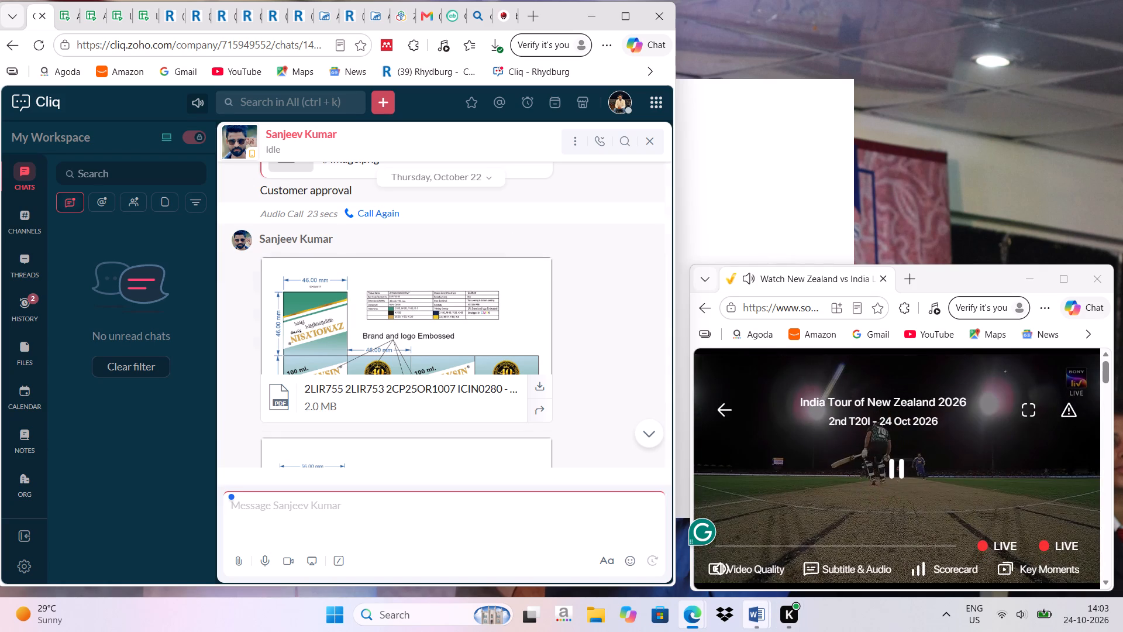
Switch to Word and close Document1 with the Gabapentin change table without saving it.
left_click(718, 566)
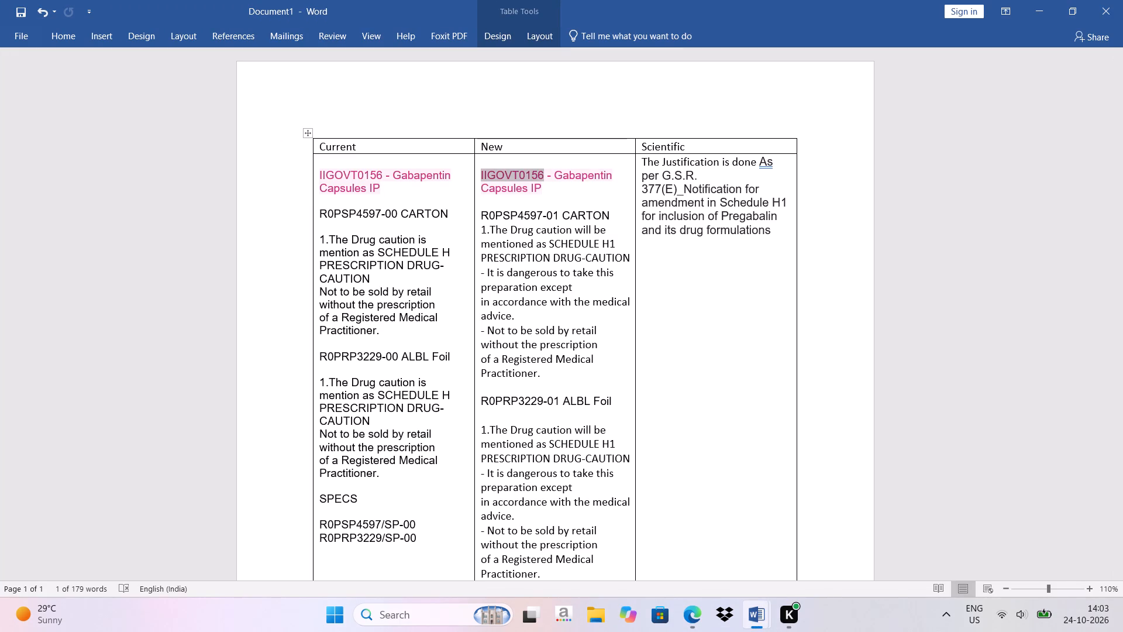
left_click(1106, 3)
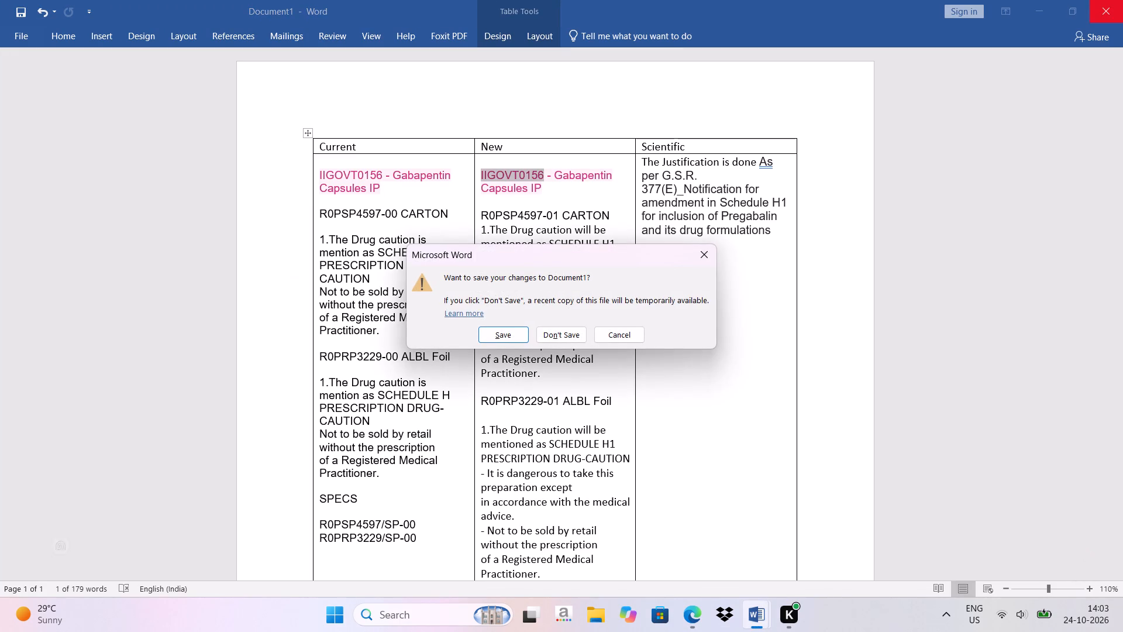
left_click(557, 339)
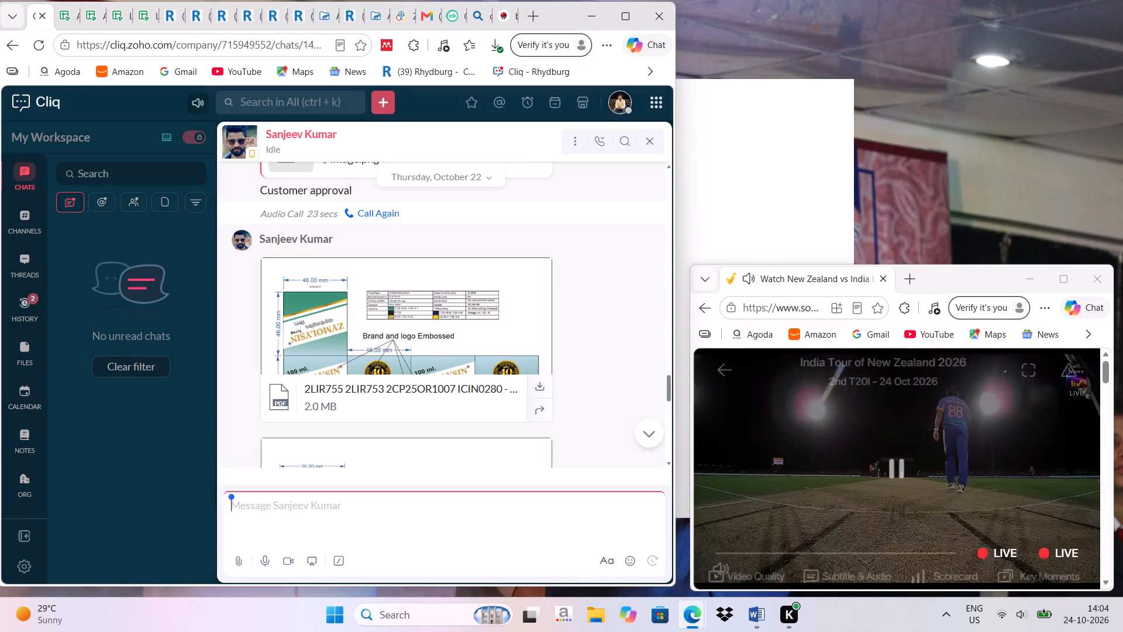
Restart Word with a new blank document and move its window over the chat.
left_click(753, 616)
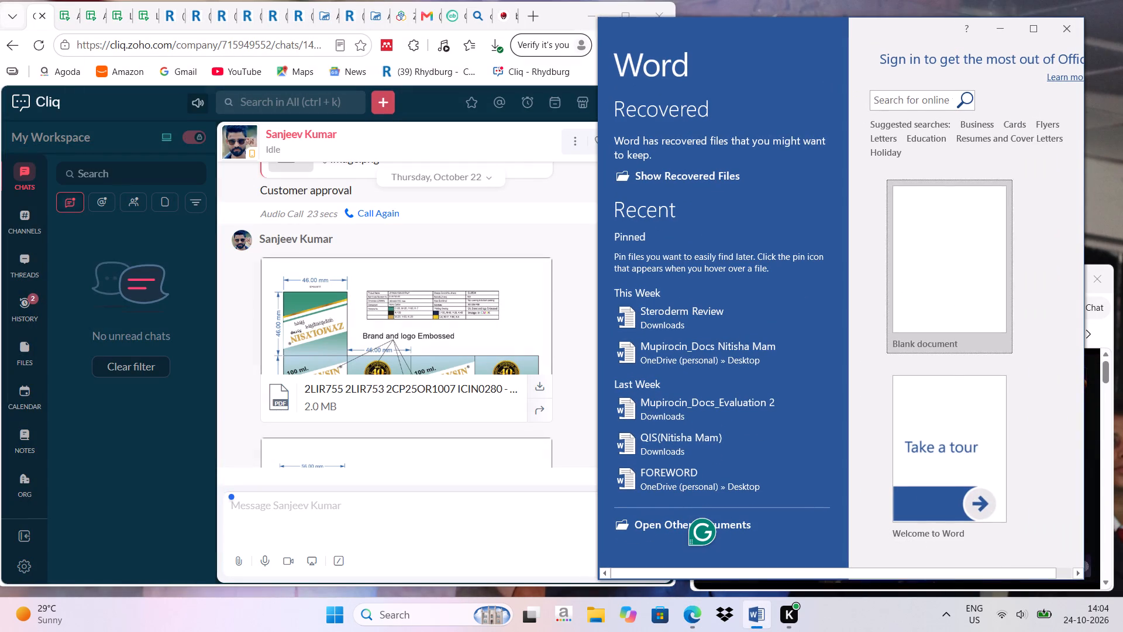
double_click(943, 272)
left_click_drag(908, 28, 900, 30)
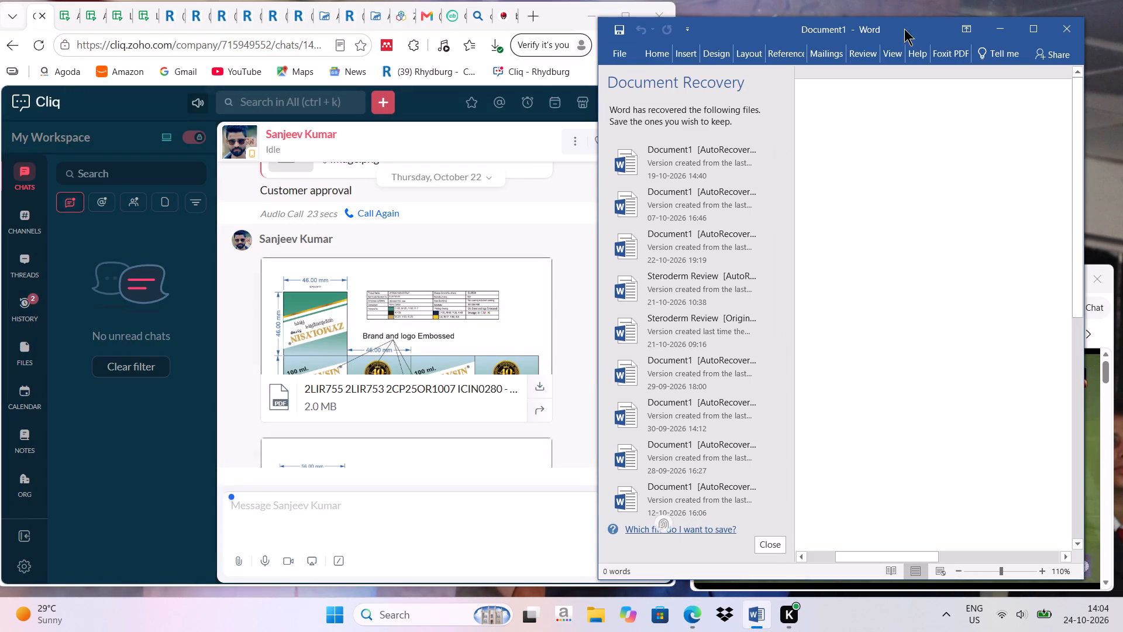
left_click_drag(900, 30, 484, 73)
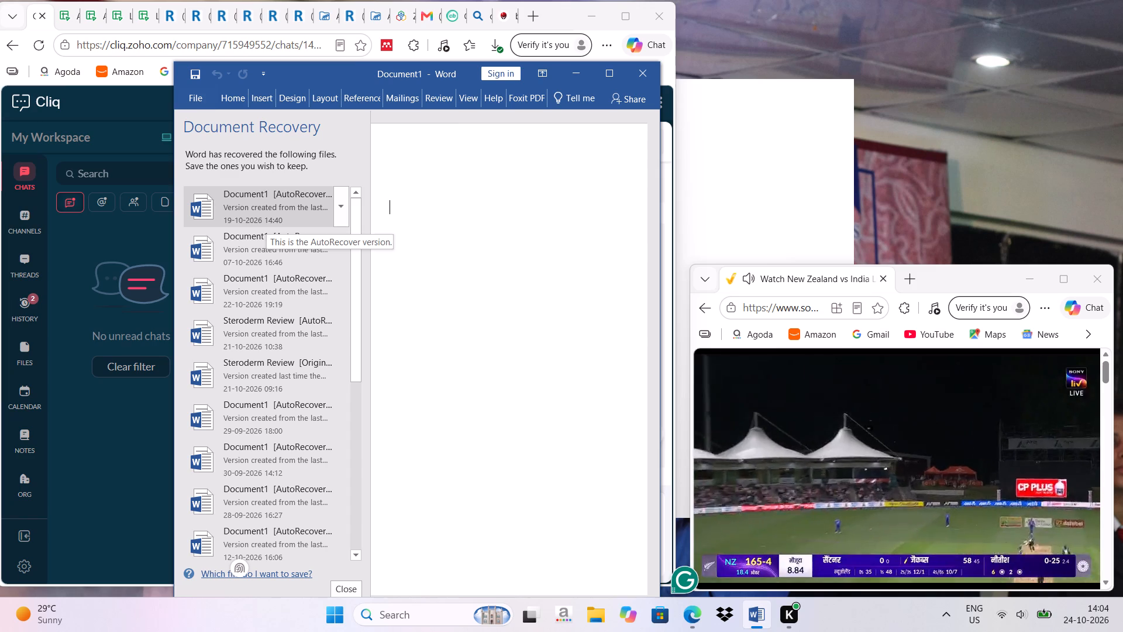
double_click(263, 210)
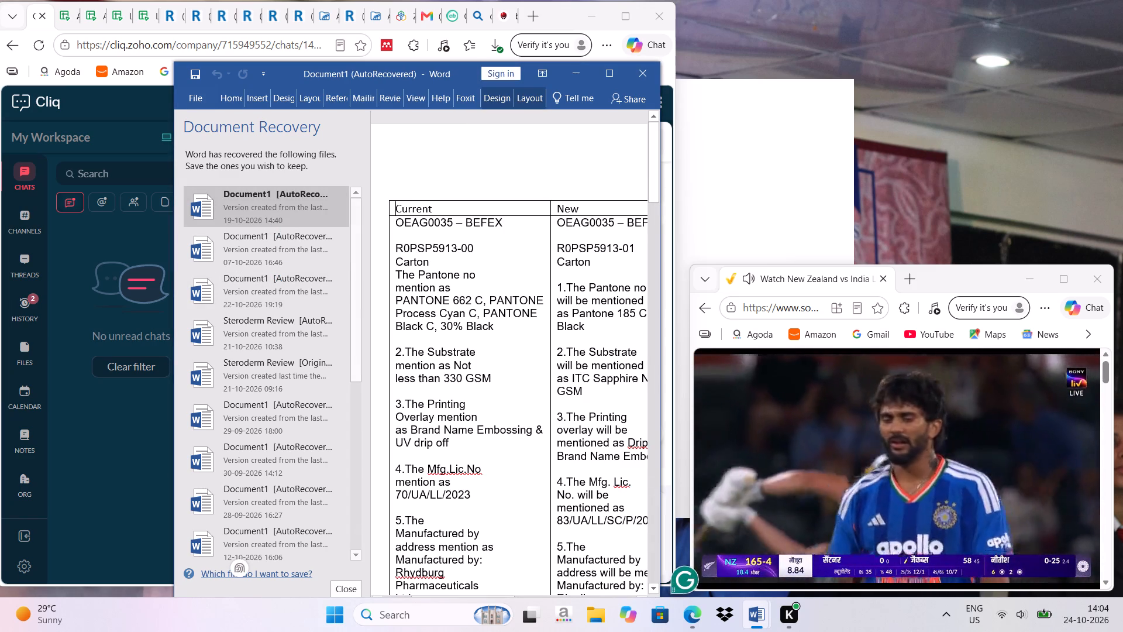
scroll(440, 294, "down", 14)
scroll(416, 352, "down", 4)
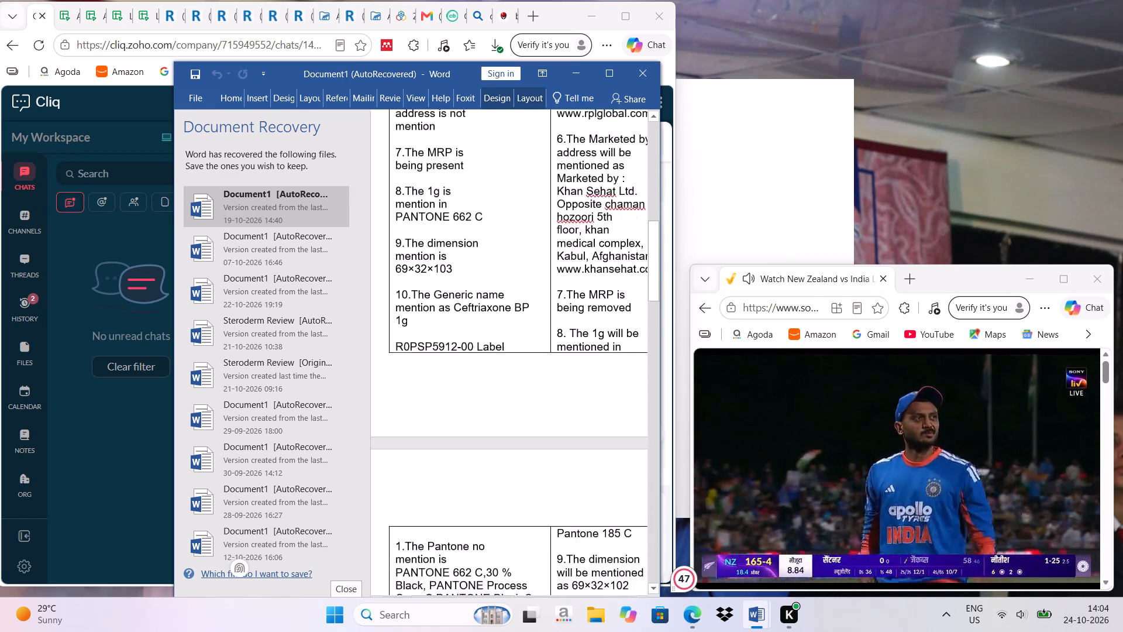
scroll(408, 386, "down", 18)
scroll(404, 403, "down", 5)
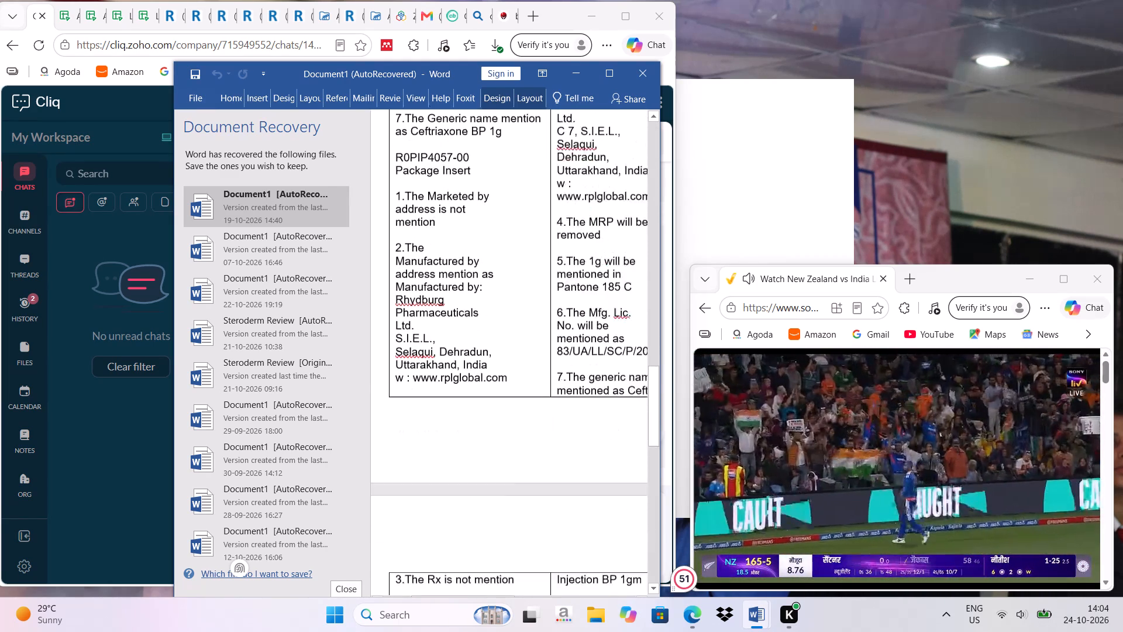
scroll(405, 397, "down", 14)
scroll(401, 386, "down", 11)
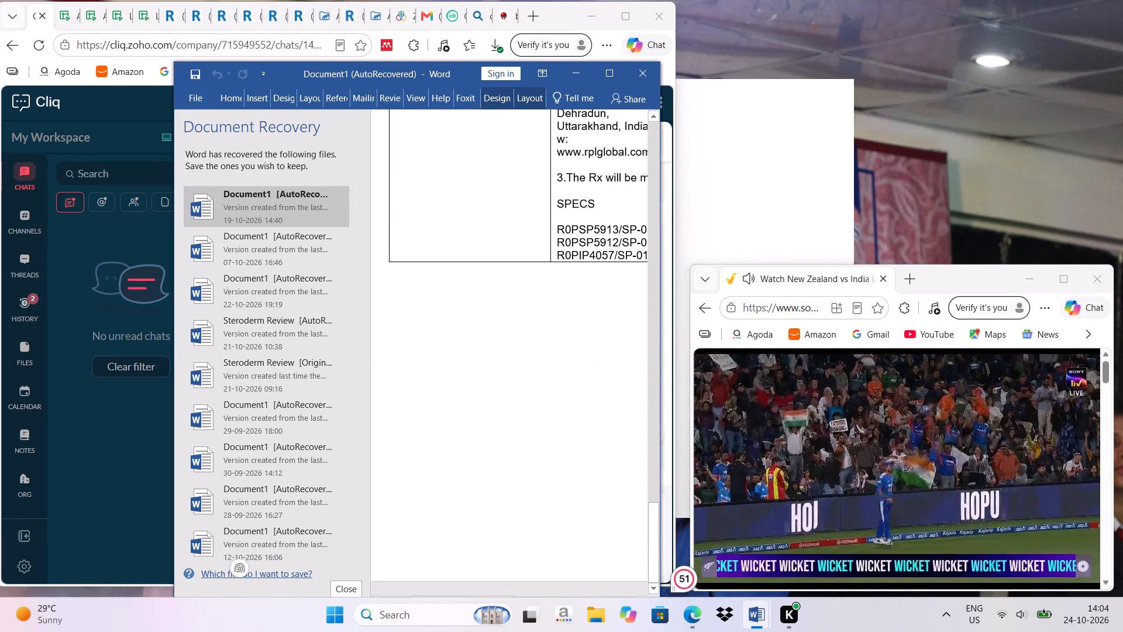
scroll(399, 384, "down", 3)
double_click(262, 244)
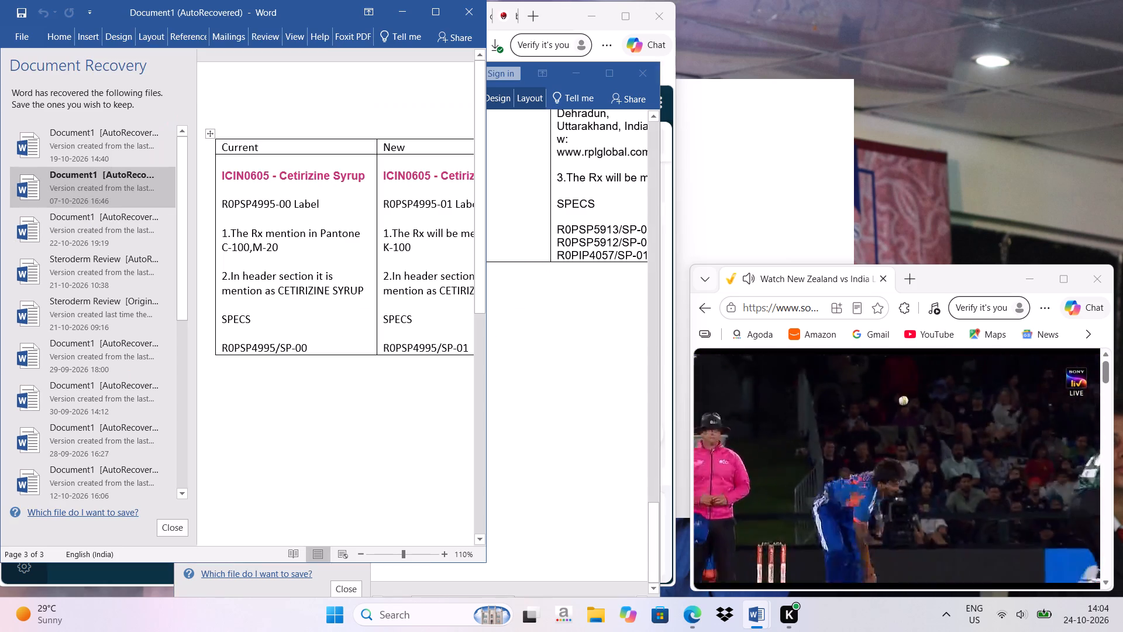
scroll(305, 253, "down", 7)
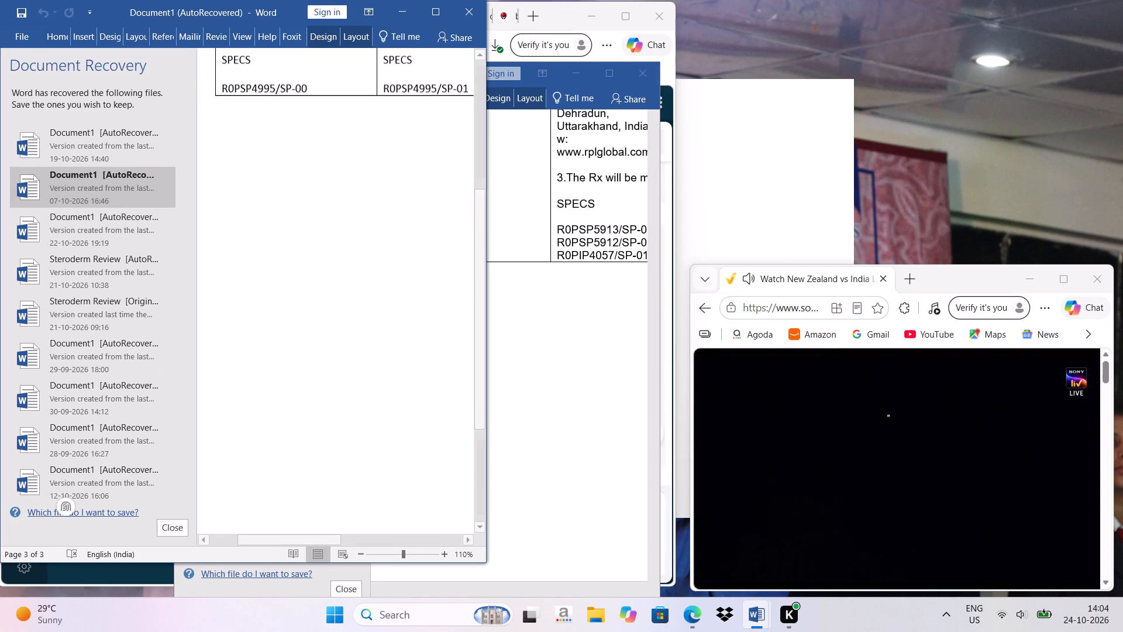
scroll(295, 245, "up", 17)
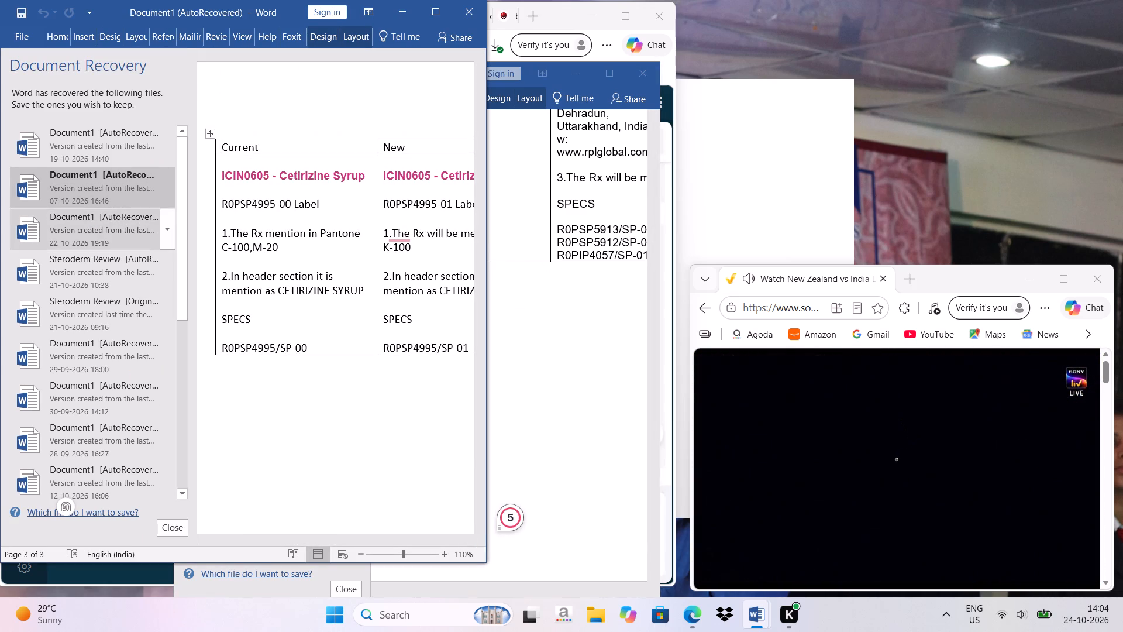
double_click(69, 243)
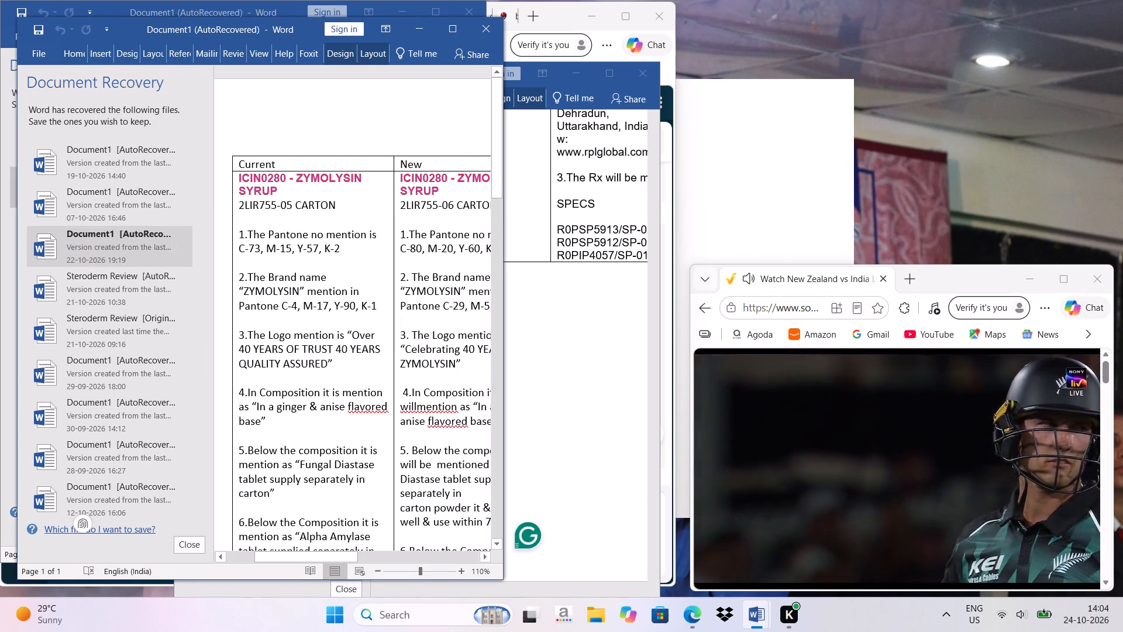
scroll(363, 132, "up", 1)
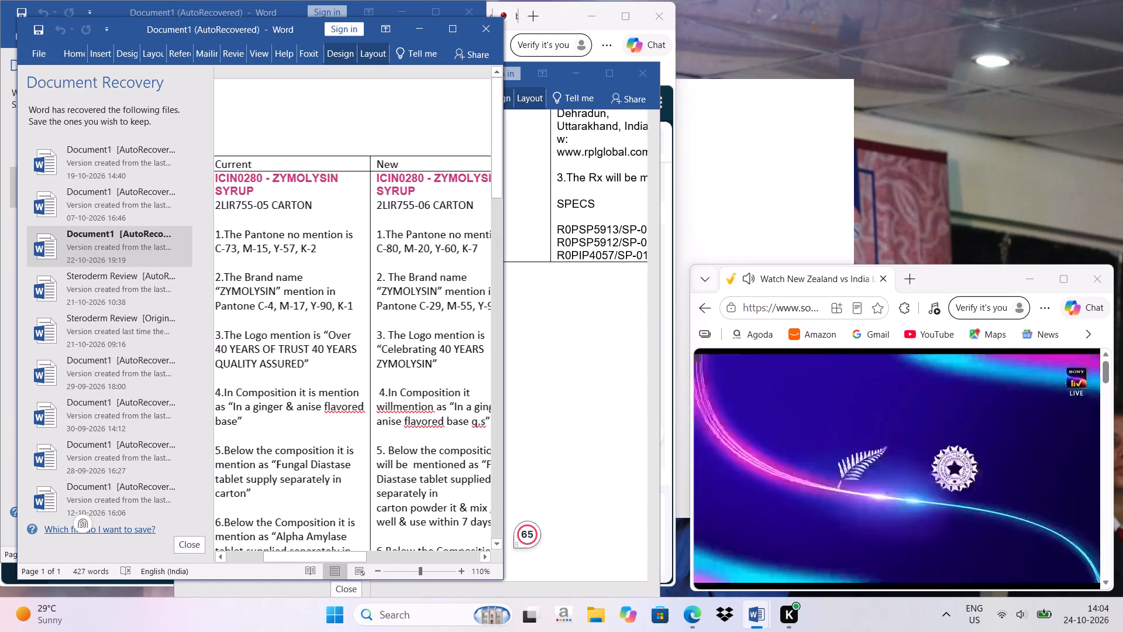
scroll(363, 132, "up", 1)
scroll(363, 132, "down", 2)
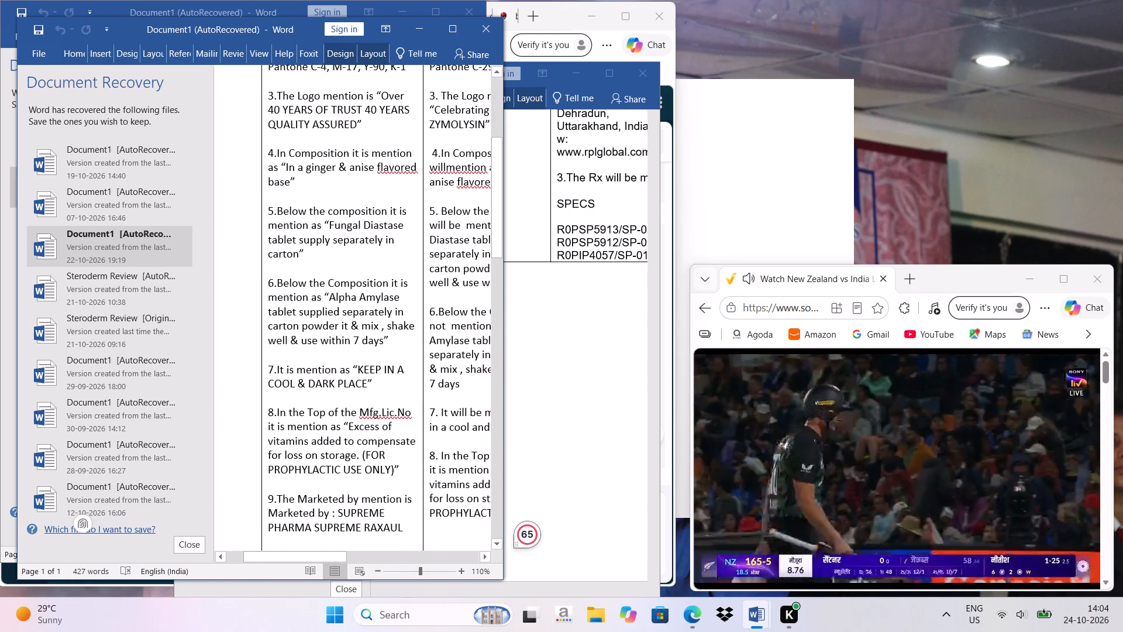
scroll(338, 340, "down", 2)
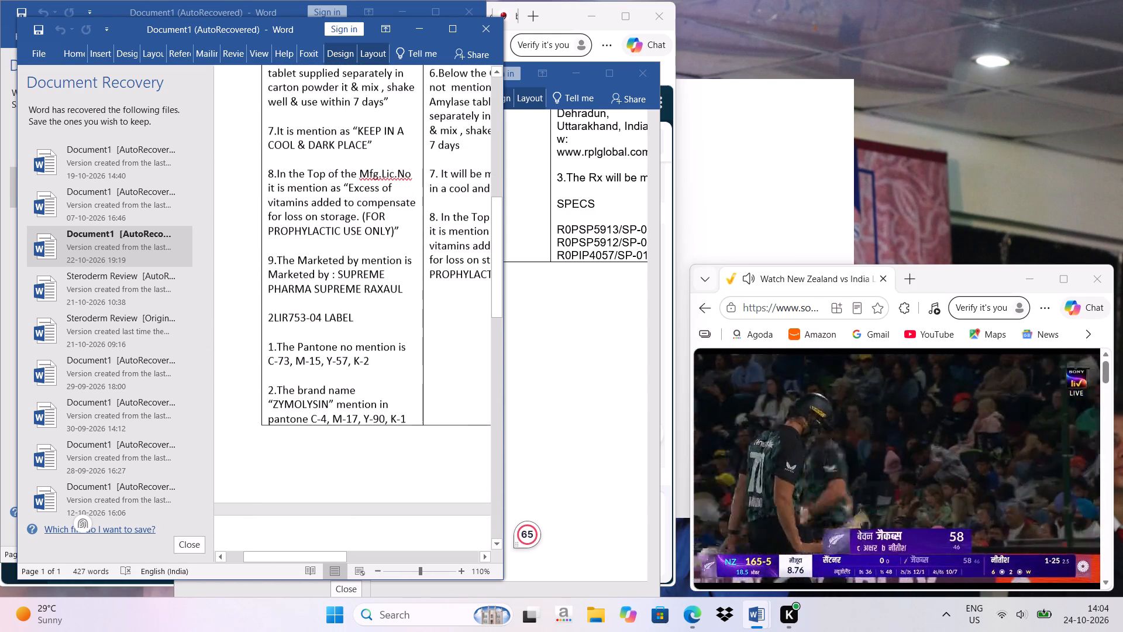
scroll(338, 340, "down", 5)
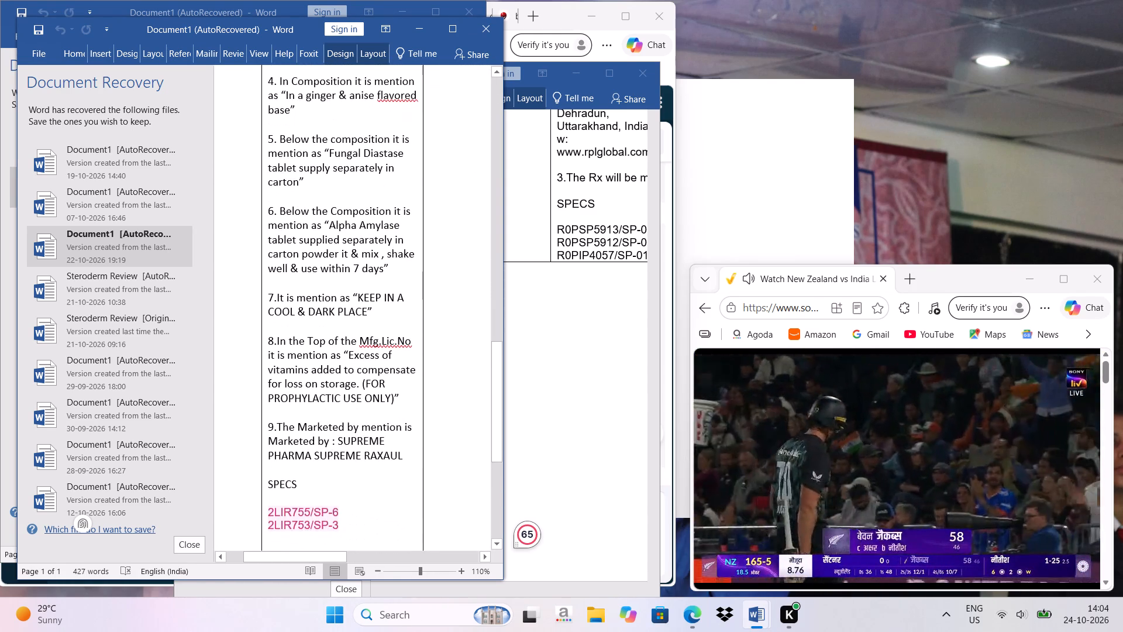
scroll(338, 340, "down", 1)
scroll(338, 340, "up", 4)
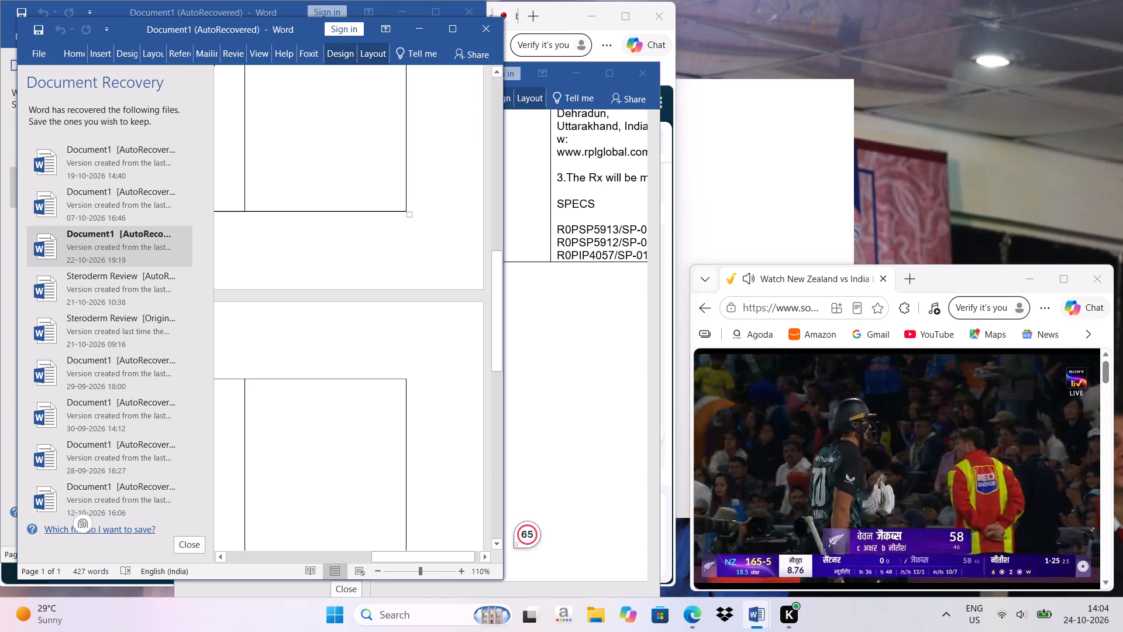
scroll(338, 340, "up", 2)
scroll(338, 340, "down", 1)
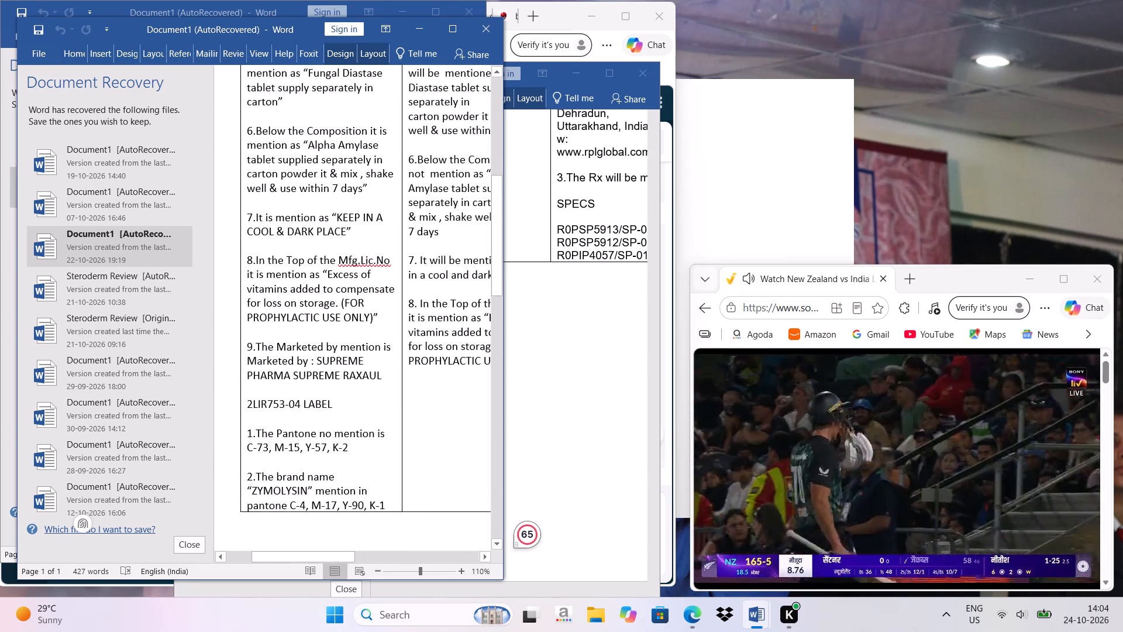
scroll(338, 340, "left", 1)
scroll(338, 340, "down", 1)
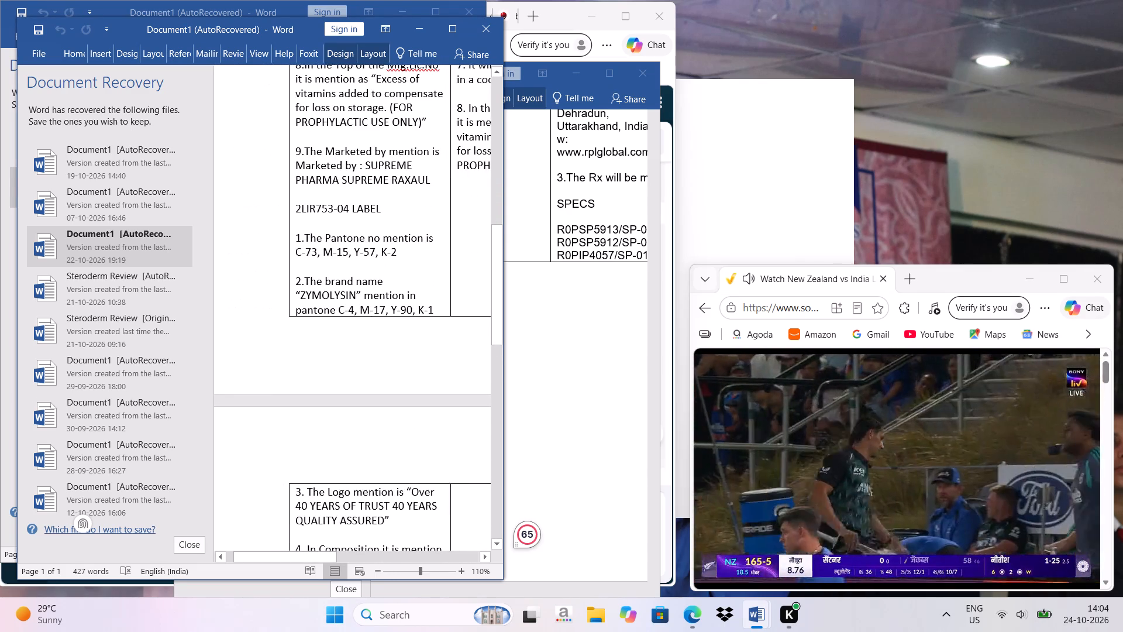
scroll(338, 340, "down", 1)
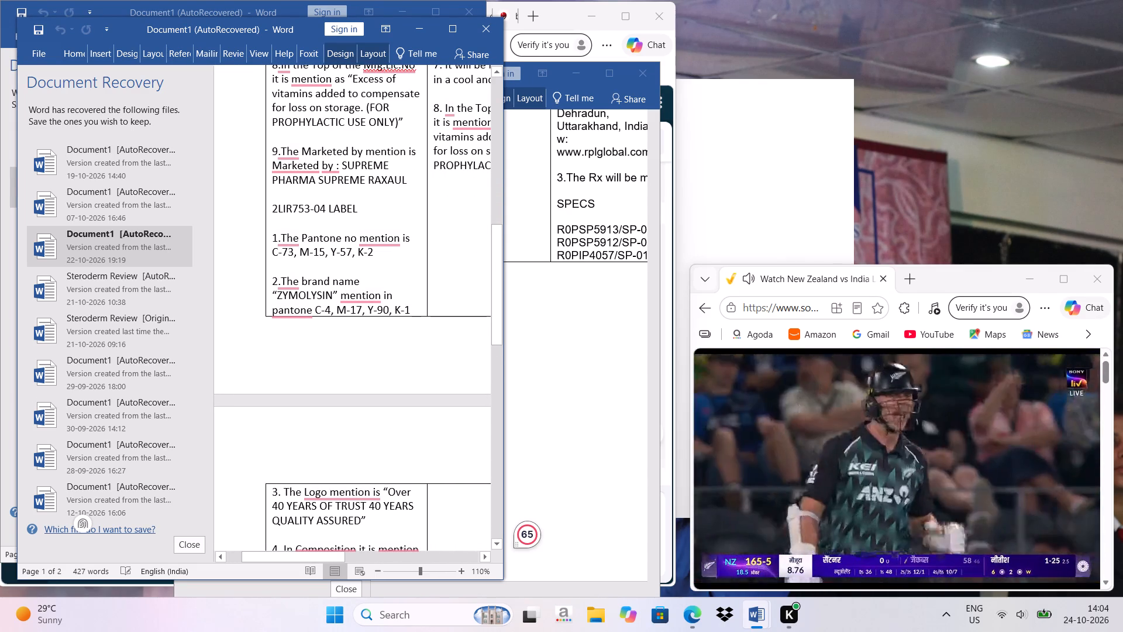
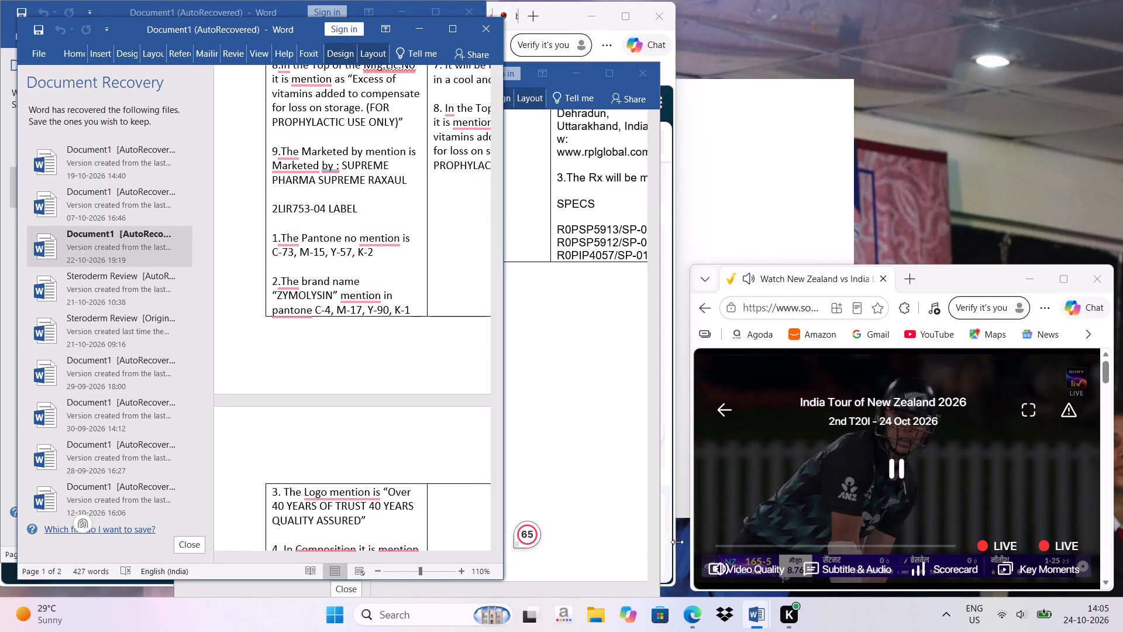
Switch to the live cricket stream in Edge, bring up its match scorecard and dismiss it.
left_click(943, 576)
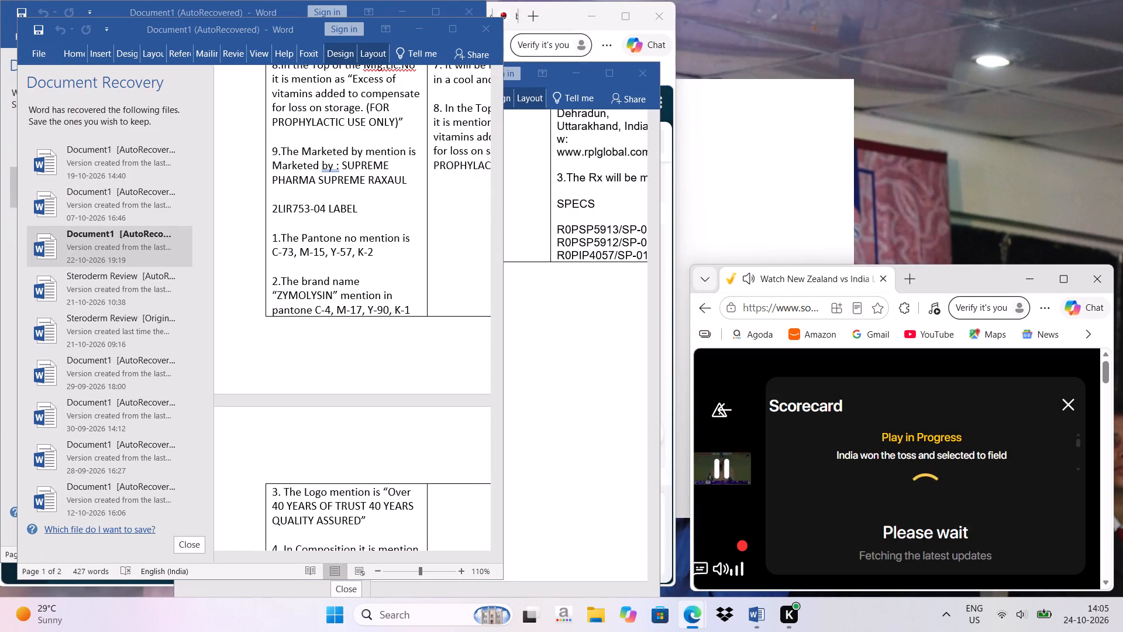
left_click(1064, 404)
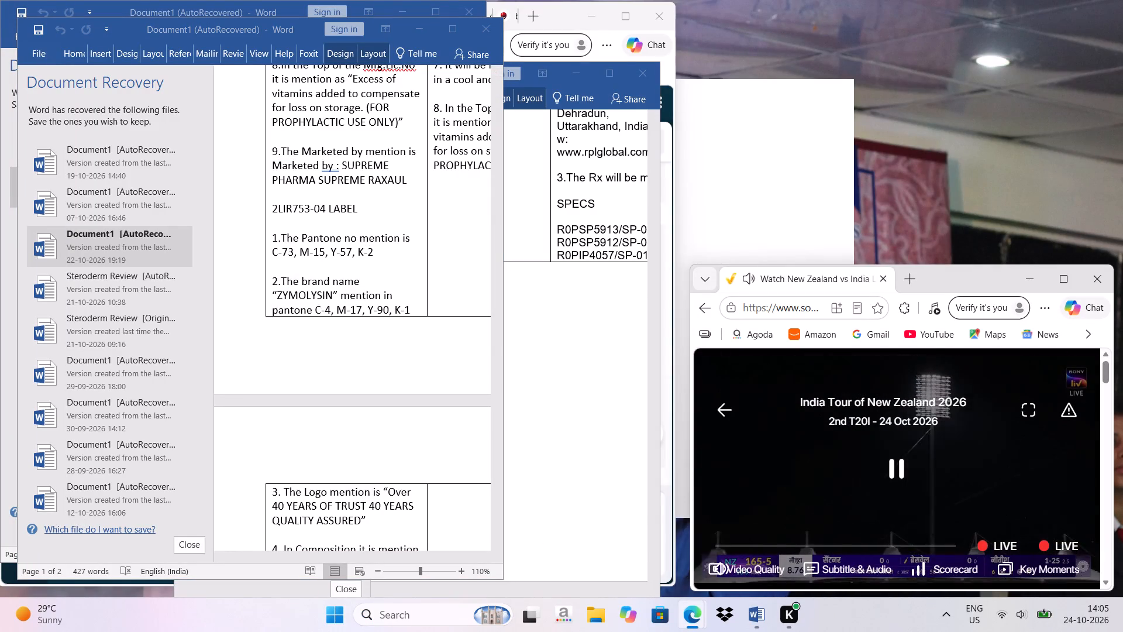
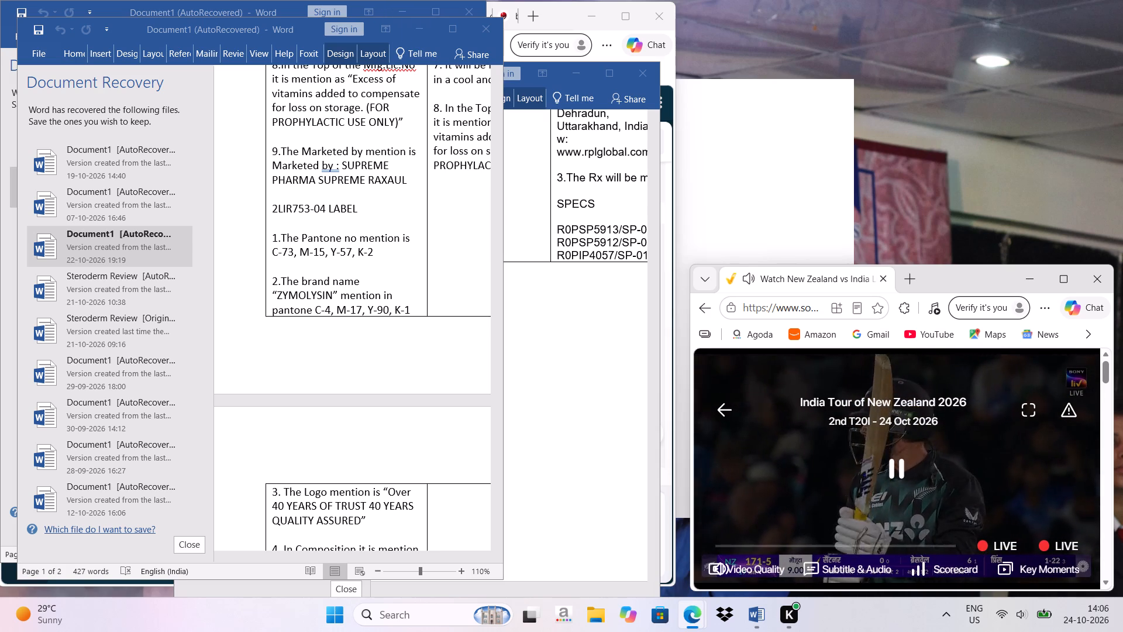
Minimize the 07-10-2026 and 19-10-2026 recovered Word documents and move the 22-10-2026 document's window up over the Cliq page.
left_click_drag(301, 35, 398, 283)
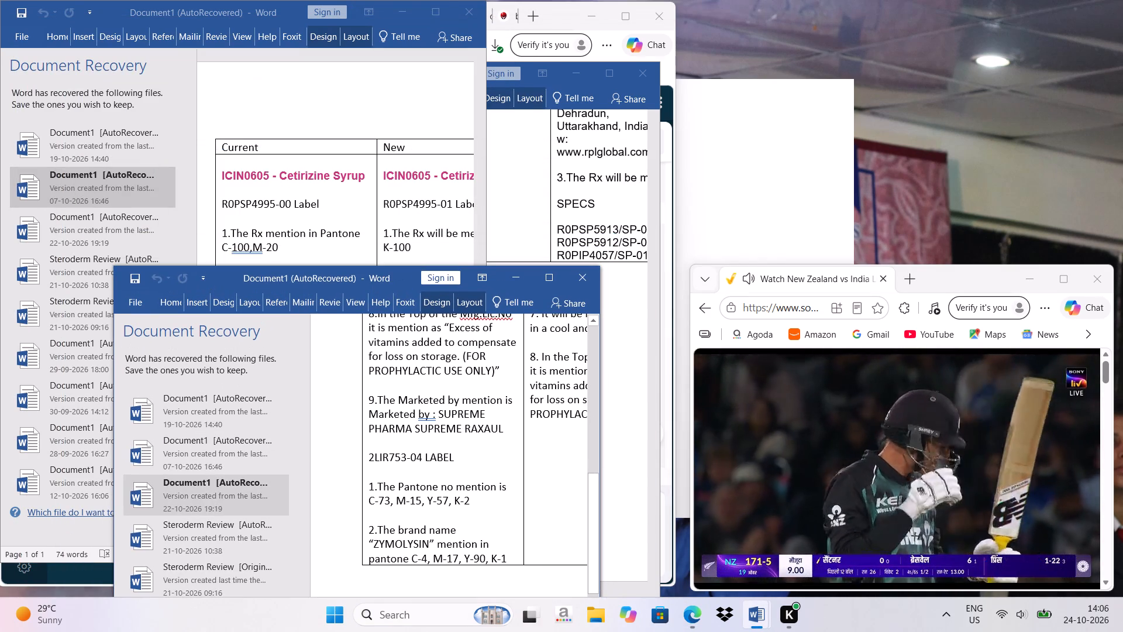
left_click(405, 5)
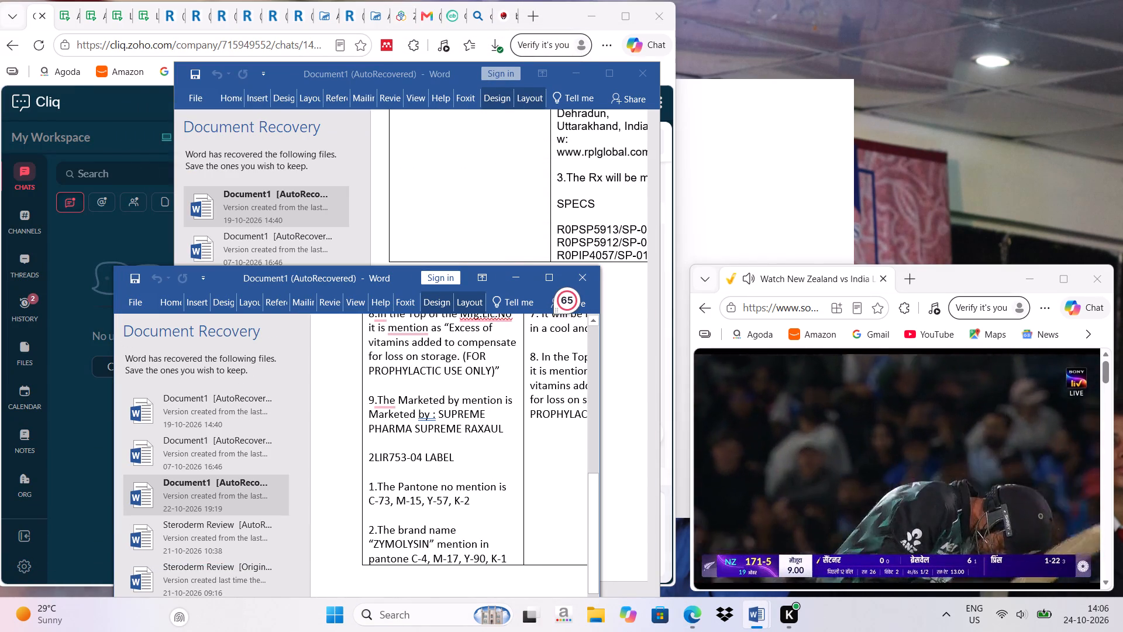
left_click(568, 78)
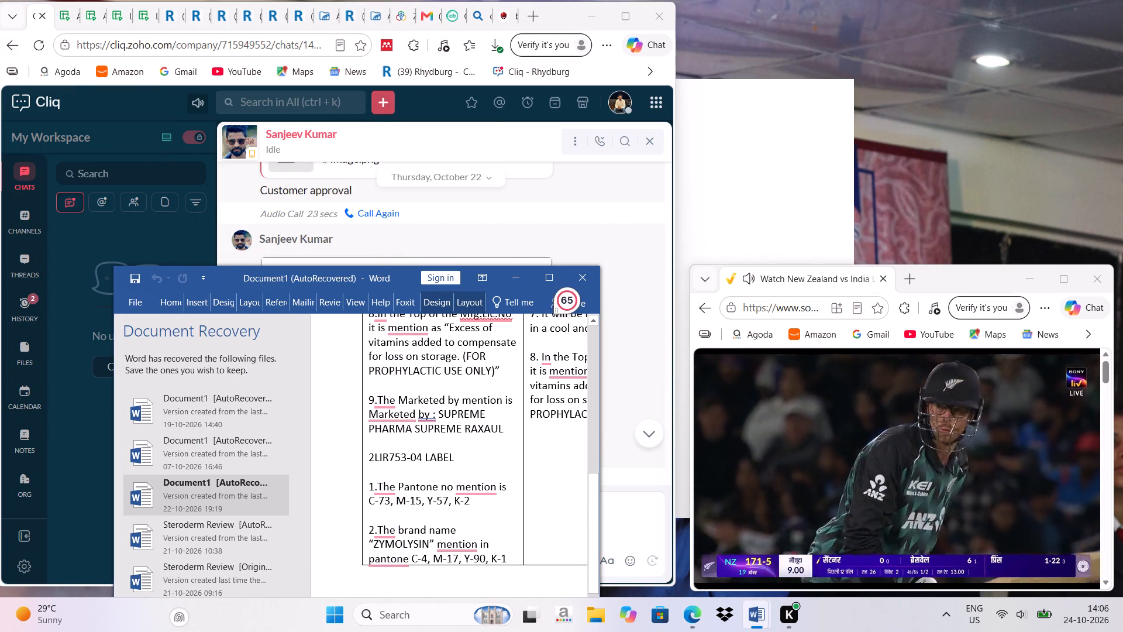
left_click_drag(225, 277, 304, 95)
left_click_drag(309, 98, 277, 24)
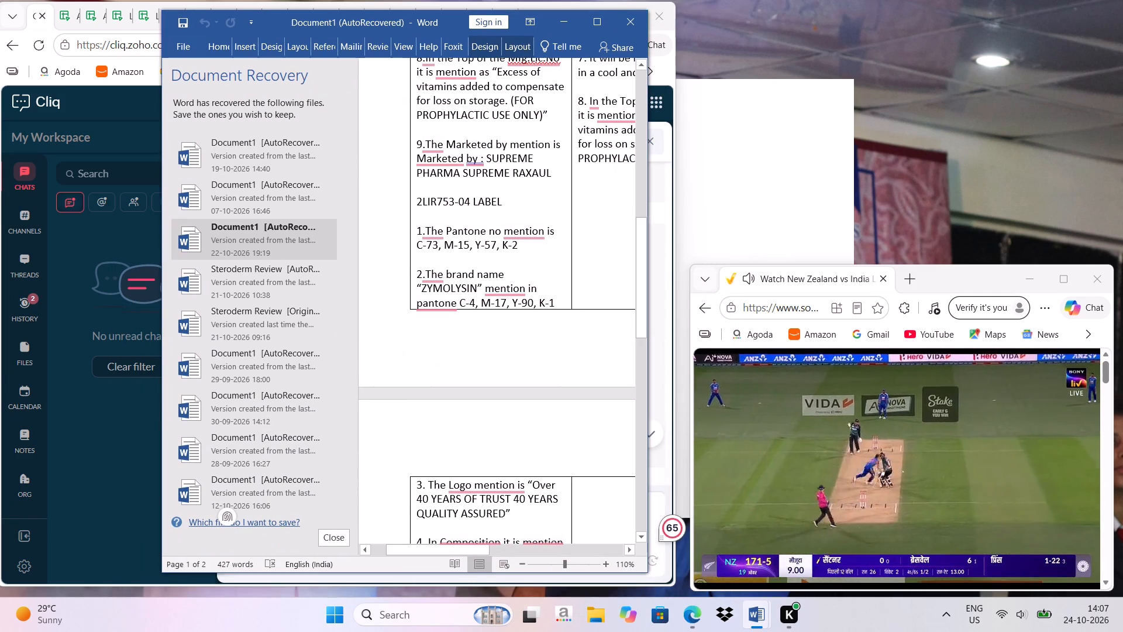
Examine the 2LIR753-04 LABEL entries in the 22-10-2026 recovered document, continuing onto its second page.
left_click_drag(488, 366, 484, 364)
right_click_drag(488, 366, 484, 364)
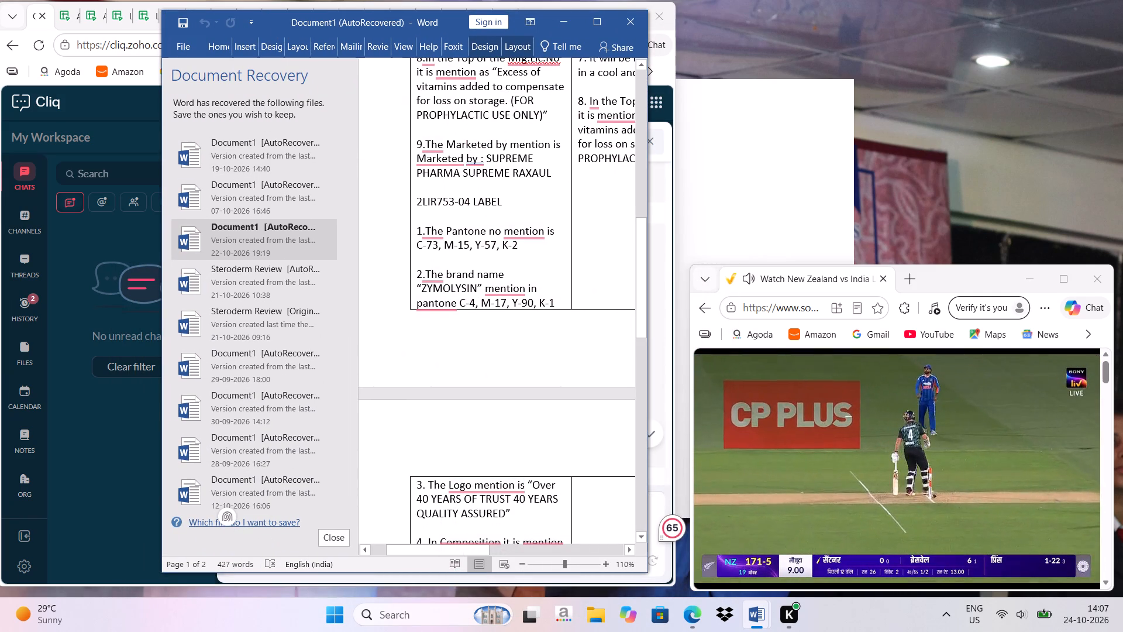
right_click_drag(484, 364, 442, 362)
left_click_drag(484, 364, 442, 362)
left_click(442, 362)
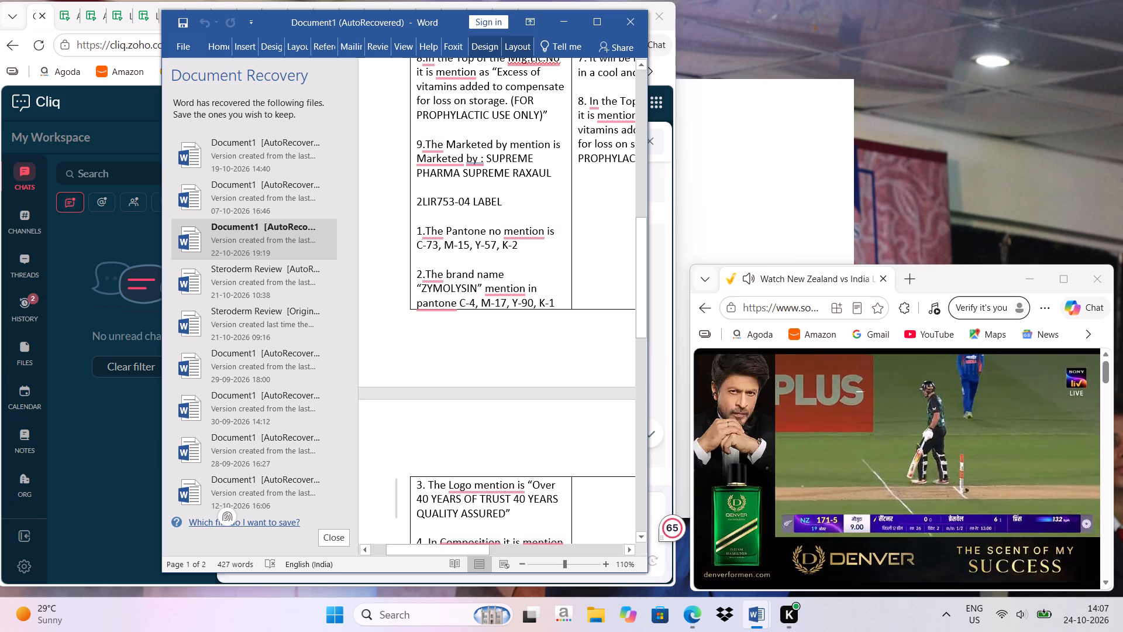
scroll(530, 516, "down", 6)
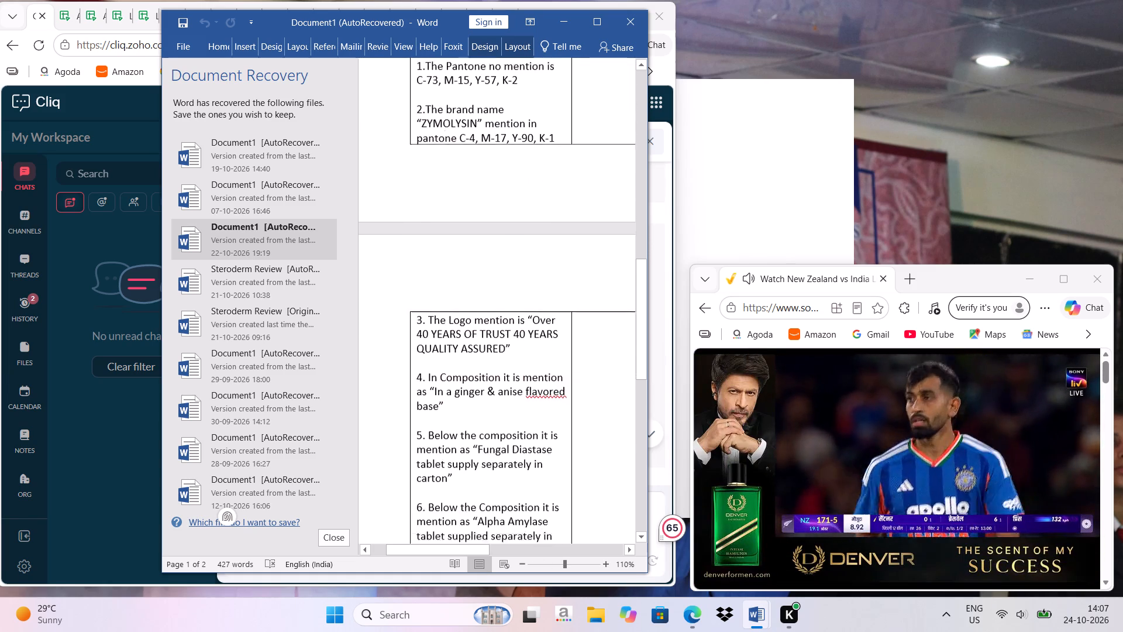
Continue reading the numbered label remarks from item 3 on the second page of the 22-10-2026 recovered document.
scroll(529, 514, "down", 2)
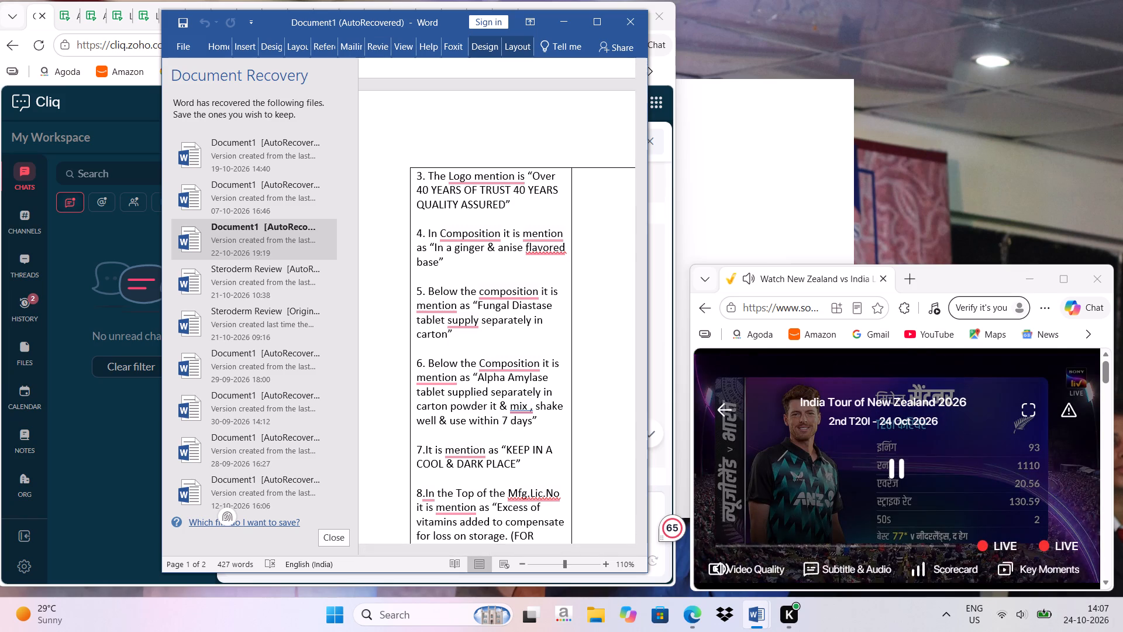
Set the display brightness close to its minimum in the Windows quick settings and dismiss them.
left_click(997, 614)
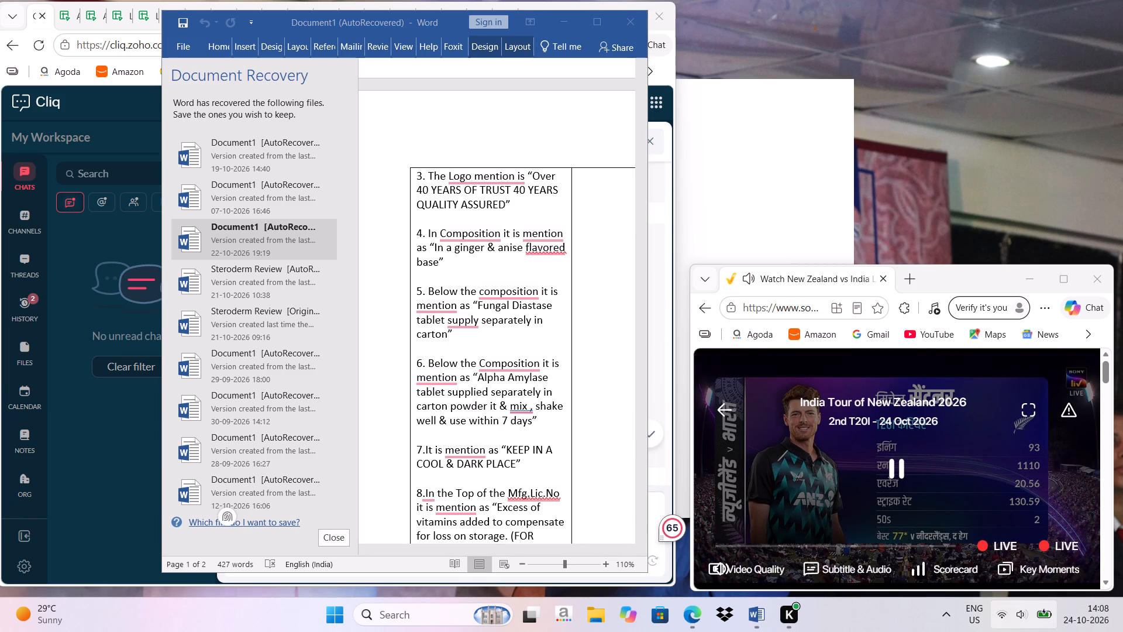
left_click(894, 489)
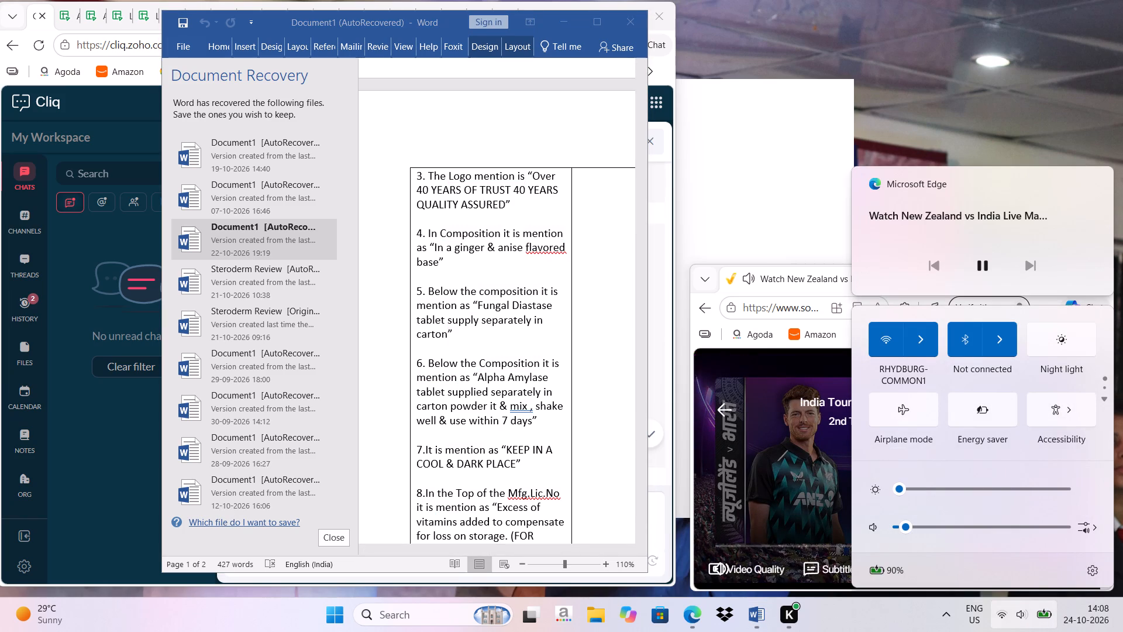
left_click(964, 90)
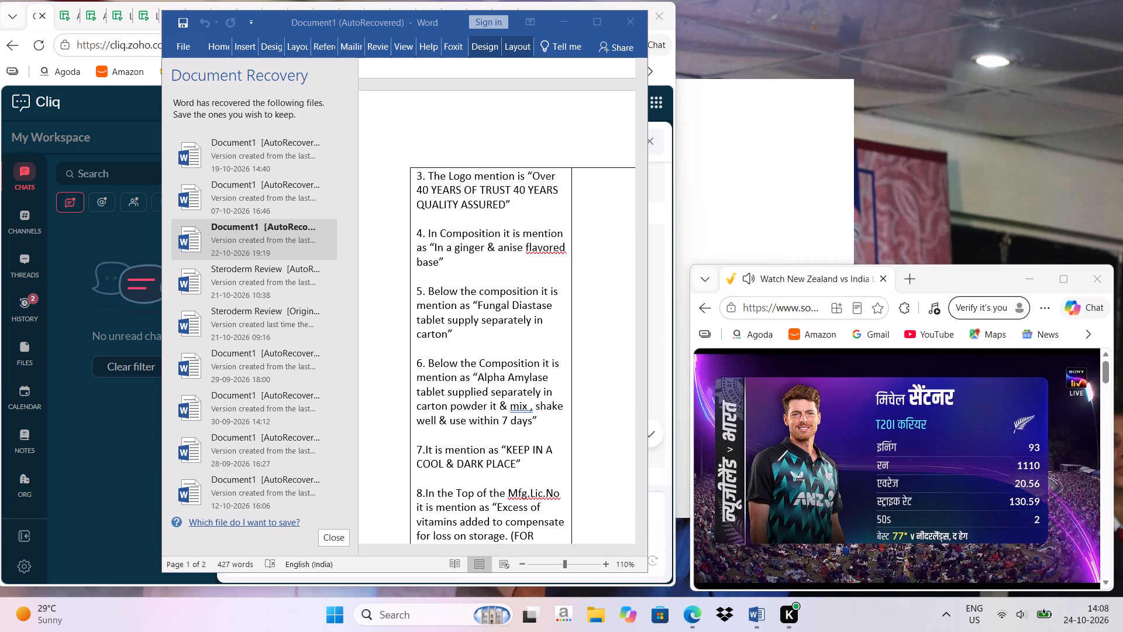
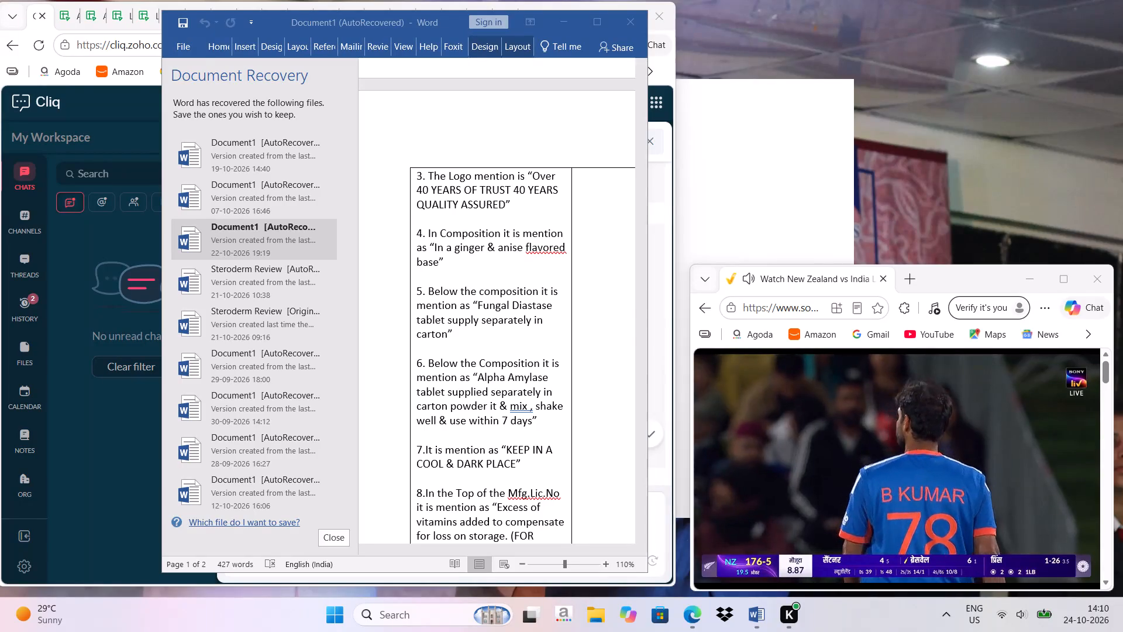
Uncover the Cliq chat and open the shared 2LIR755 2LIR753 ZYMOLYSIN SYRUP artwork PDF.
left_click_drag(278, 23, 526, 29)
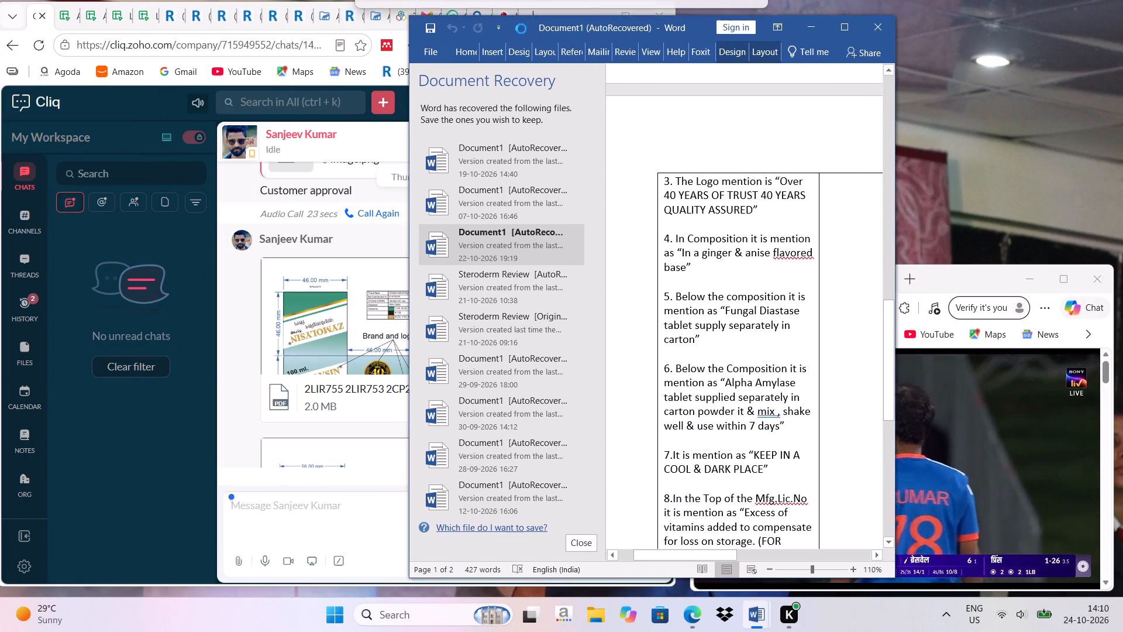
scroll(320, 303, "up", 2)
scroll(320, 303, "down", 5)
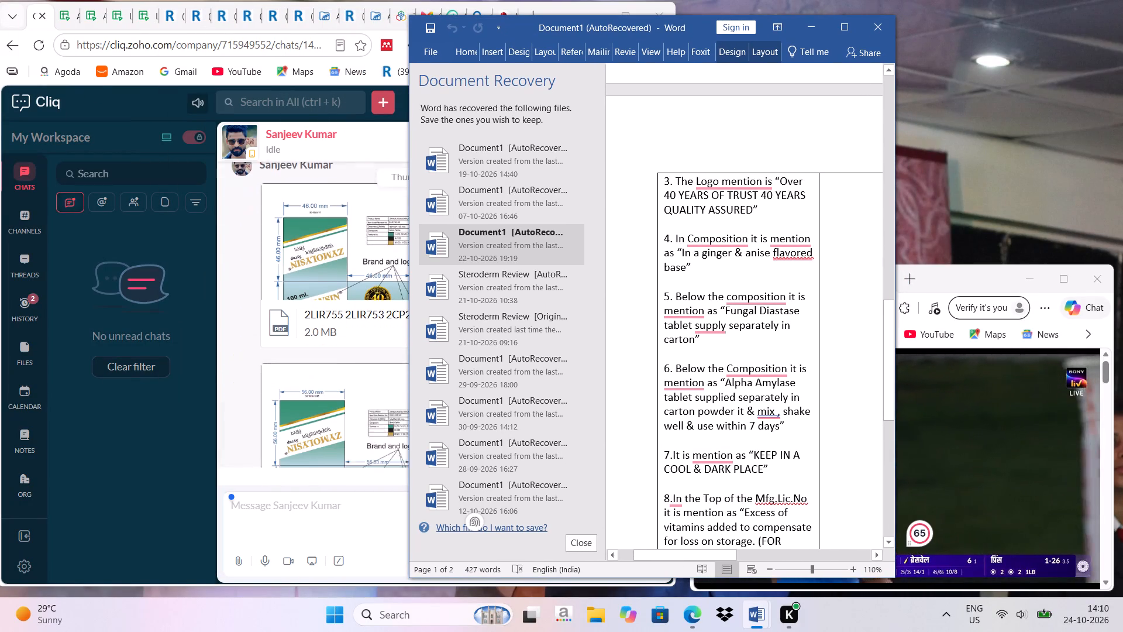
left_click(342, 256)
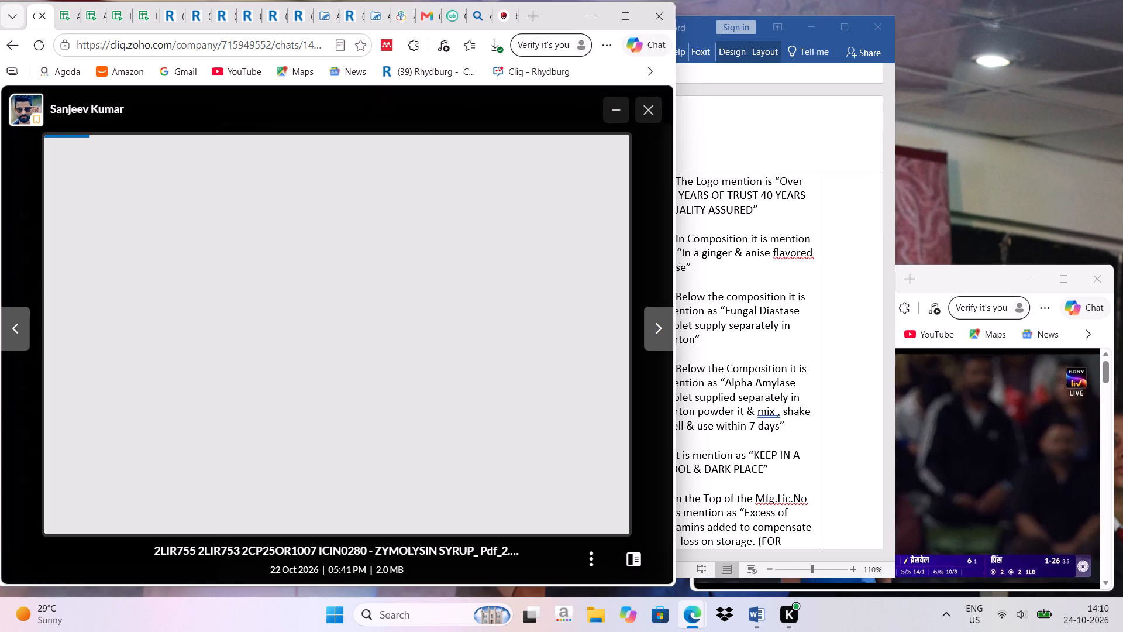
Arrange the 22-10-2026 recovered Word document and the browser showing the artwork PDF side by side.
left_click_drag(702, 25, 466, 35)
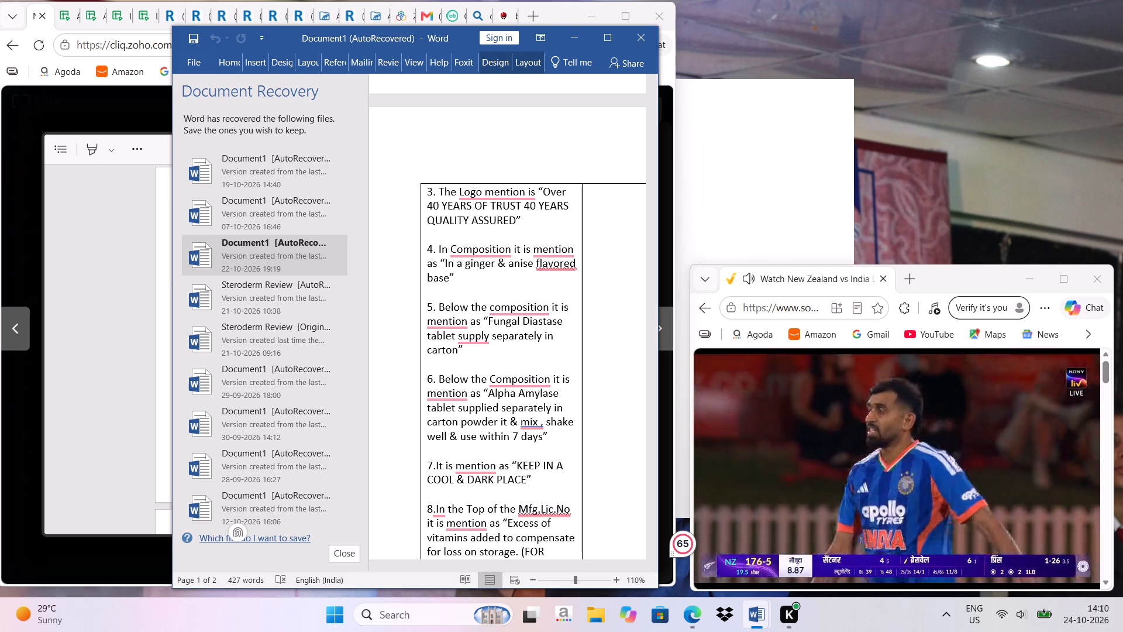
left_click_drag(464, 44, 914, 13)
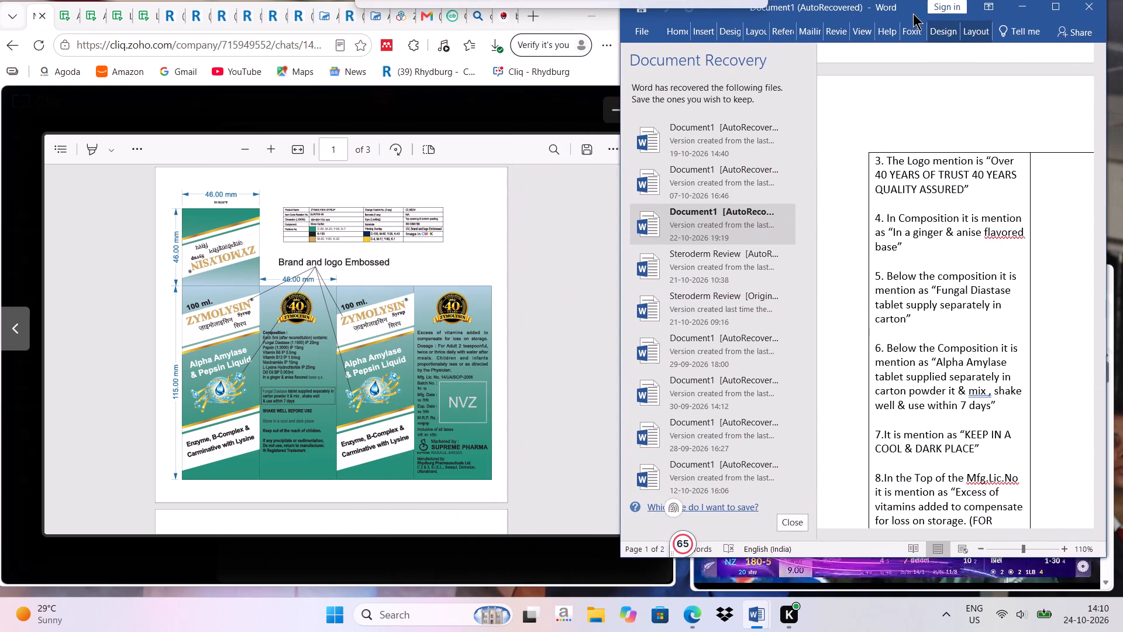
left_click_drag(914, 13, 988, 45)
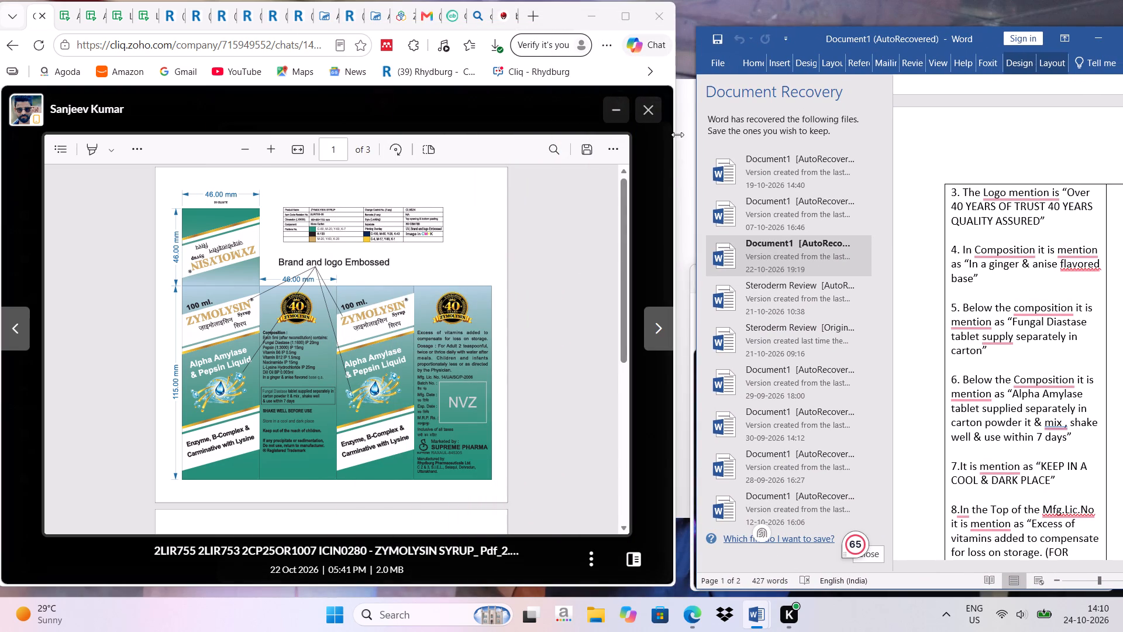
left_click_drag(680, 132, 660, 128)
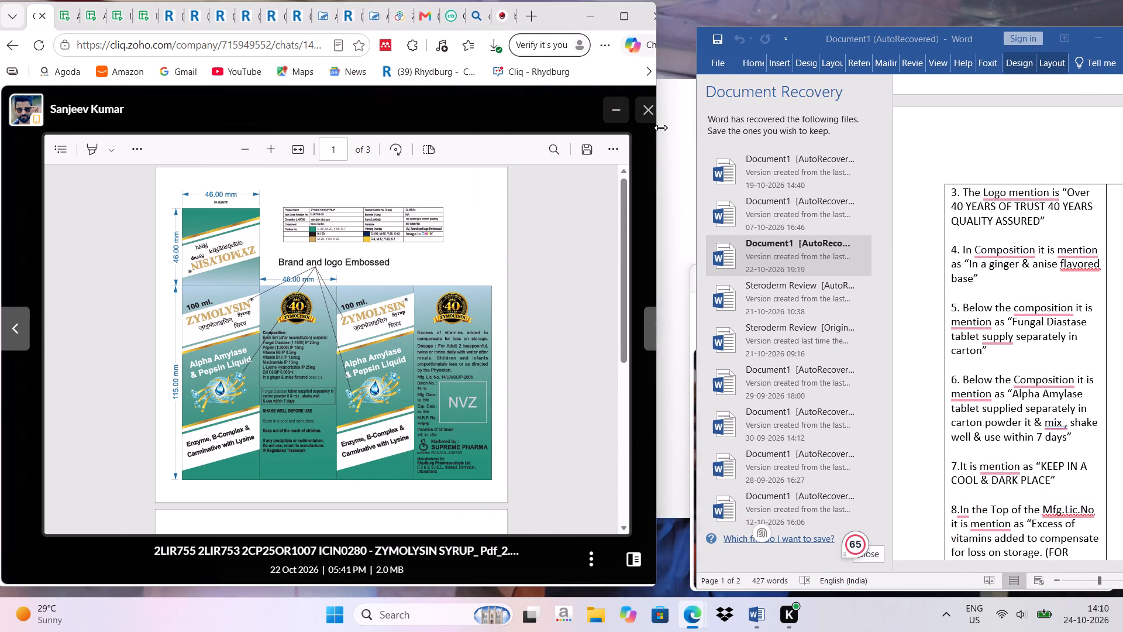
Narrow the browser window showing the artwork PDF and move the recovered Word document's window fully into view beside it.
left_click_drag(660, 128, 612, 112)
left_click_drag(812, 36, 745, 16)
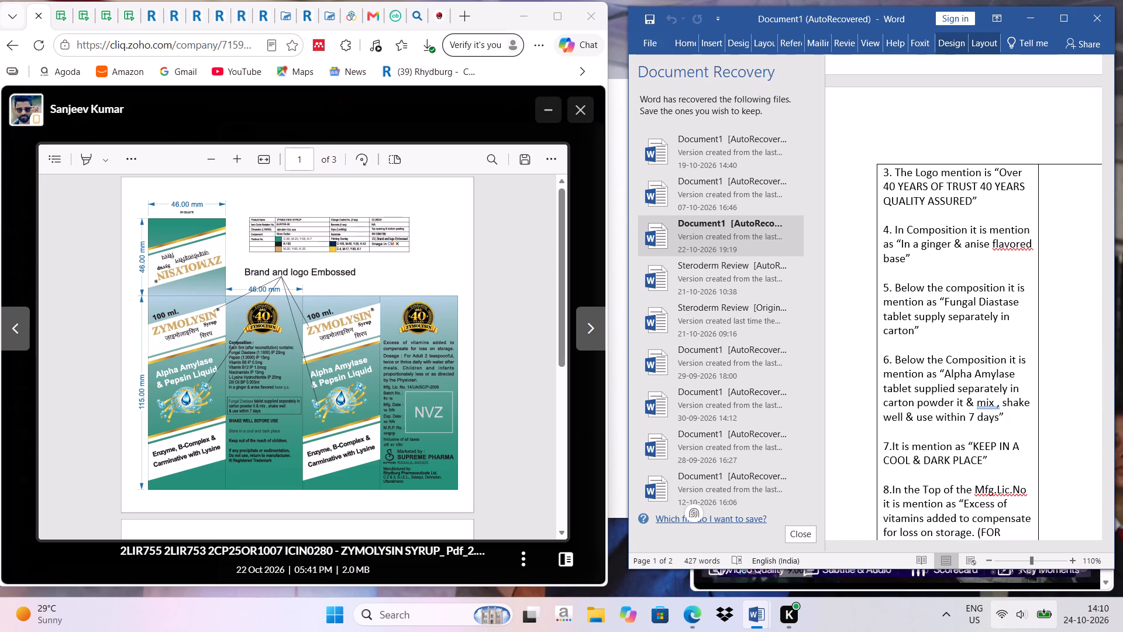
Raise the laptop's screen brightness to about a quarter of its range.
left_click(1001, 617)
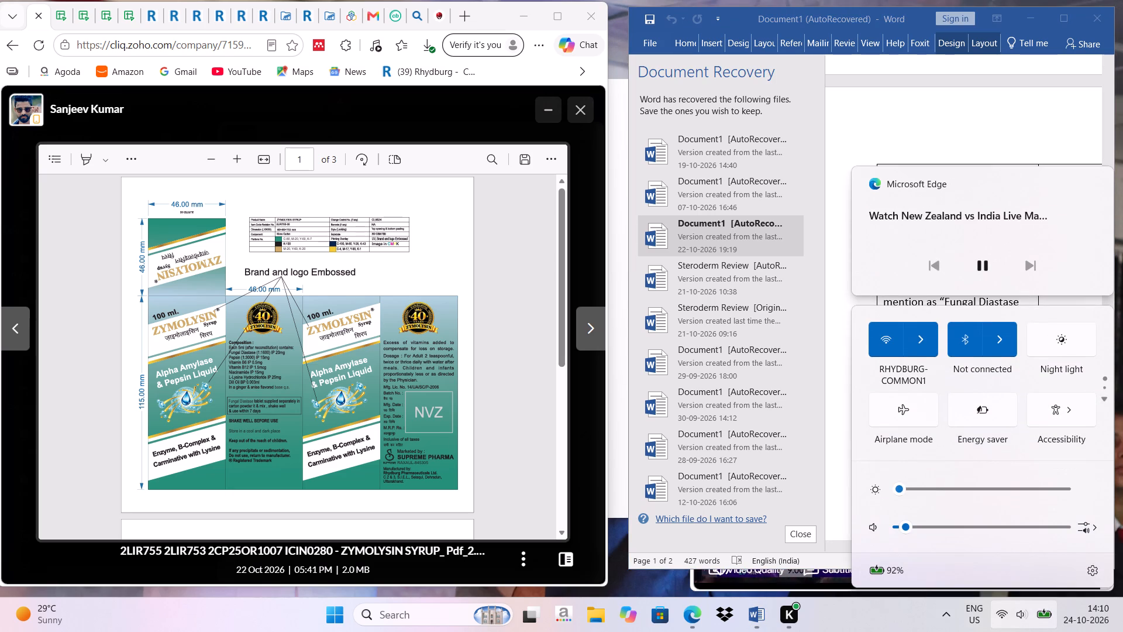
left_click(939, 487)
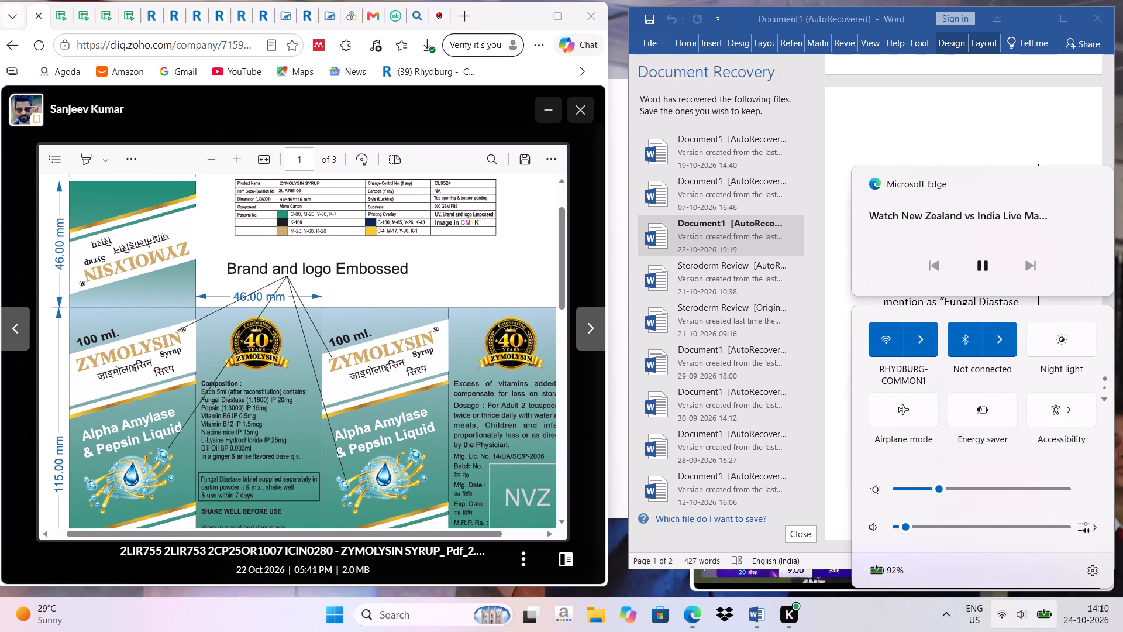
left_click(1007, 103)
Close the Document Recovery pane in the 22-10-2026 recovered document.
left_click(801, 528)
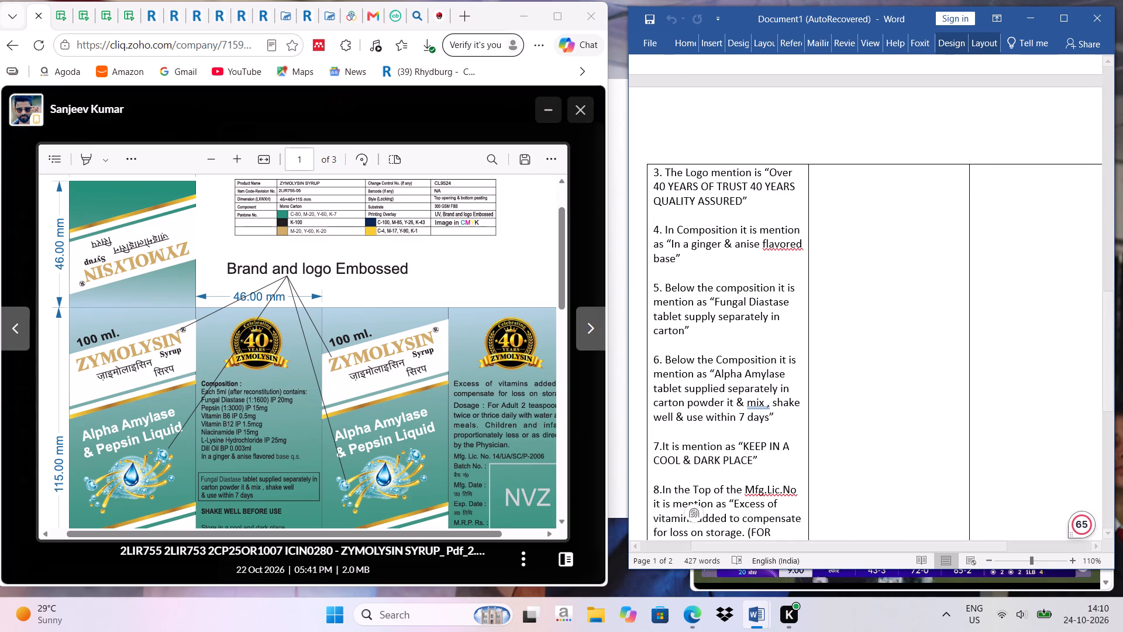
Examine the numbered label remarks and their proposed wording in the recovered document's table alongside the ZYMOLYSIN SYRUP artwork.
scroll(920, 326, "right", 6)
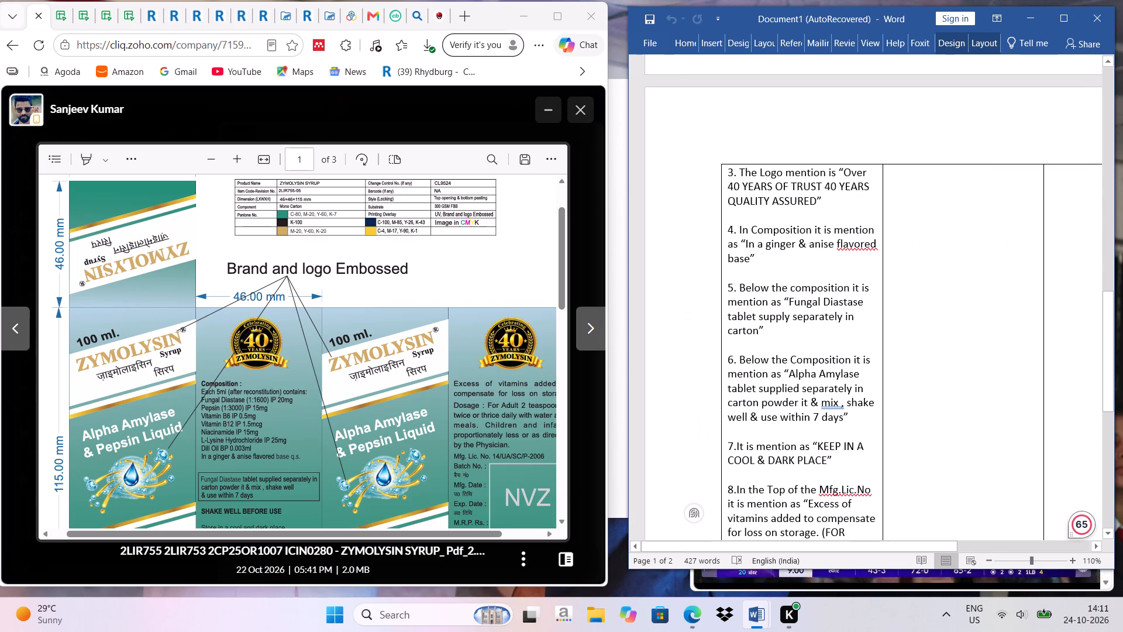
scroll(920, 326, "up", 5)
scroll(920, 326, "down", 1)
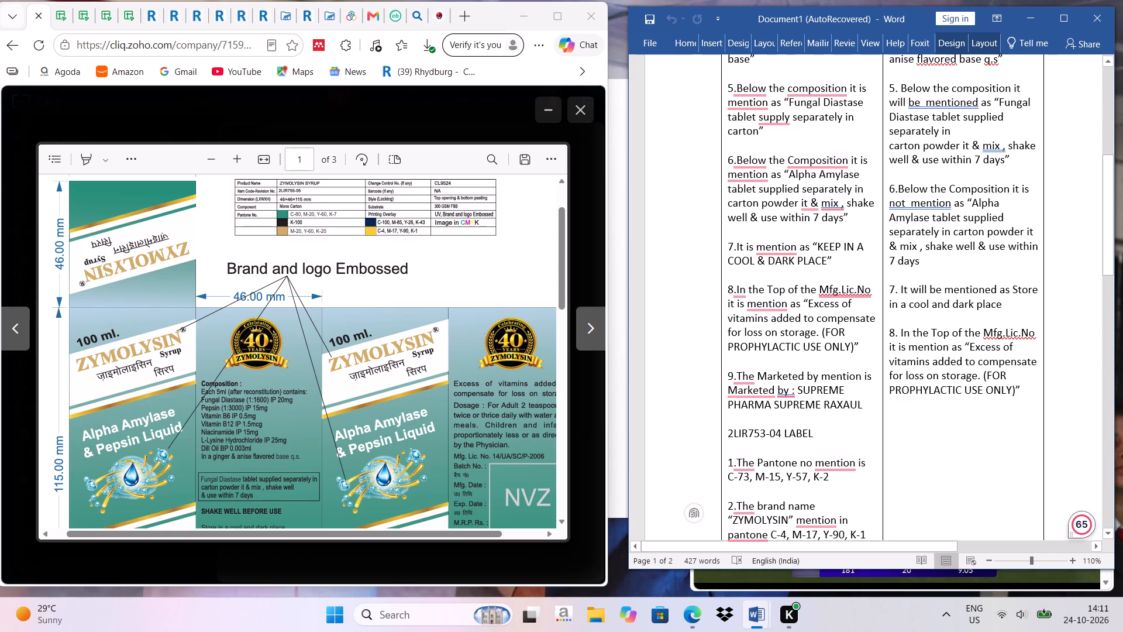
Check the marketer details on the carton artwork and add "9.The Marketed by will be mentioned as" below item 8 in the table's right-hand column.
scroll(384, 420, "down", 2)
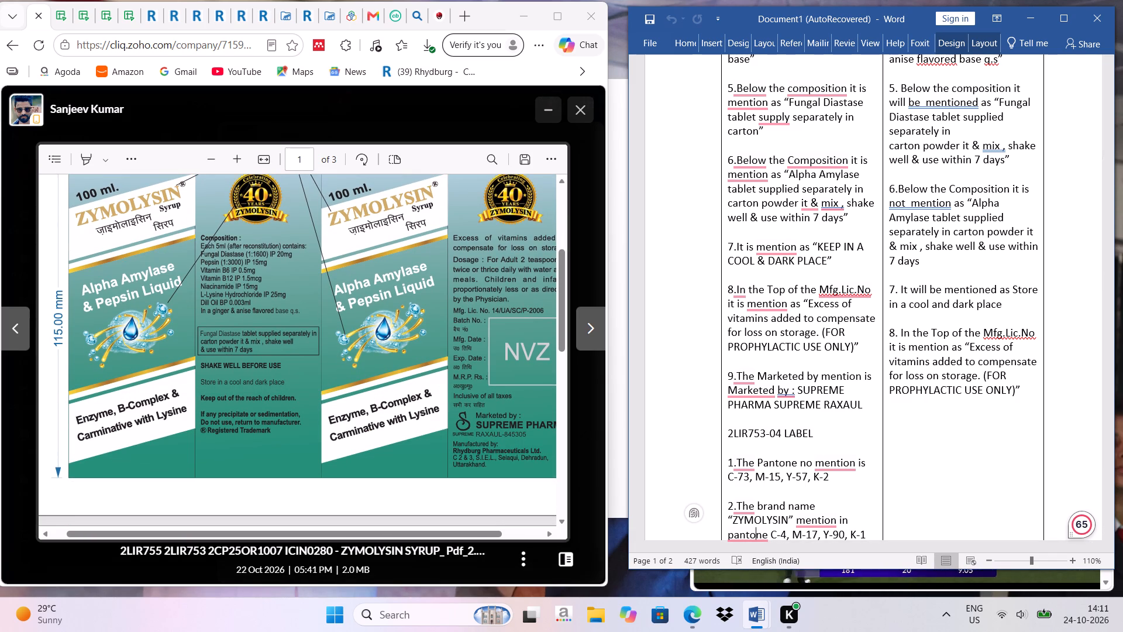
scroll(510, 443, "down", 1)
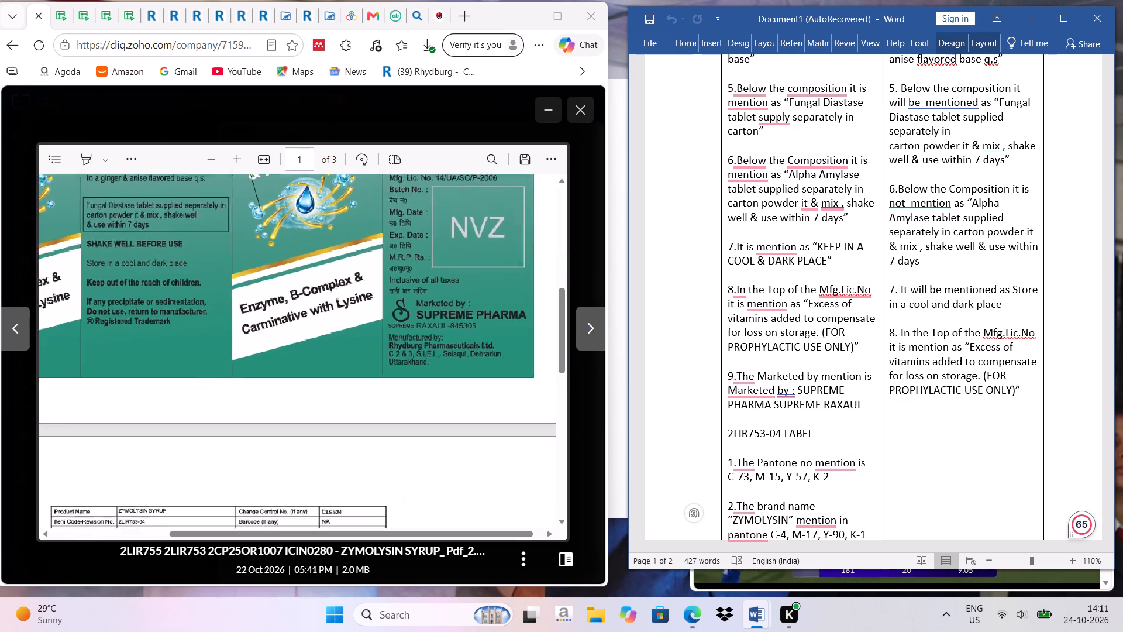
scroll(366, 242, "up", 1)
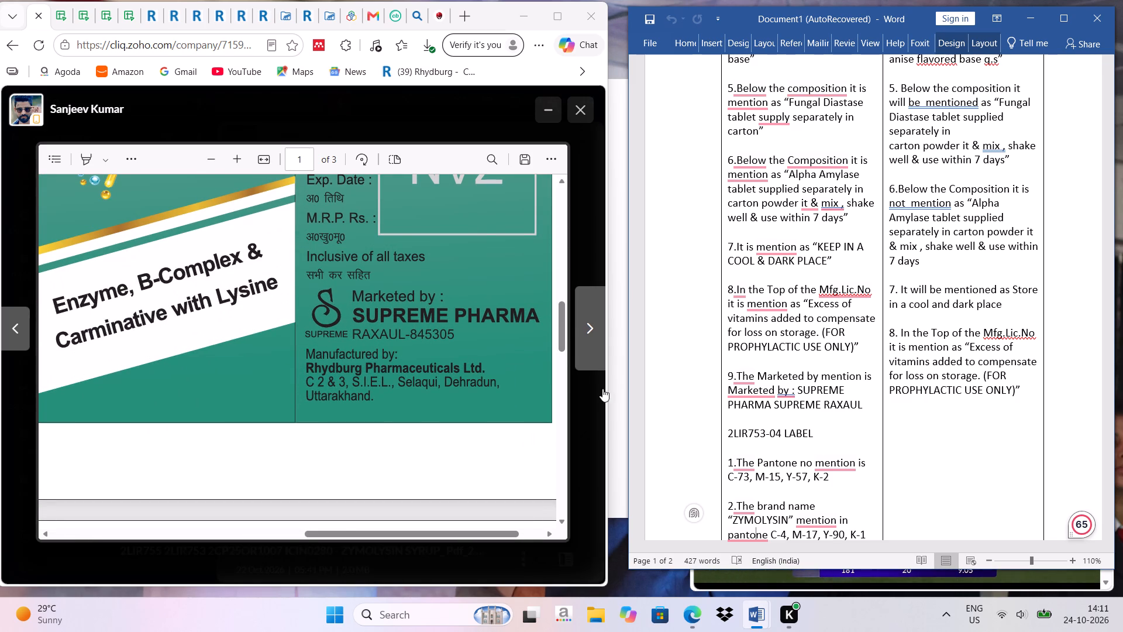
left_click(1031, 391)
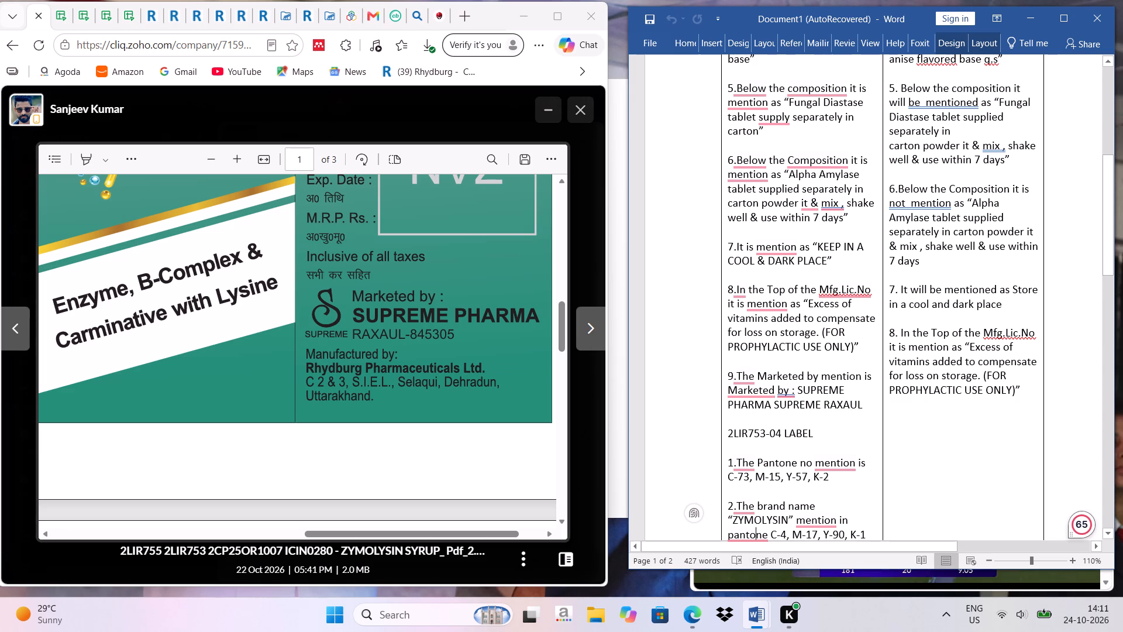
key("Return")
key("Return")
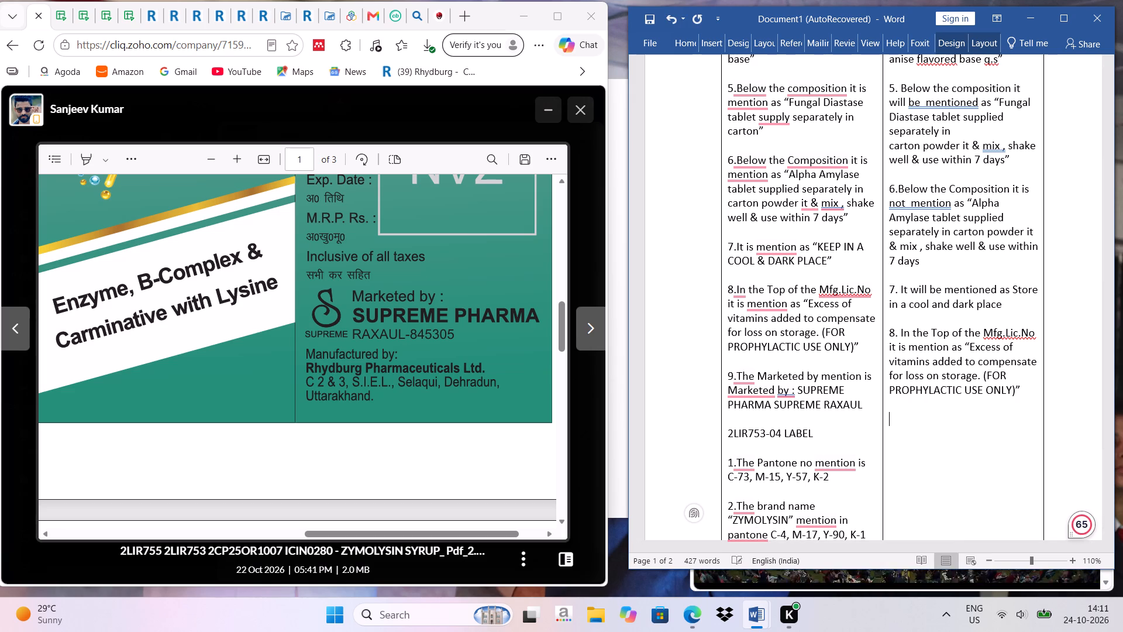
type("9.")
type("The Marketed")
key("space")
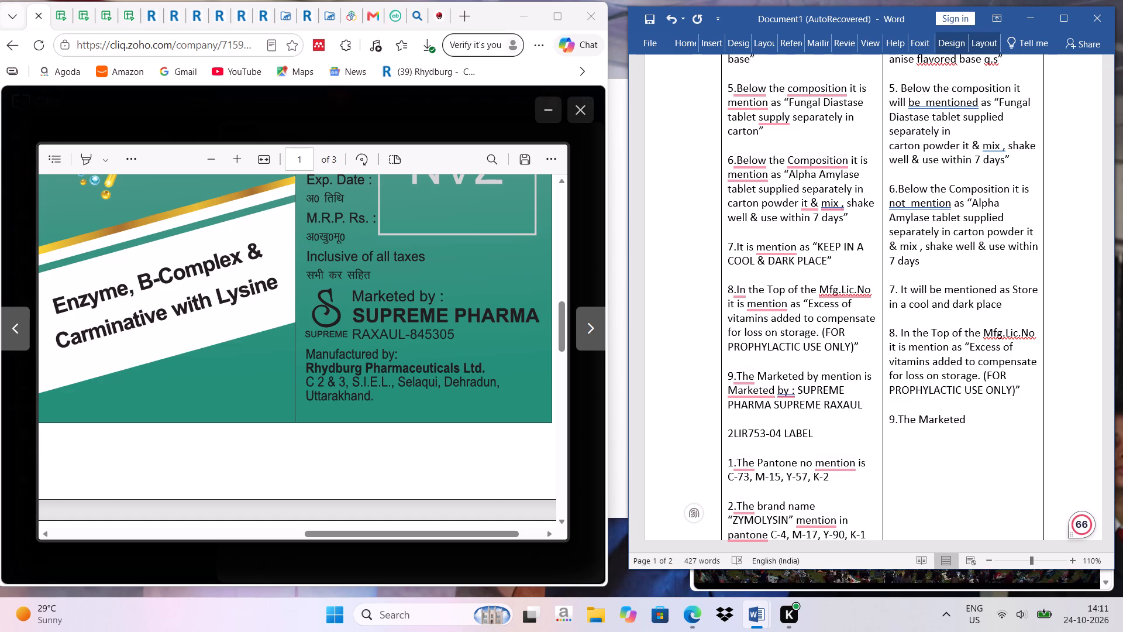
type("by will be mention as")
key("space")
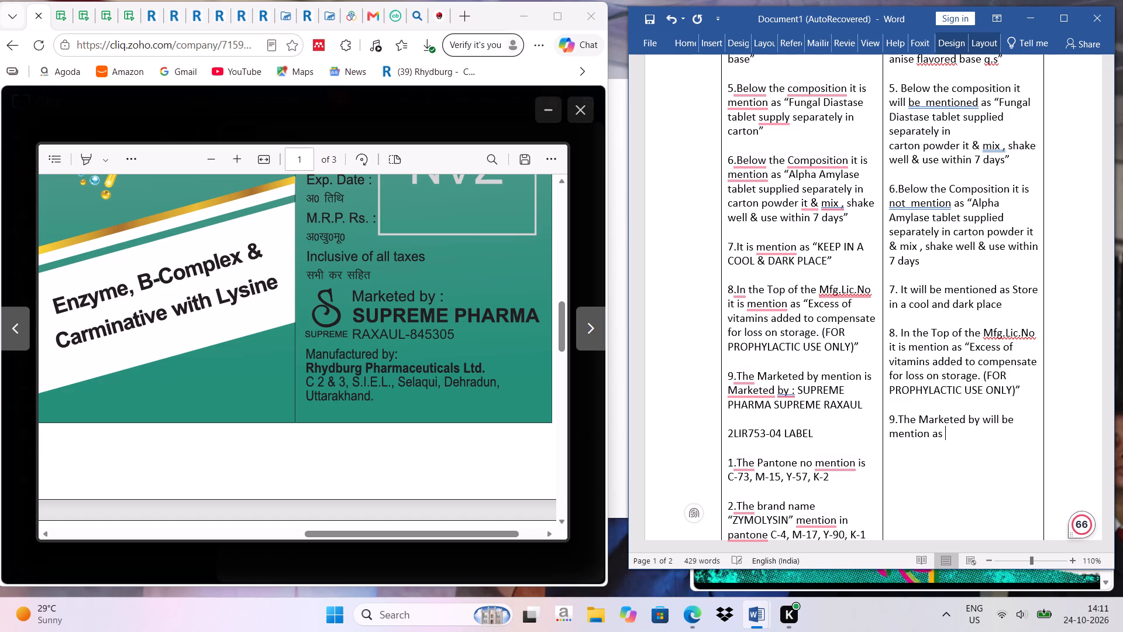
key("Left")
key("Left")
key("Left")
key("Left")
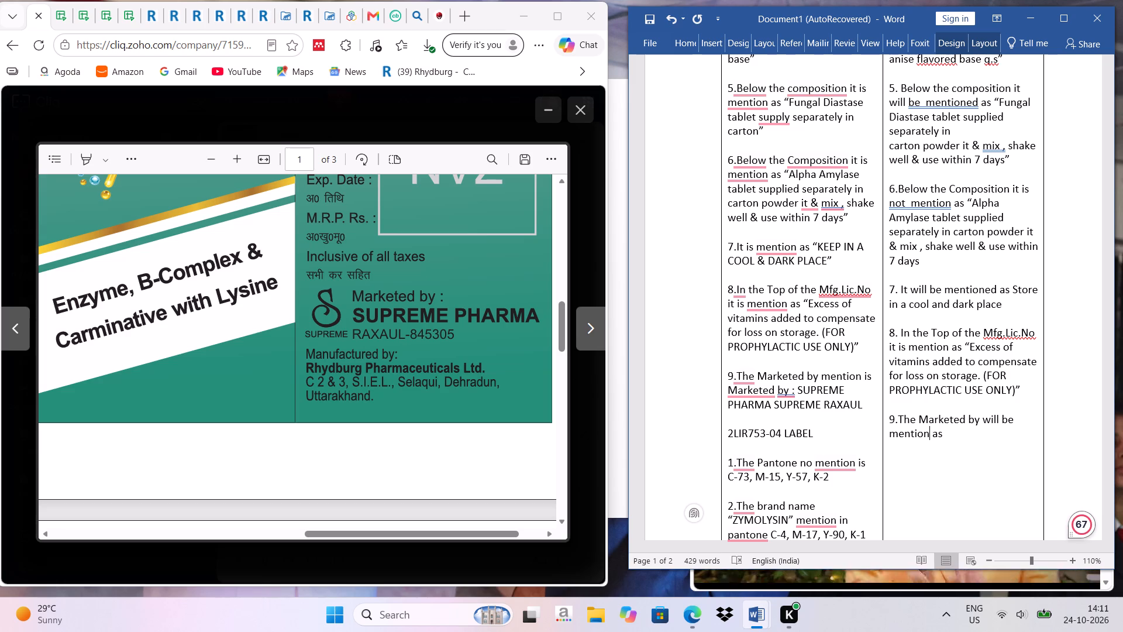
type("ed")
key("Right")
key("Right")
key("Right")
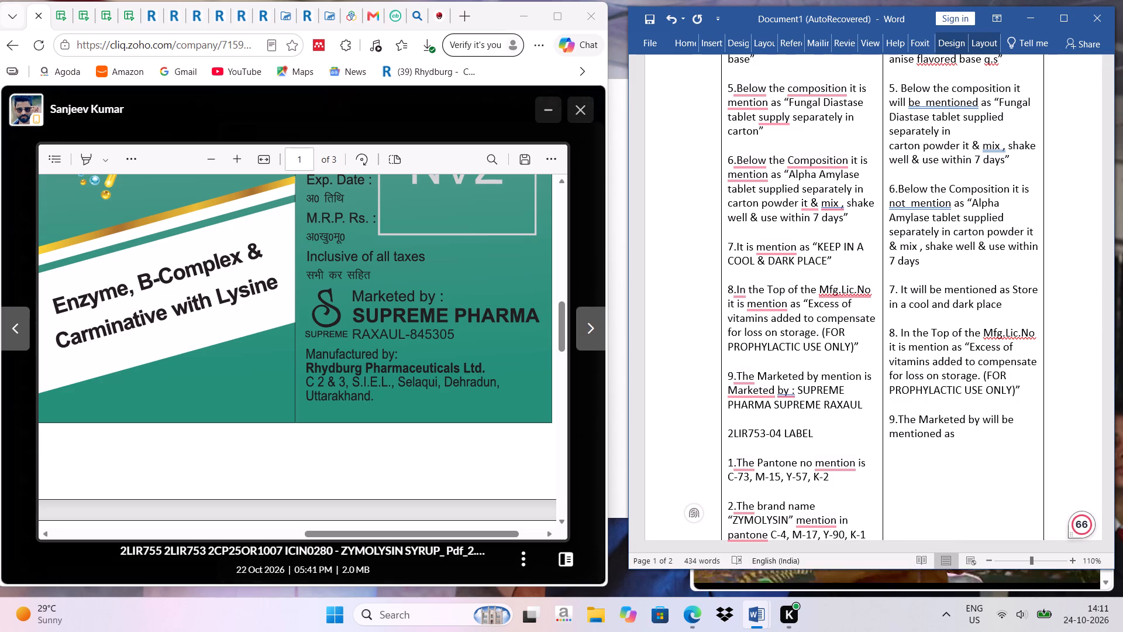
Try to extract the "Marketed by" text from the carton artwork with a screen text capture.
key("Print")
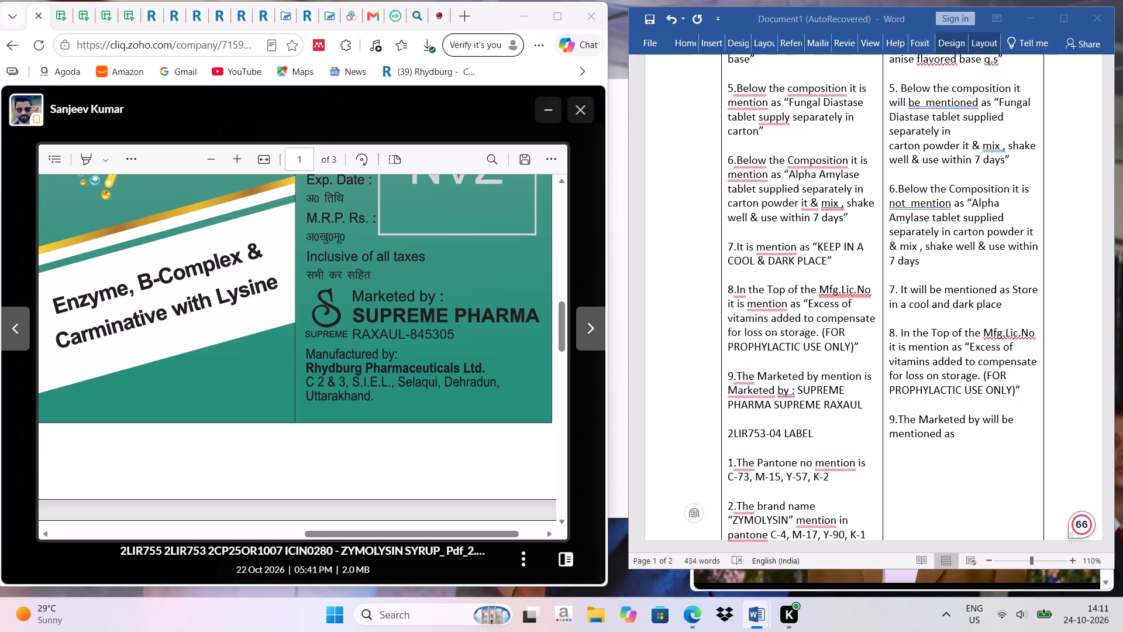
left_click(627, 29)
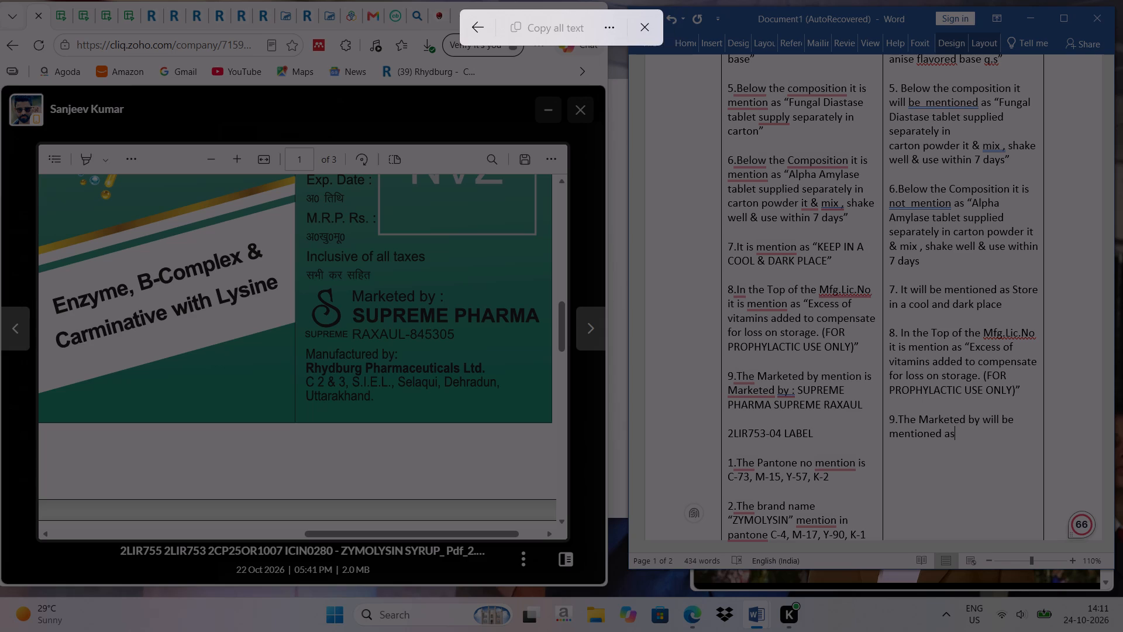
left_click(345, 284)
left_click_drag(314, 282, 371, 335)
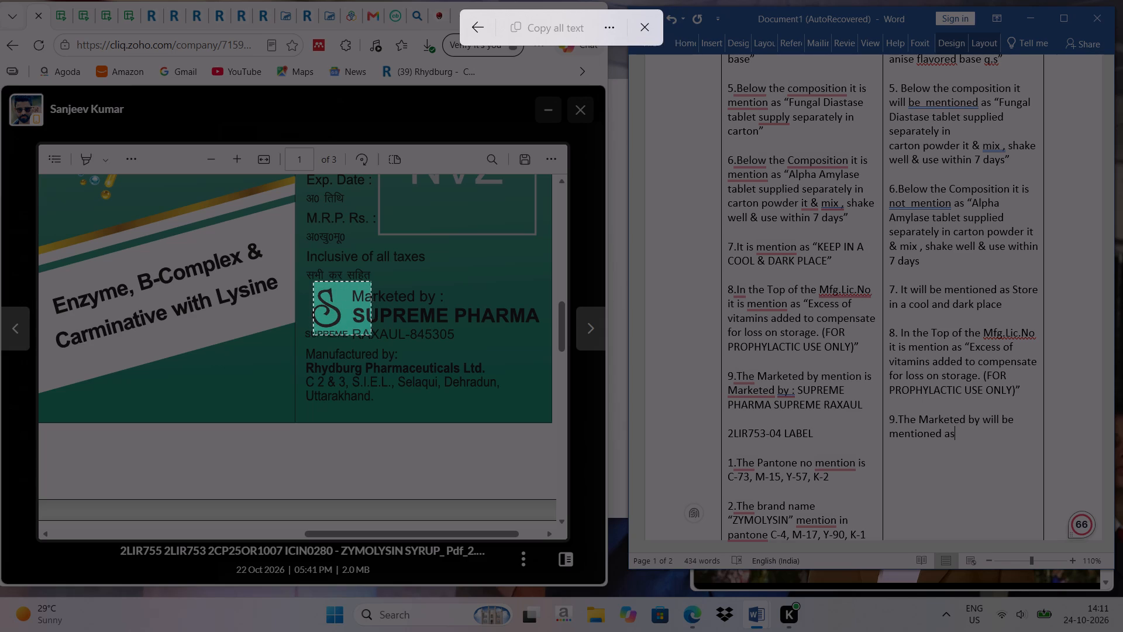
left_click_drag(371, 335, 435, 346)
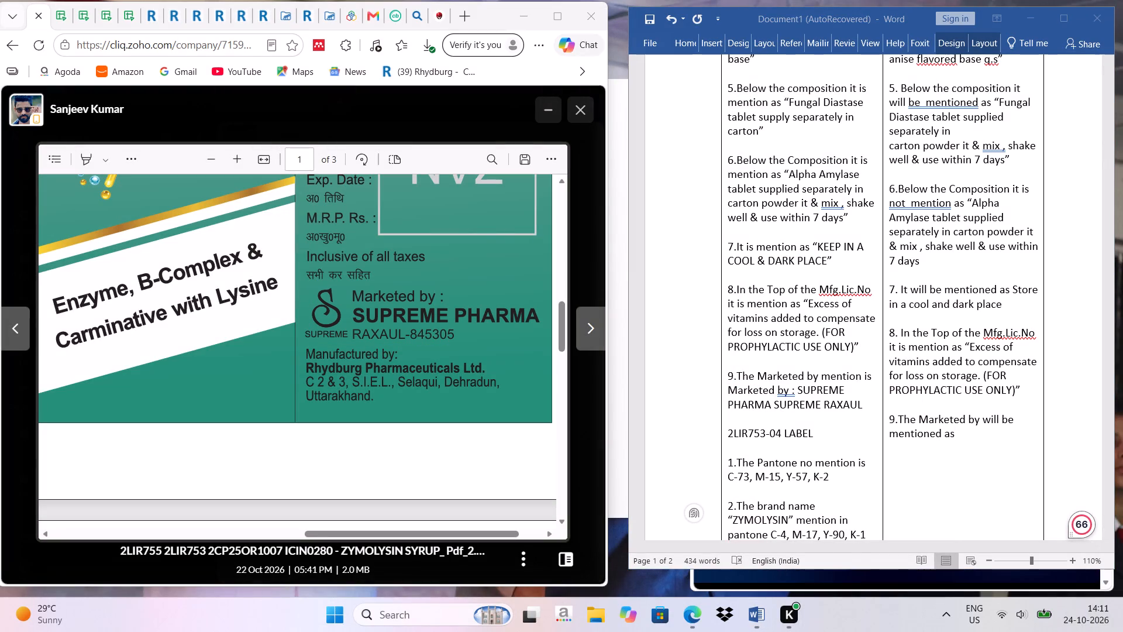
Extract "Marketed by : SUPREME PHARMA SUPREME RAXAUL-845305" from the artwork by screen text capture and paste it at the end of item 9.
key("Print")
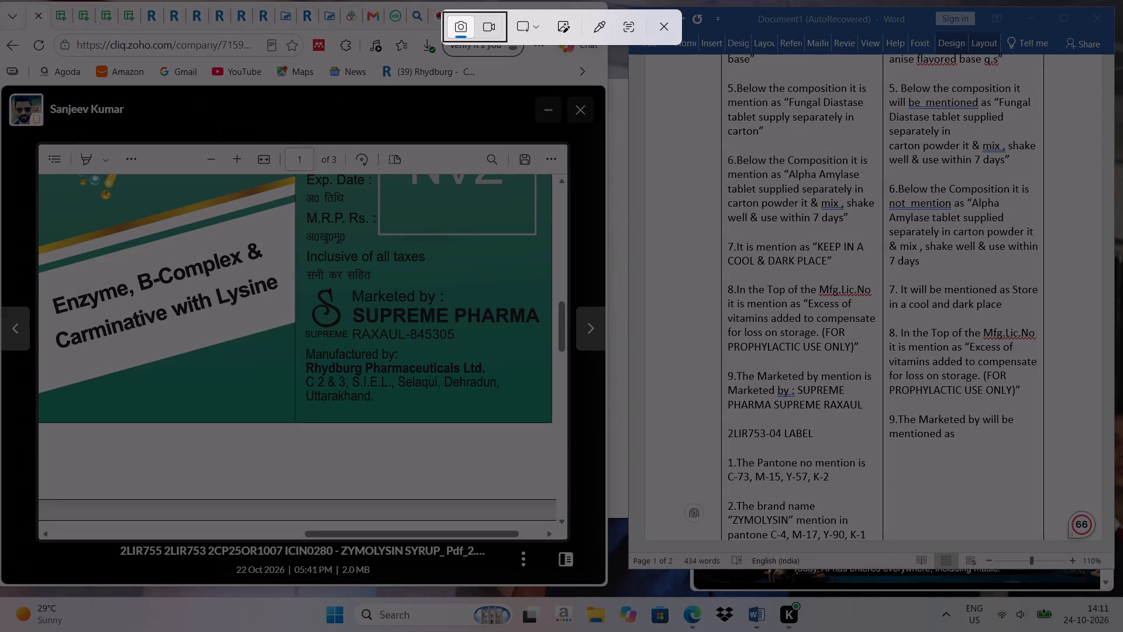
left_click(621, 25)
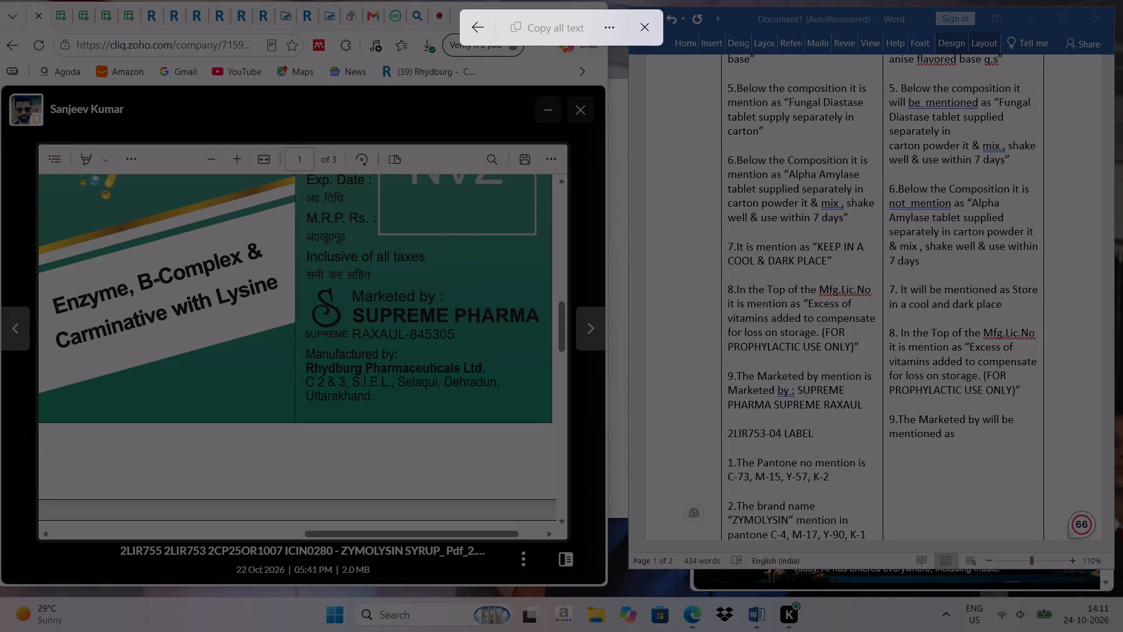
left_click_drag(302, 281, 412, 327)
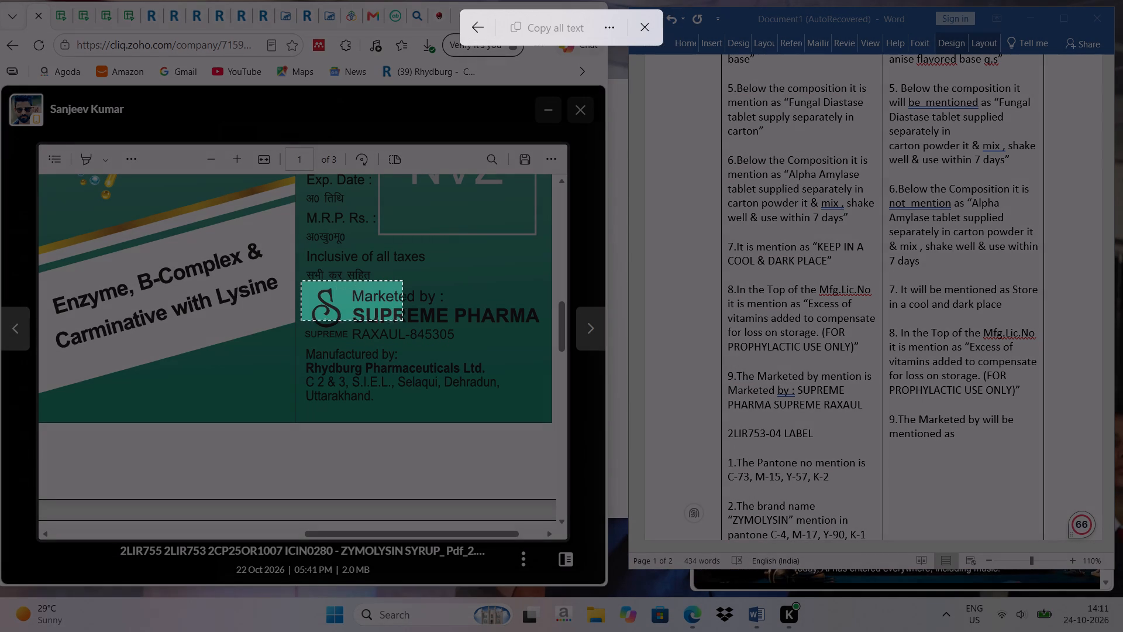
left_click_drag(412, 327, 547, 344)
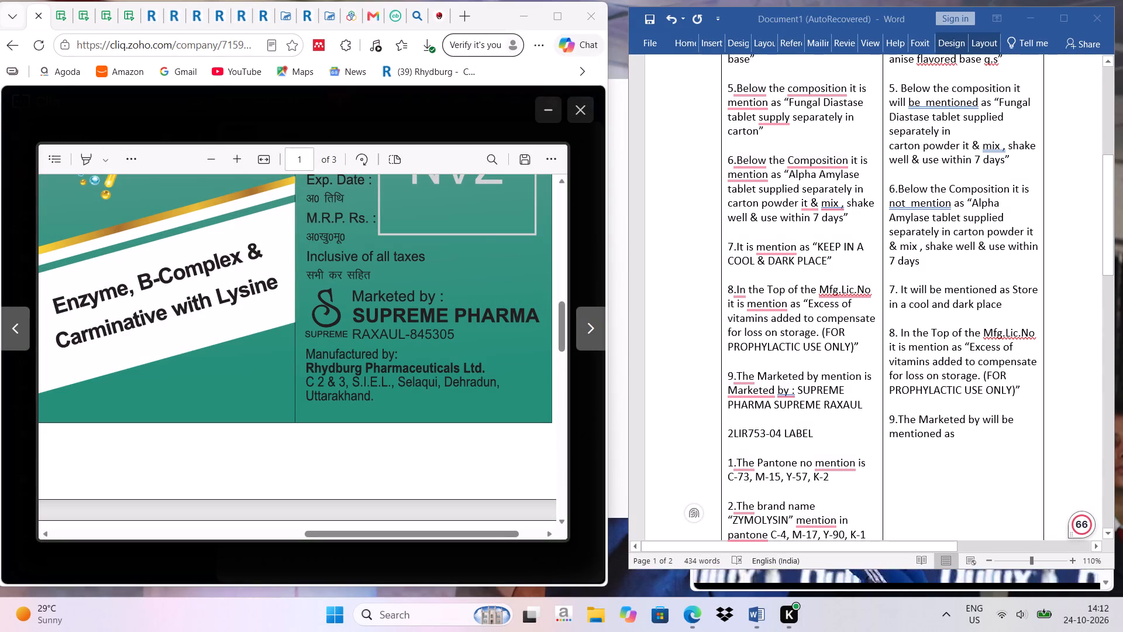
left_click(959, 438)
key("space")
key("ctrl+v")
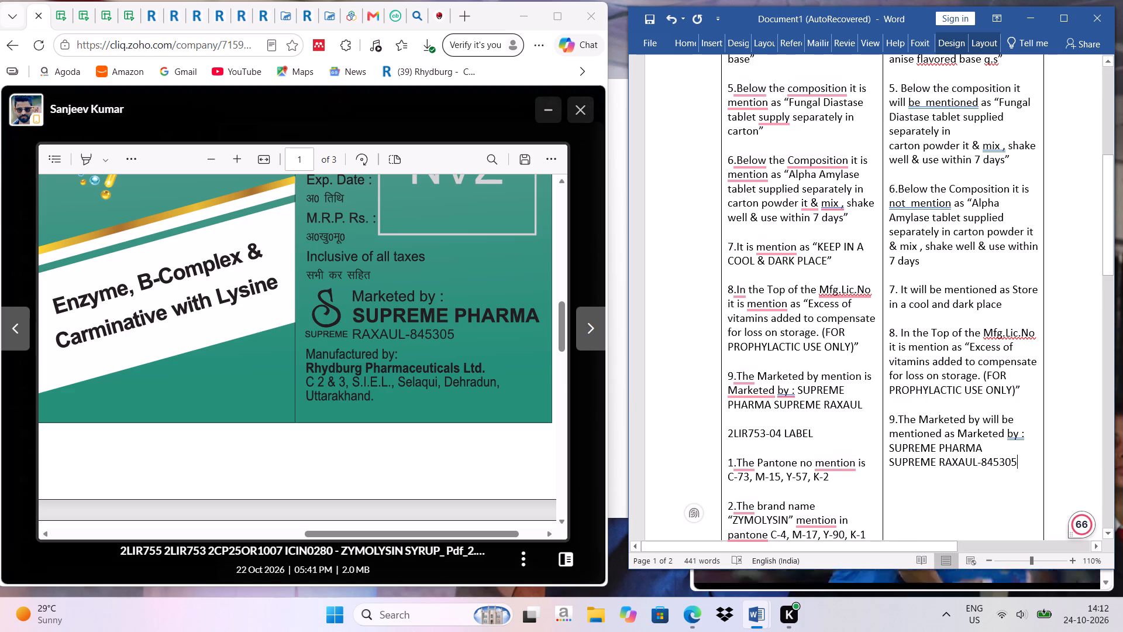
Examine the 2LIR753-04 sticker label's details on the PDF's second page alongside the document's 2LIR753-04 LABEL entries.
scroll(933, 445, "down", 2)
scroll(290, 365, "down", 4)
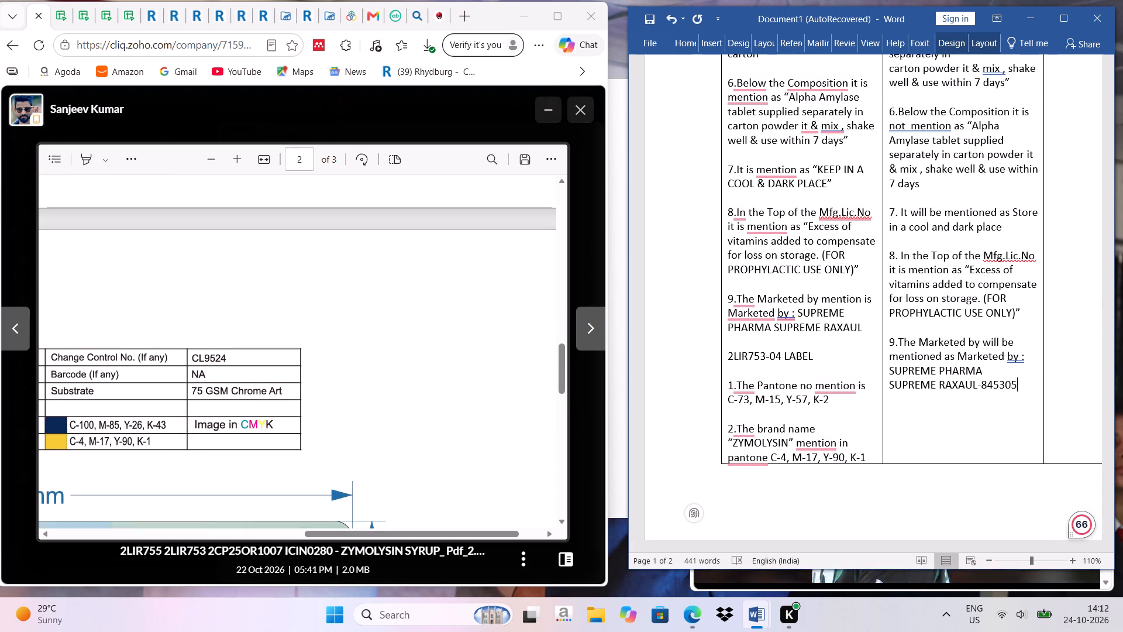
scroll(287, 364, "down", 1)
scroll(277, 353, "right", 2)
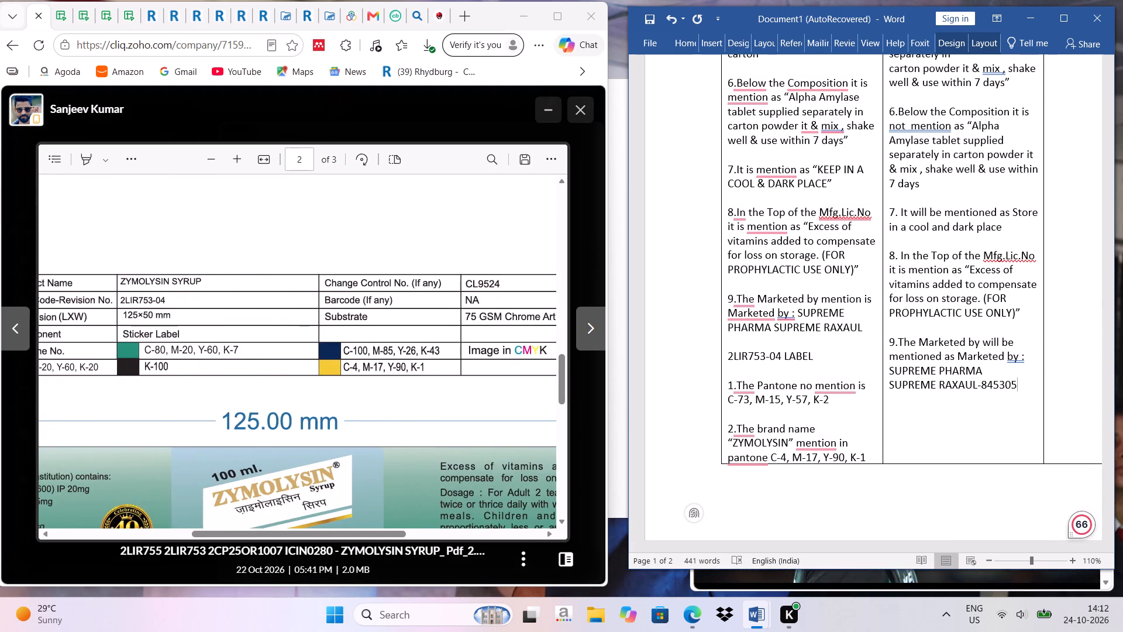
scroll(277, 353, "right", 2)
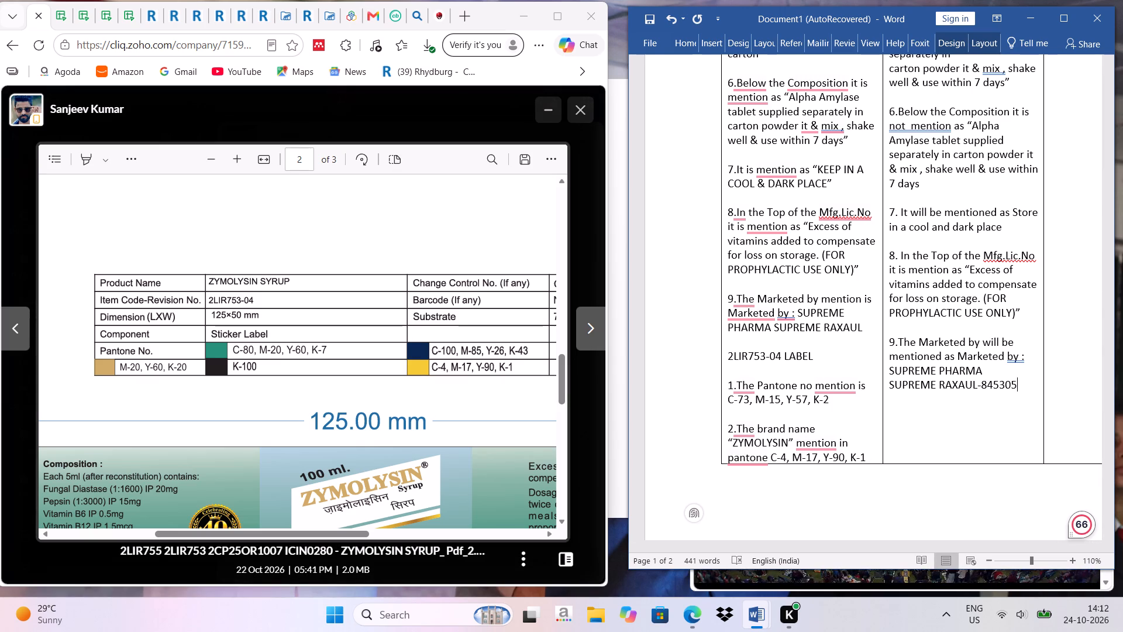
Copy the code ICIN0280 from the ZYMOLYSIN SYRUP artwork PDF's file name.
left_click_drag(287, 552, 303, 554)
left_click(283, 548)
left_click_drag(283, 548, 316, 551)
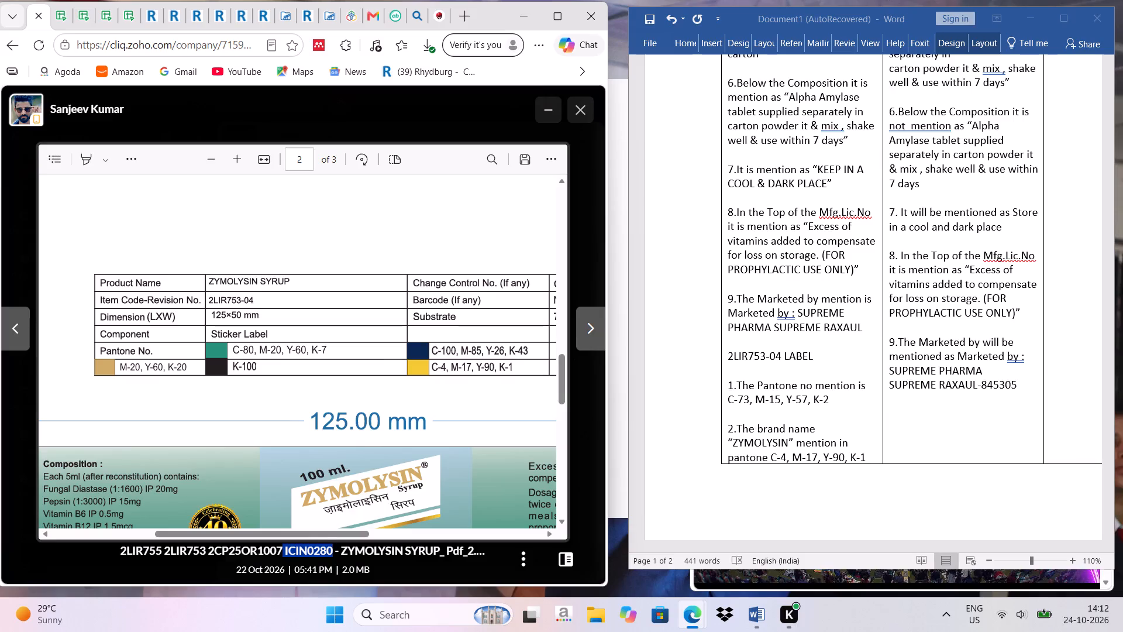
right_click(316, 551)
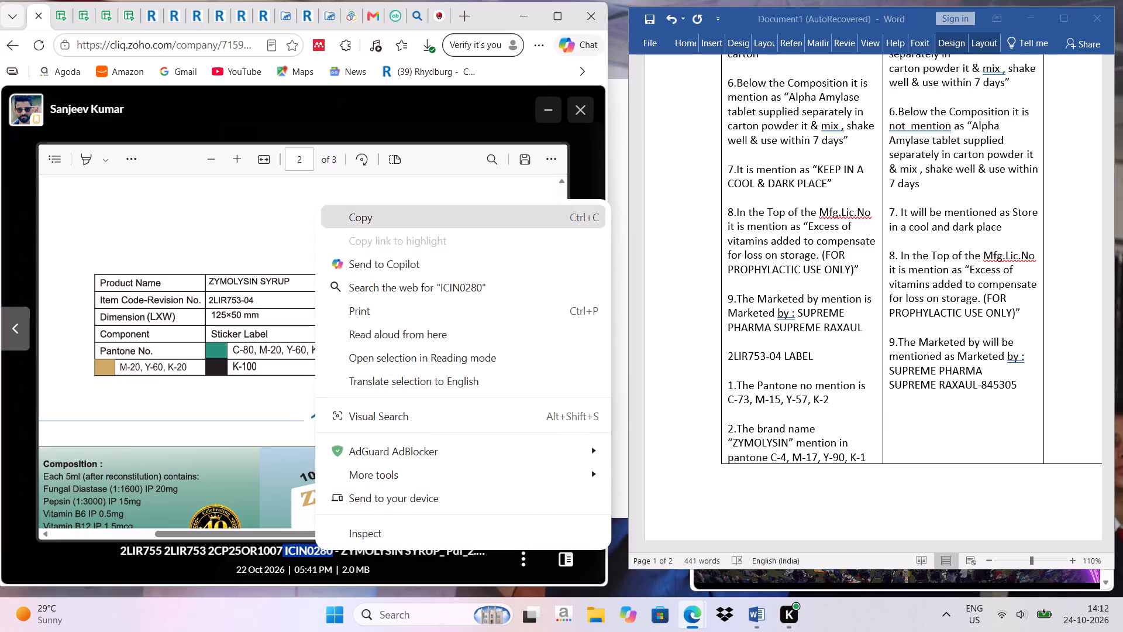
left_click(381, 211)
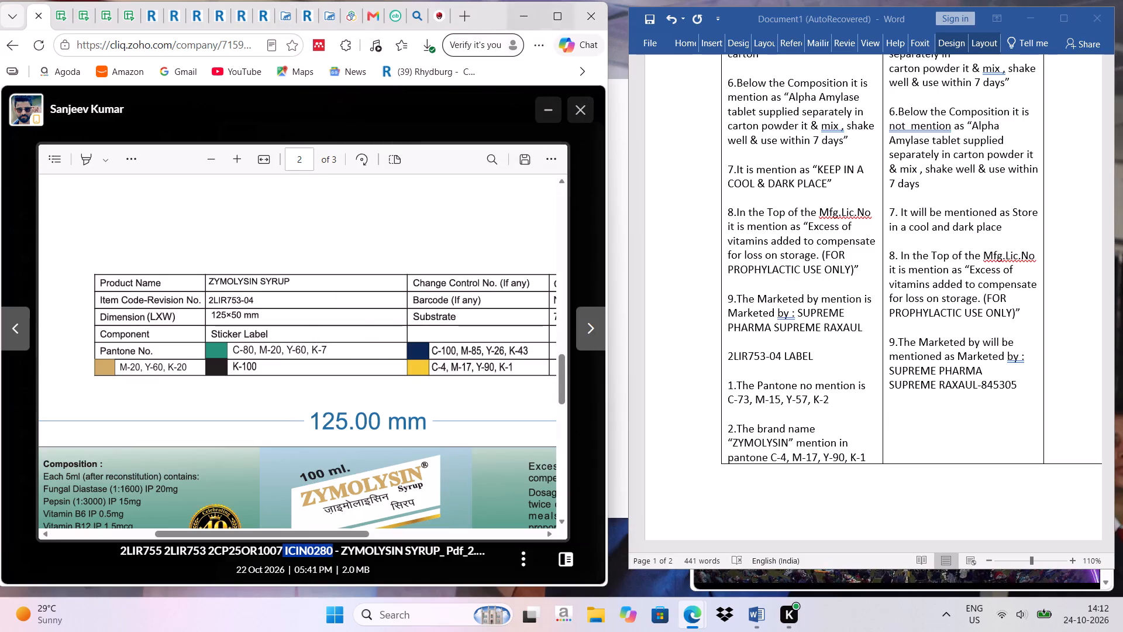
Close the open A762.pdf and A5006.pdf Gabapentin artwork files in the browser.
left_click(565, 18)
left_click(600, 13)
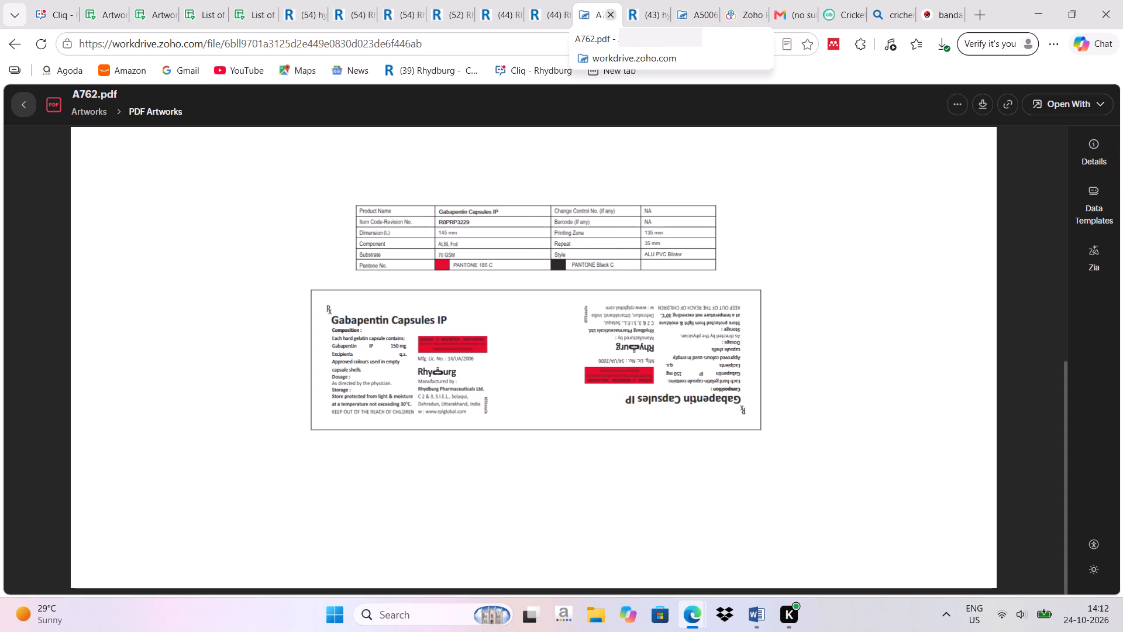
left_click(616, 16)
left_click(649, 16)
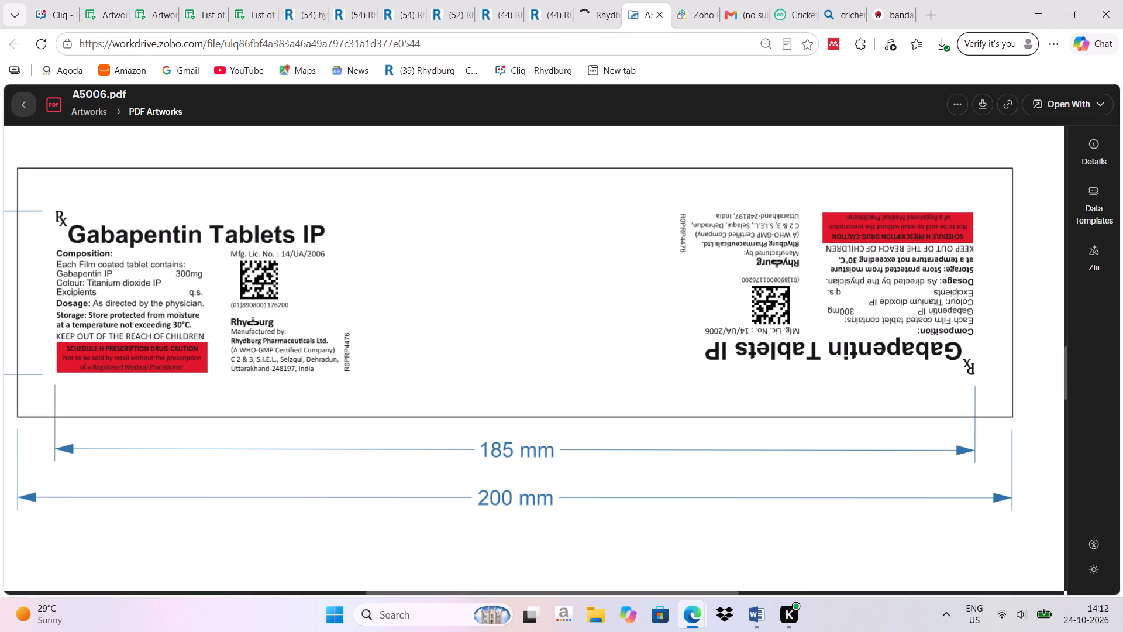
left_click(660, 16)
left_click(635, 11)
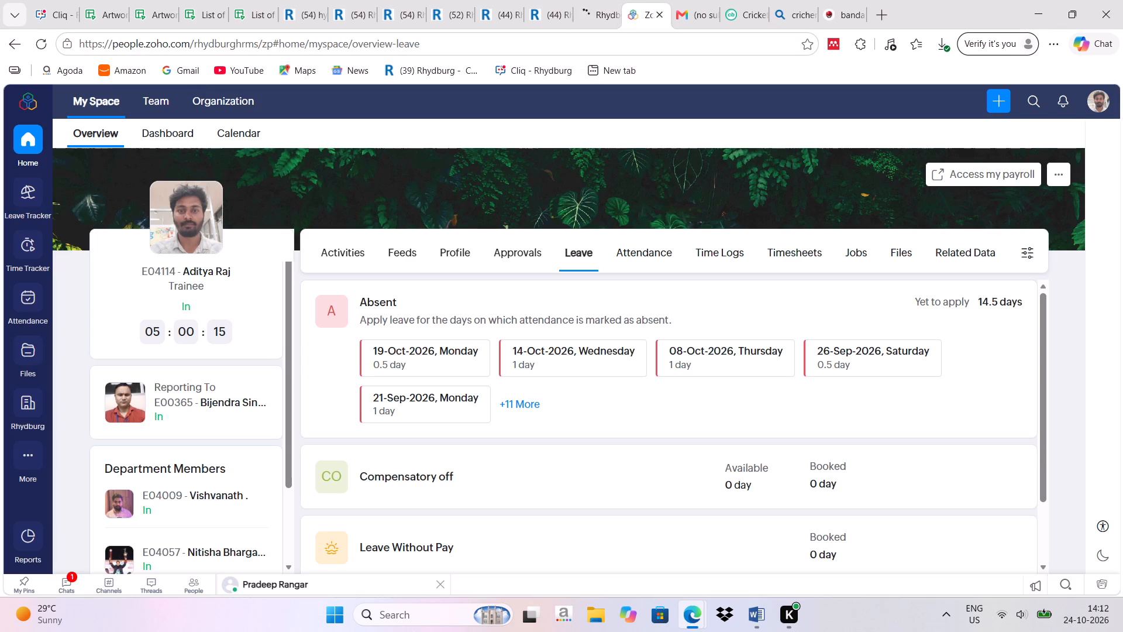
Search the Artwork Review Report for products containing ICIN0280, replacing the GABAPENTIN CAPSULES IP filter.
left_click(549, 13)
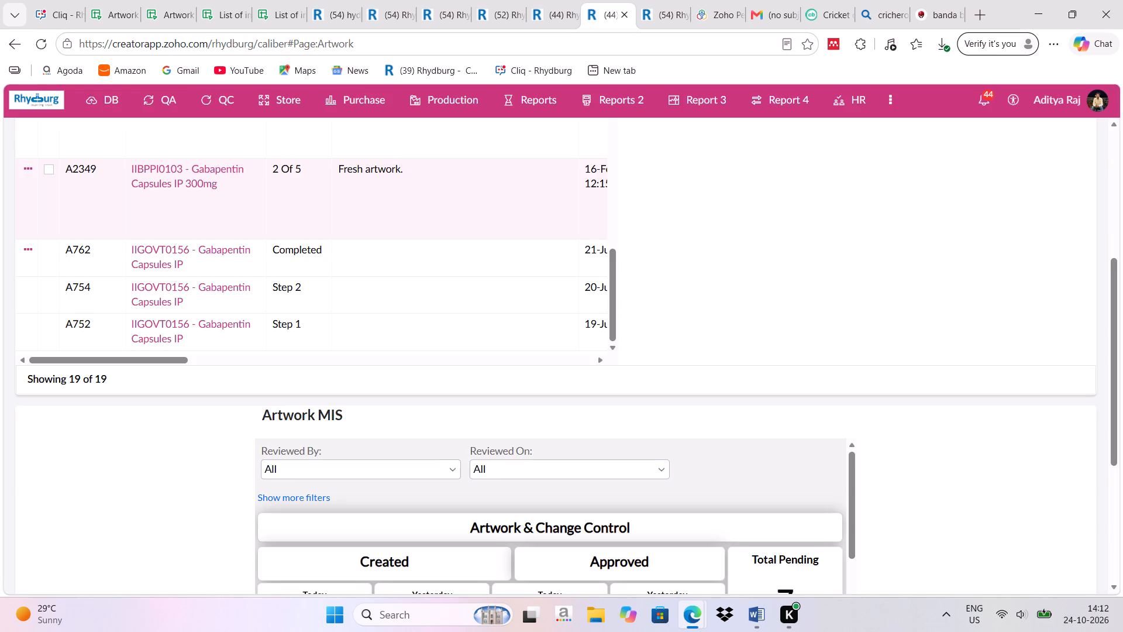
scroll(398, 253, "up", 7)
left_click_drag(1116, 293, 1107, 241)
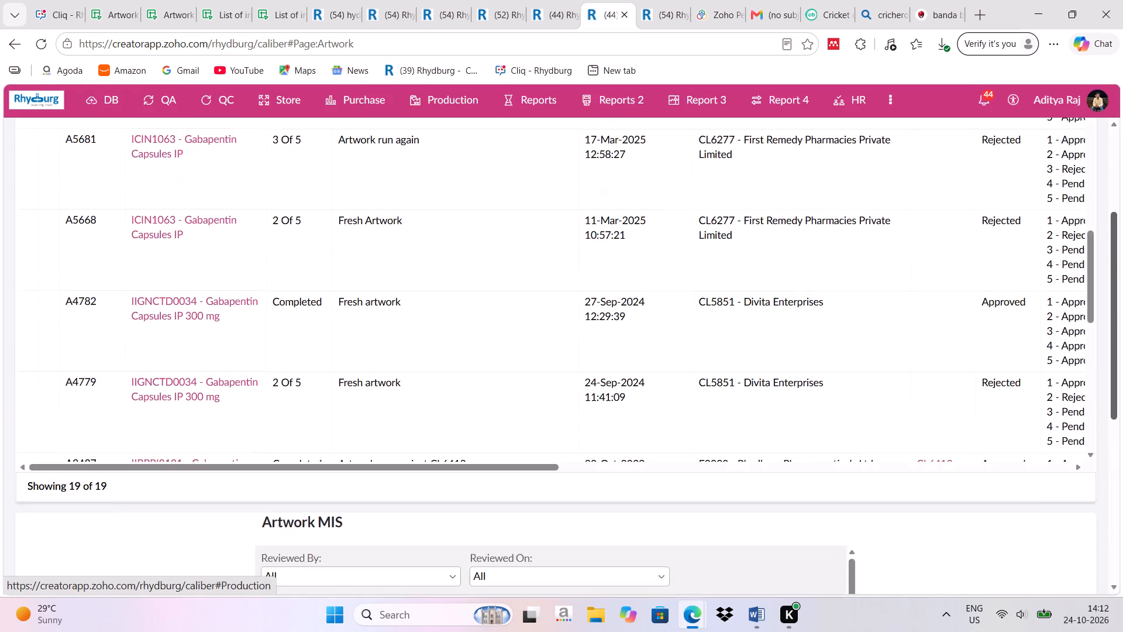
left_click_drag(1107, 241, 1107, 182)
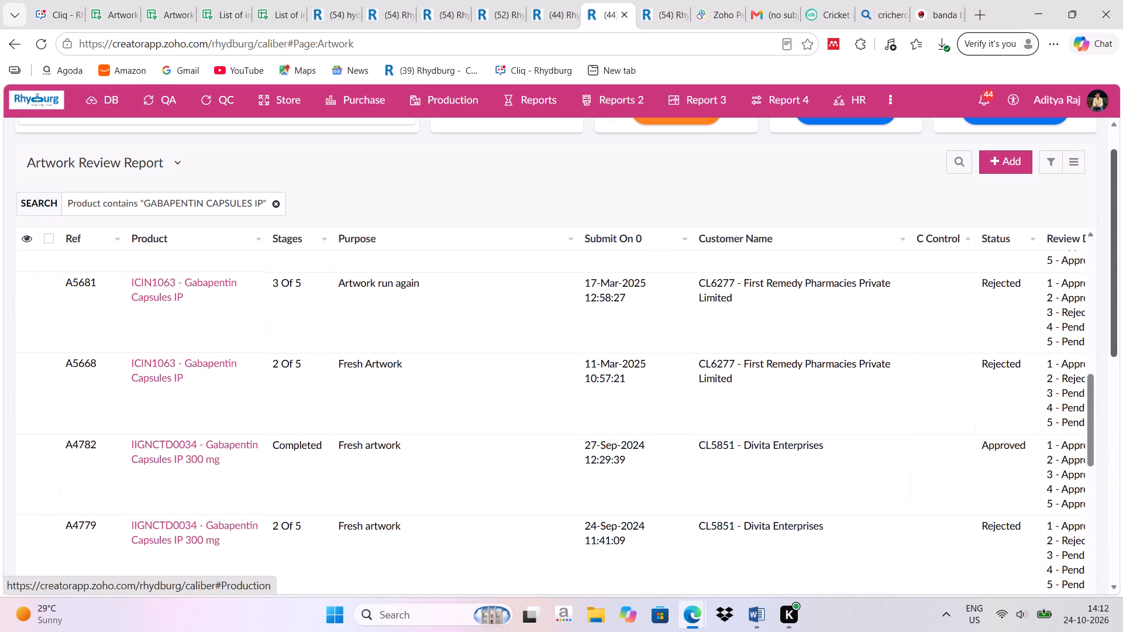
left_click(136, 237)
left_click(156, 241)
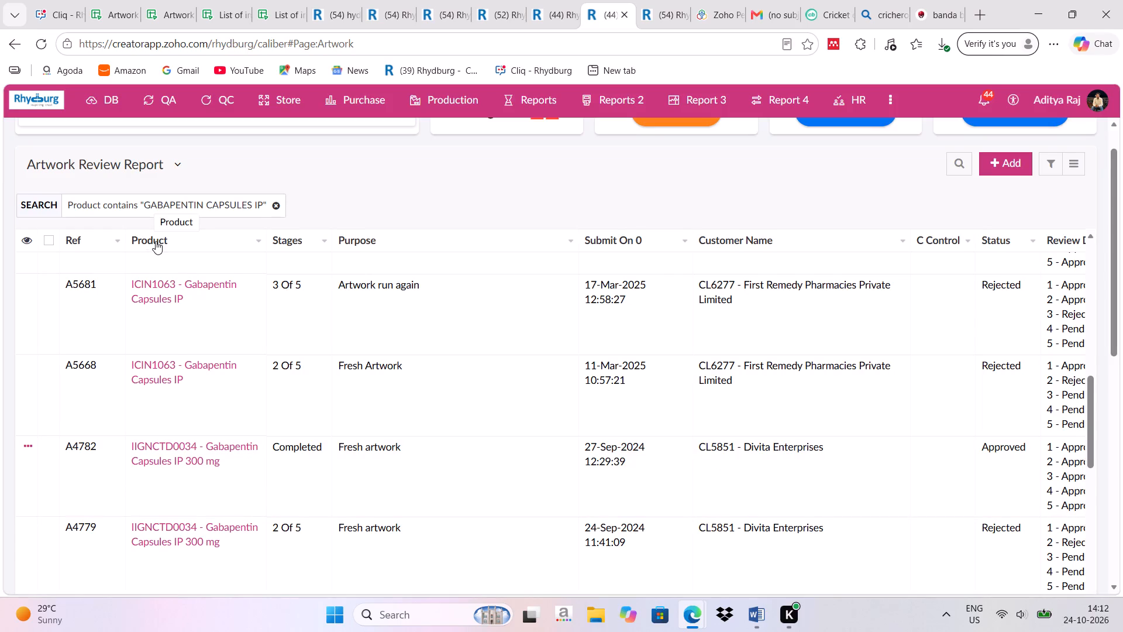
left_click(145, 243)
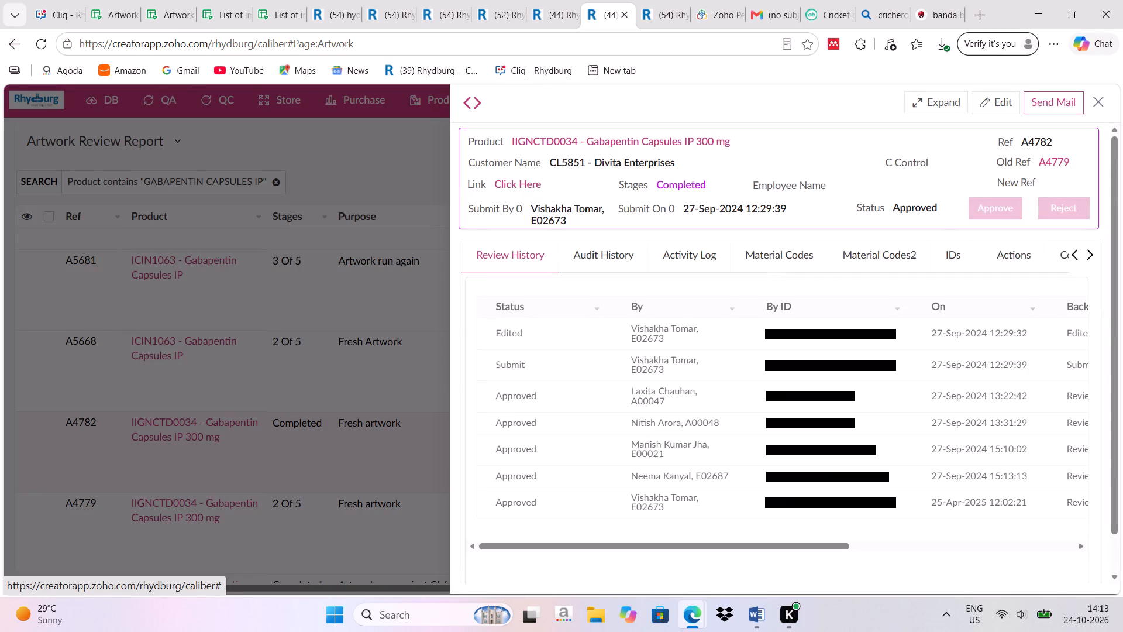
left_click(1098, 104)
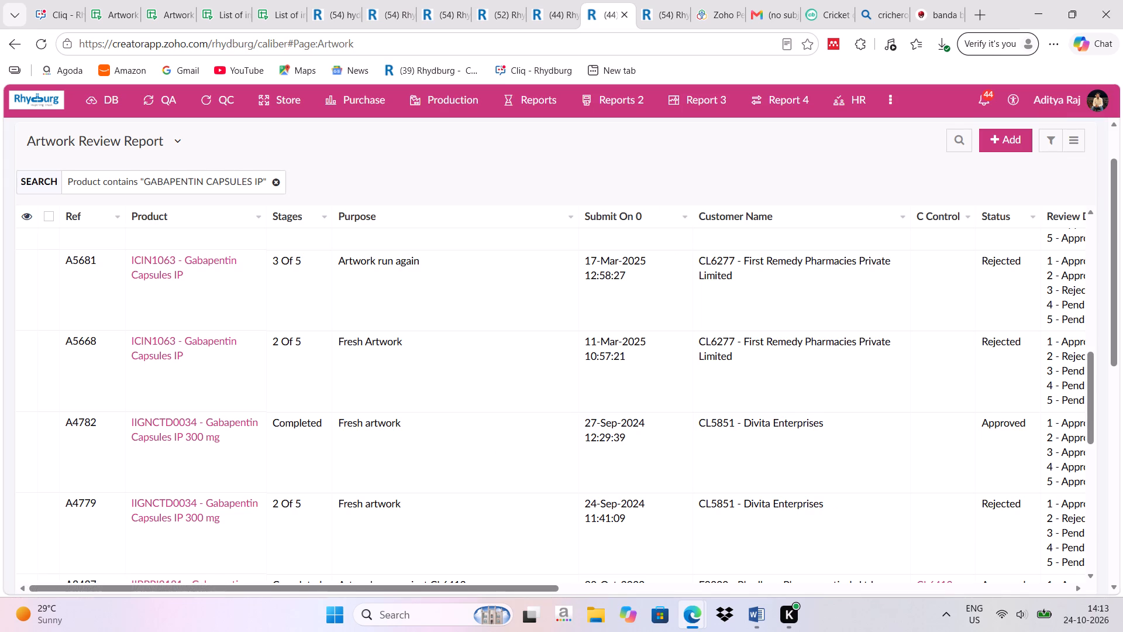
left_click(156, 217)
left_click(159, 241)
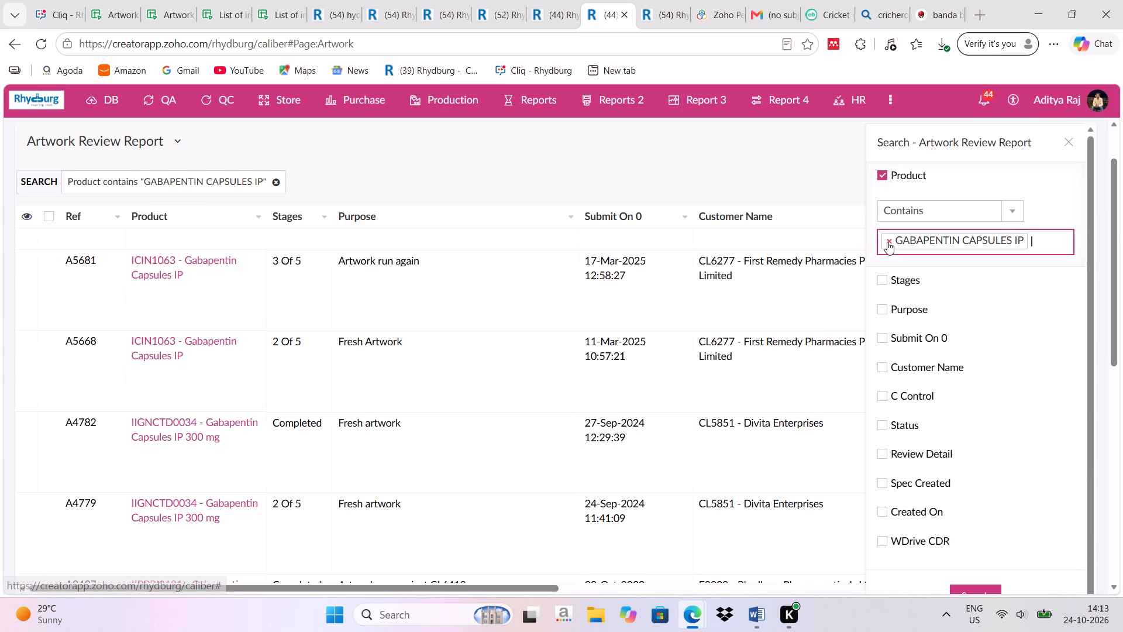
left_click(887, 242)
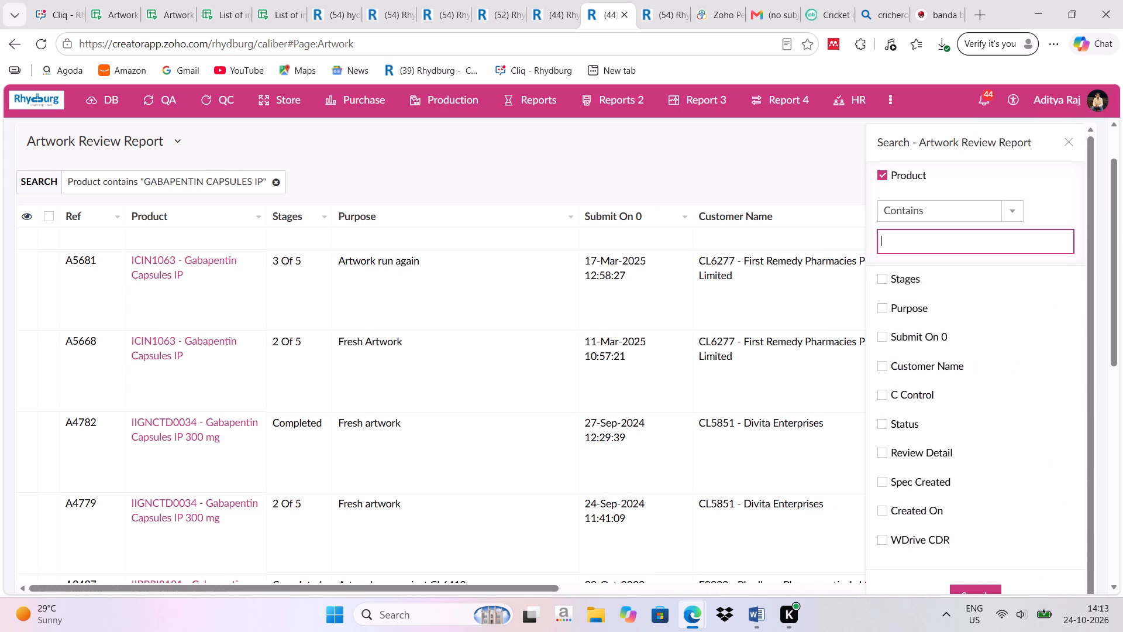
key("ctrl+v")
key("Return")
key("Return")
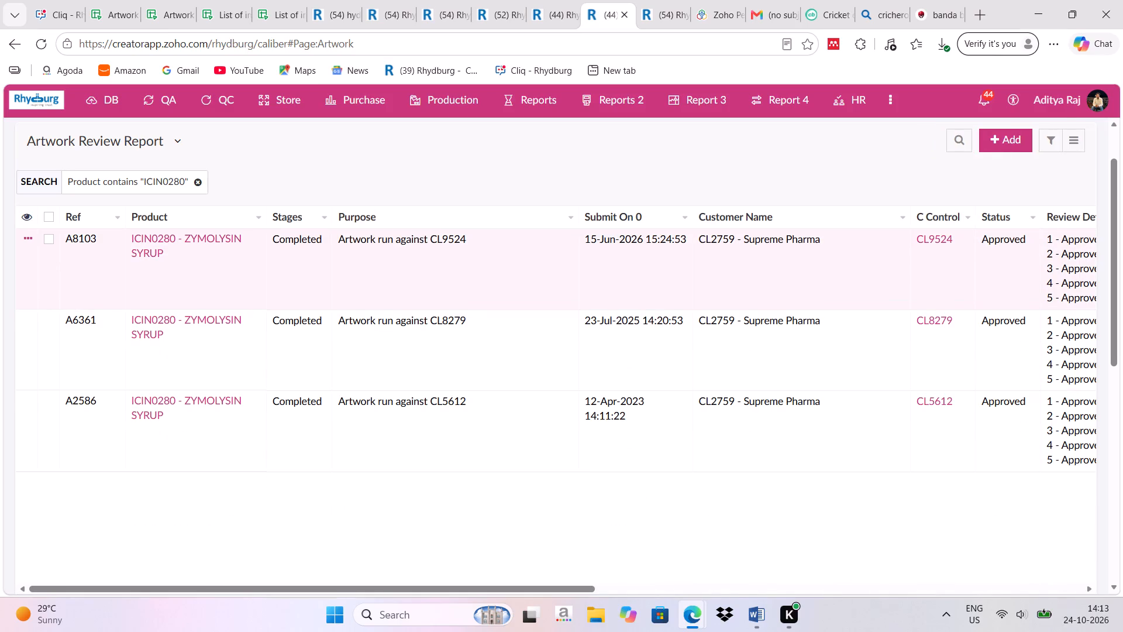
Open record A8103's linked artwork PDF and show its 2LIR753-04 sticker label page at 150% beside the Word document.
left_click(335, 235)
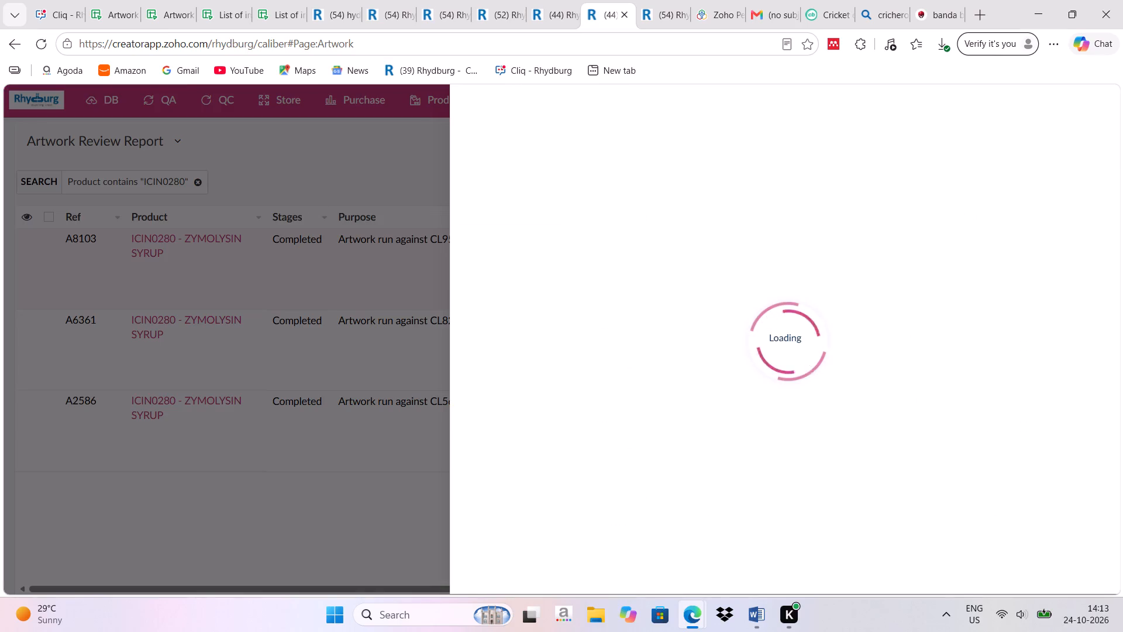
left_click(527, 186)
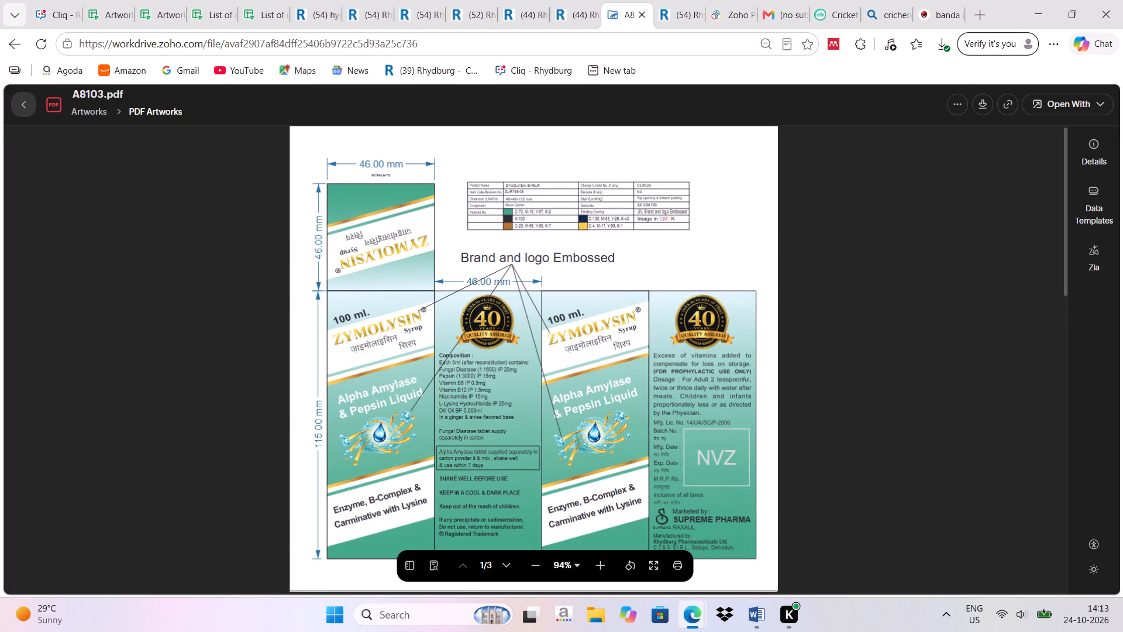
left_click(557, 561)
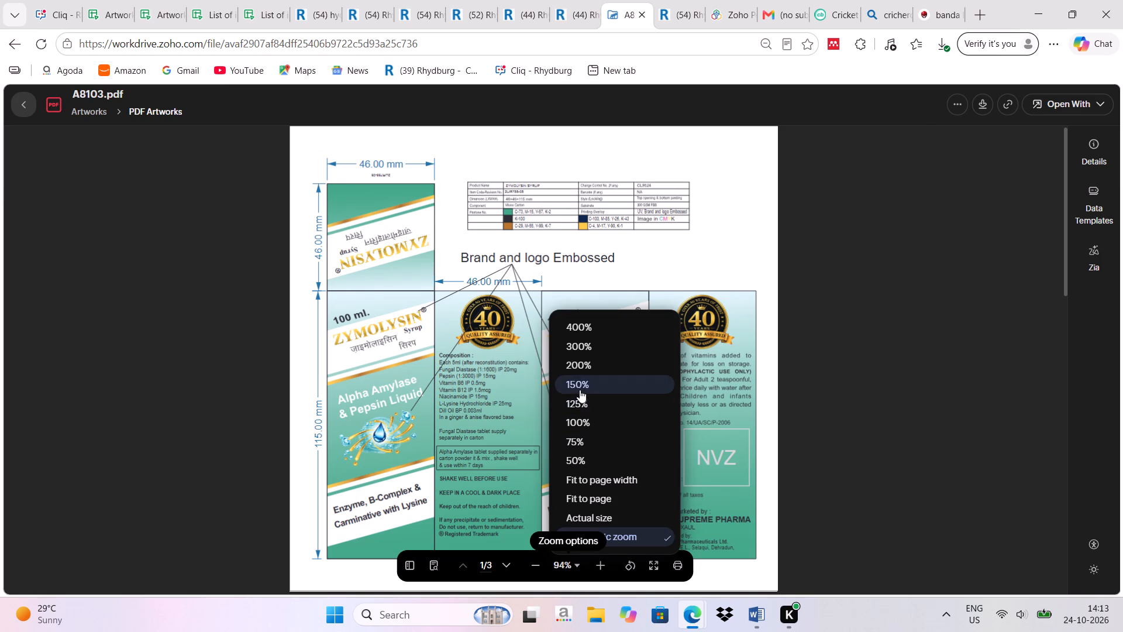
left_click(580, 390)
scroll(580, 390, "down", 9)
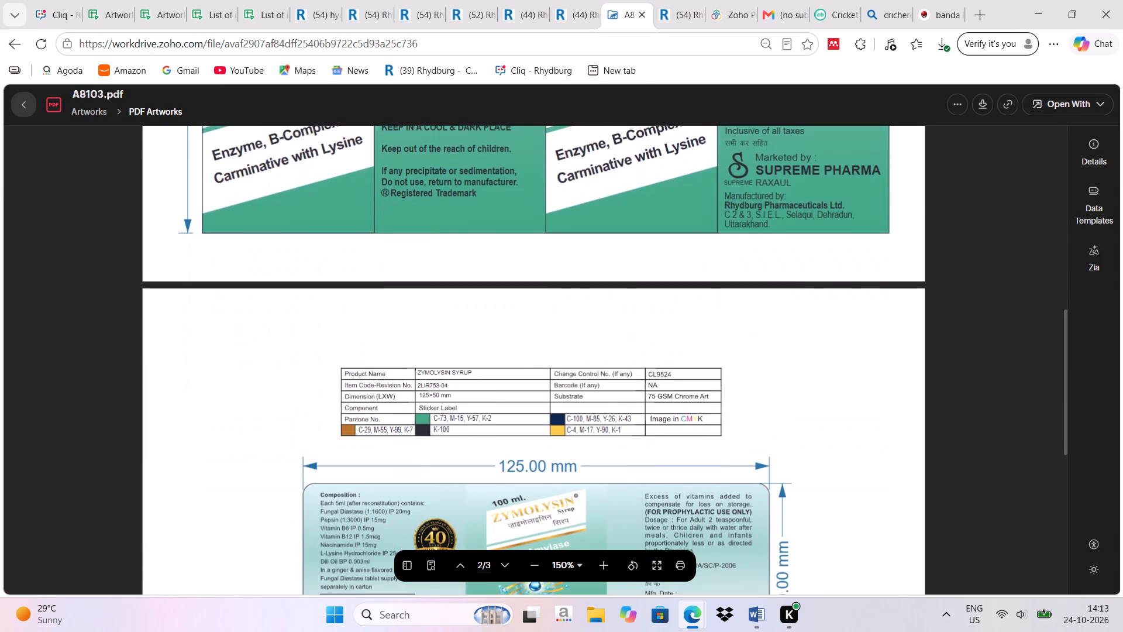
scroll(580, 390, "down", 1)
left_click(1070, 12)
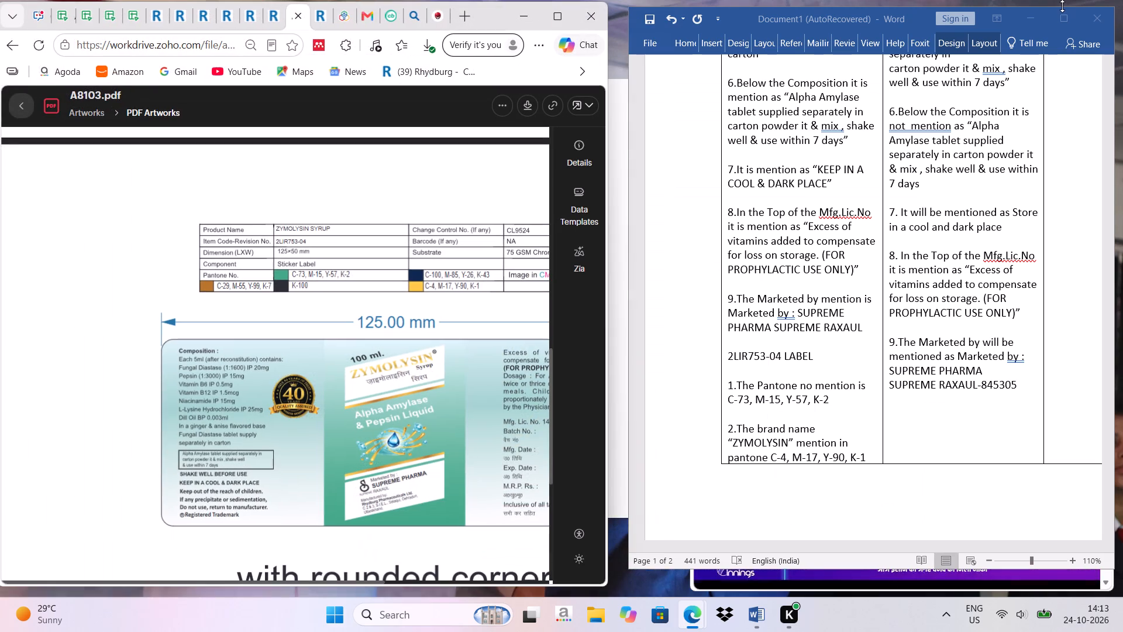
Copy item code 2LIR753-04 from the A8103 label and add it below the proposed change's item 9 as "2LIR753-05 LABEL".
scroll(863, 391, "down", 2)
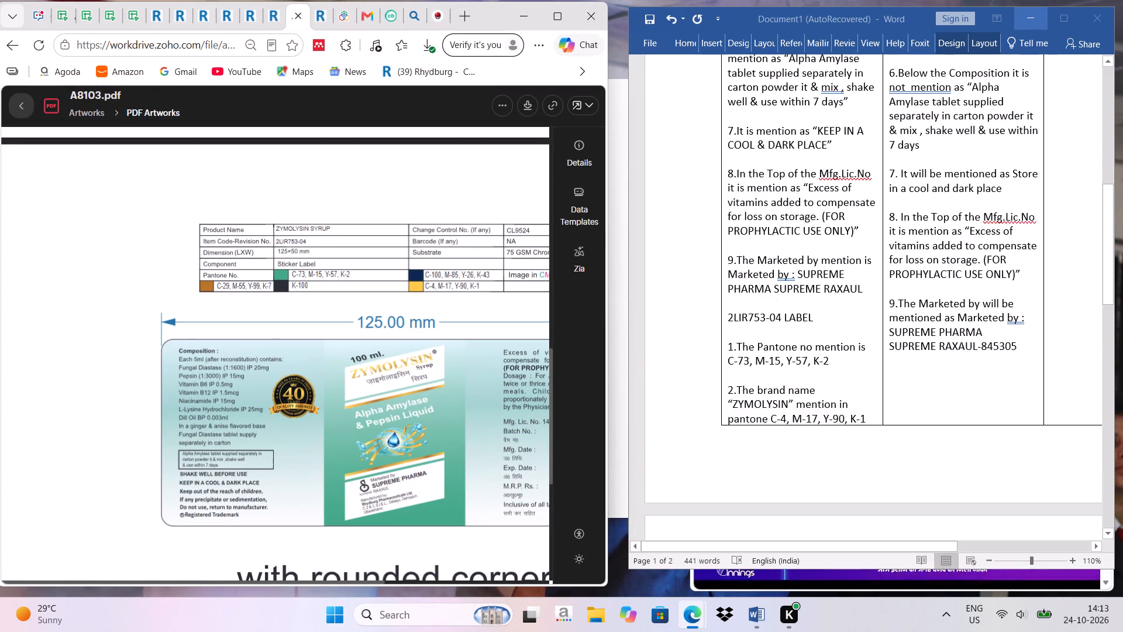
scroll(863, 391, "down", 2)
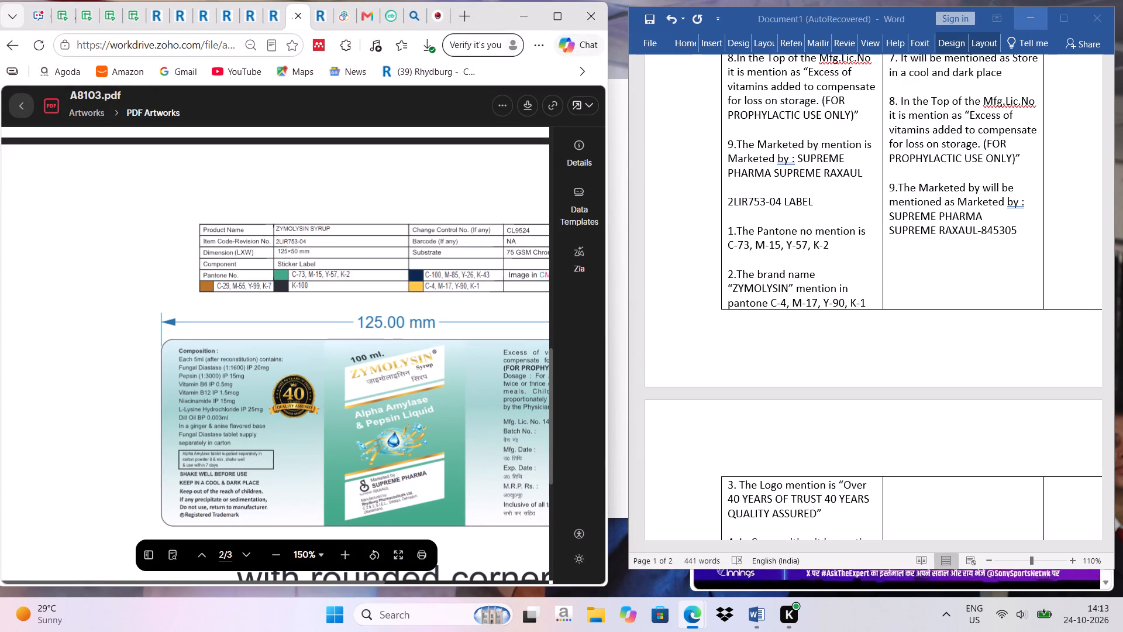
left_click_drag(276, 241, 312, 239)
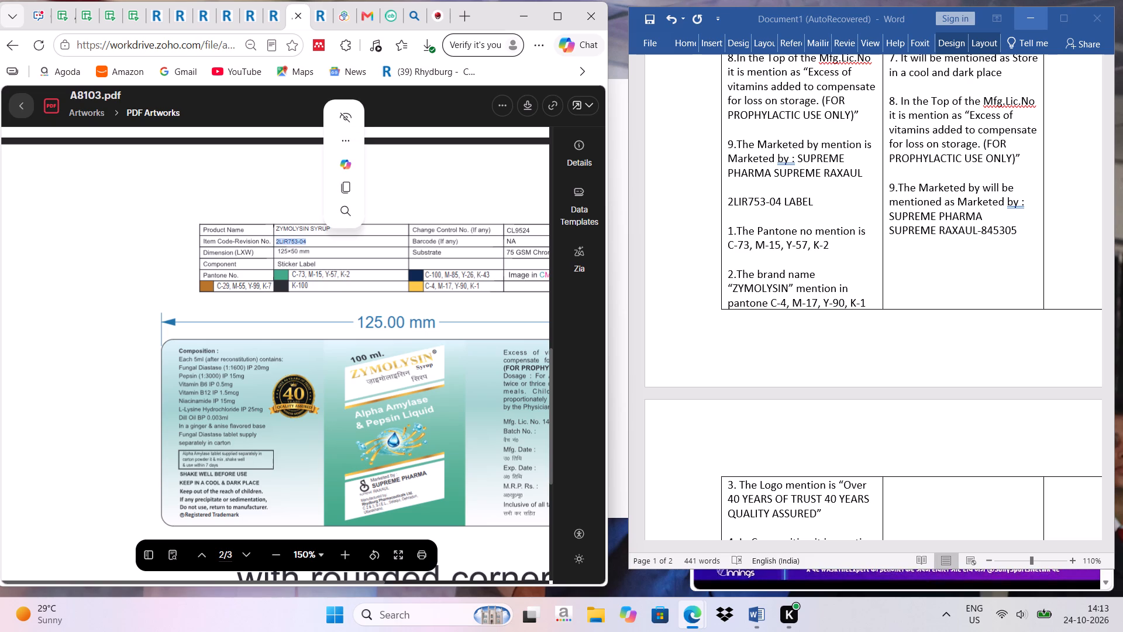
left_click(345, 189)
left_click(897, 247)
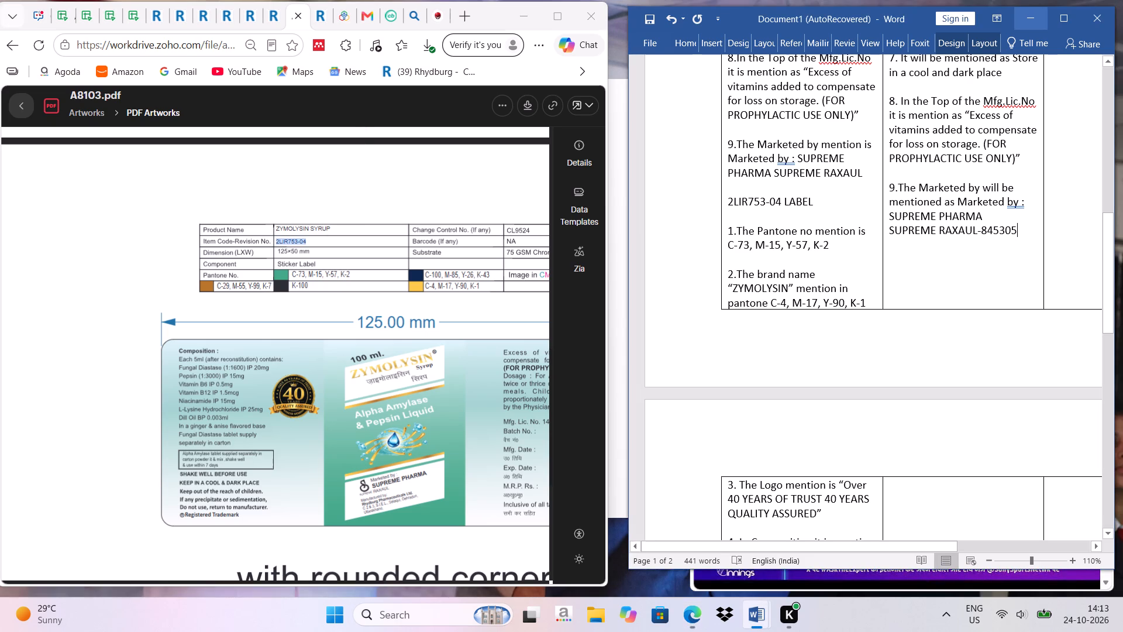
key("Return")
key("Return")
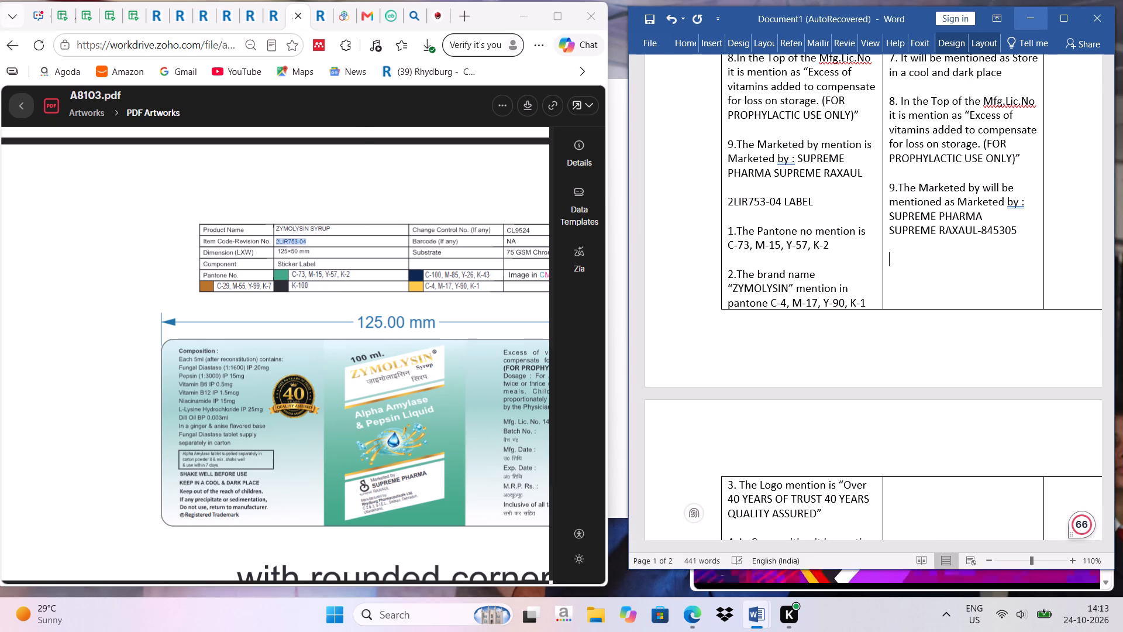
key("ctrl+v")
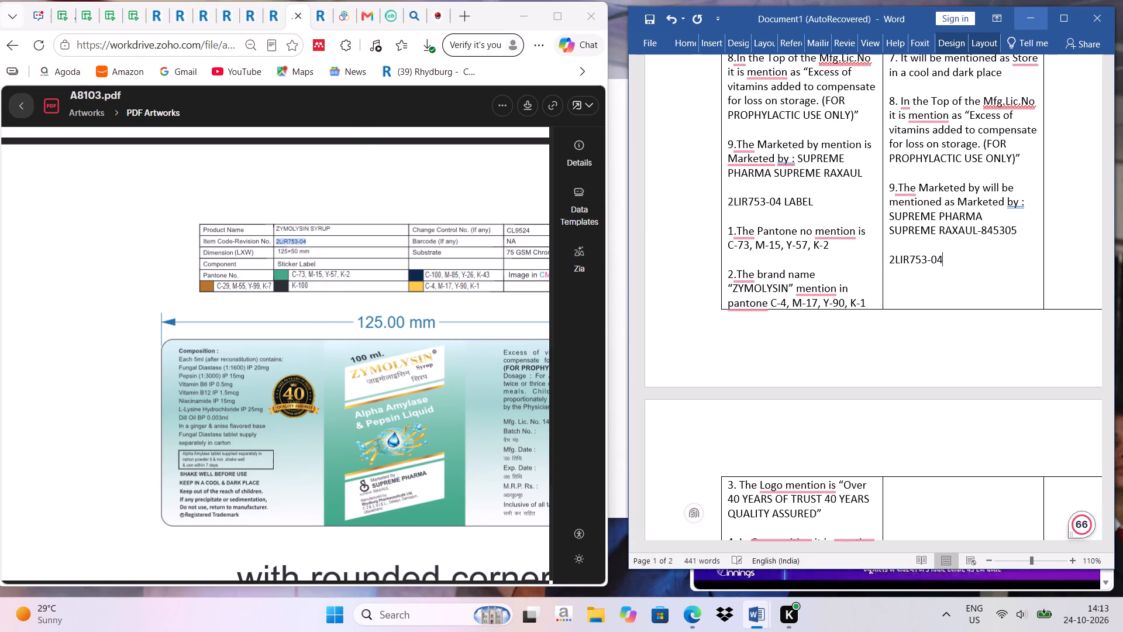
key("BackSpace")
key("5")
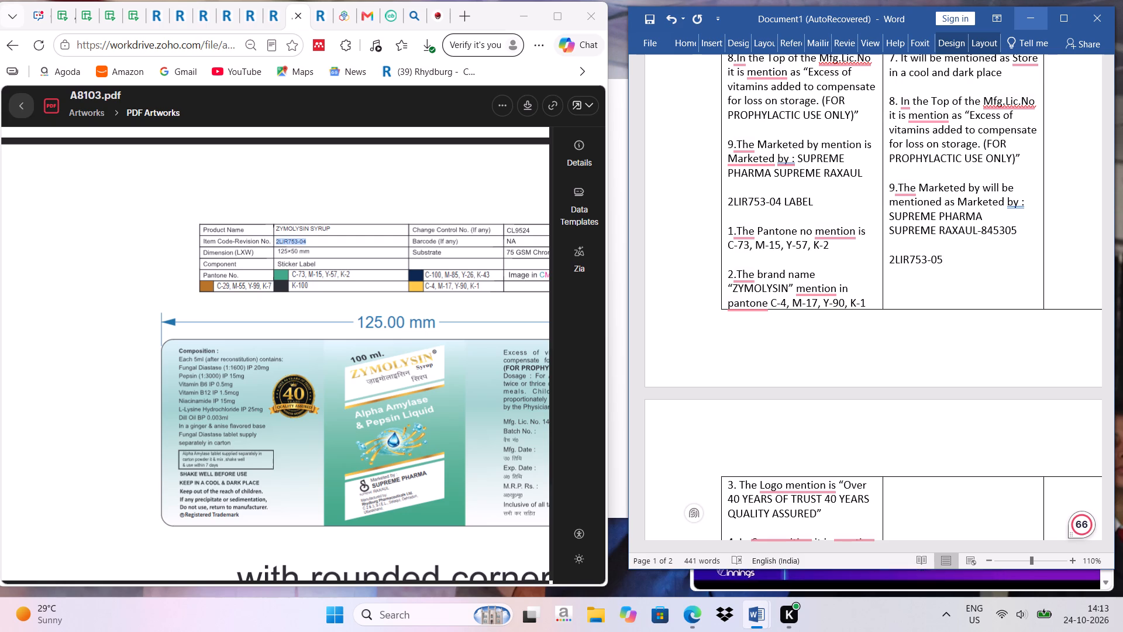
key("space")
key("l")
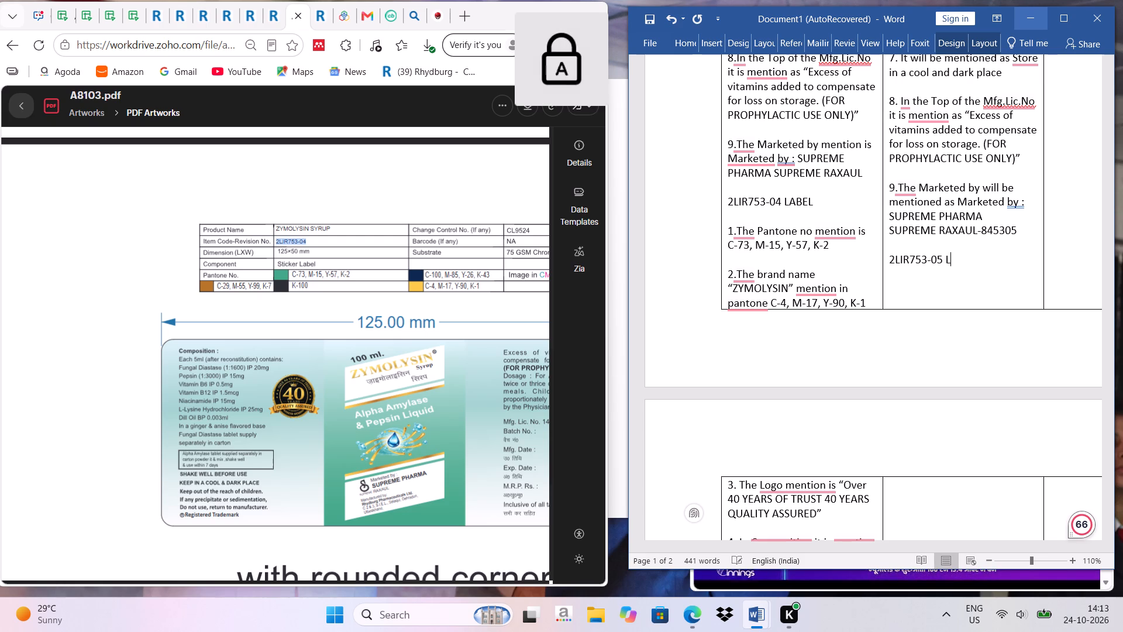
type("ABEL")
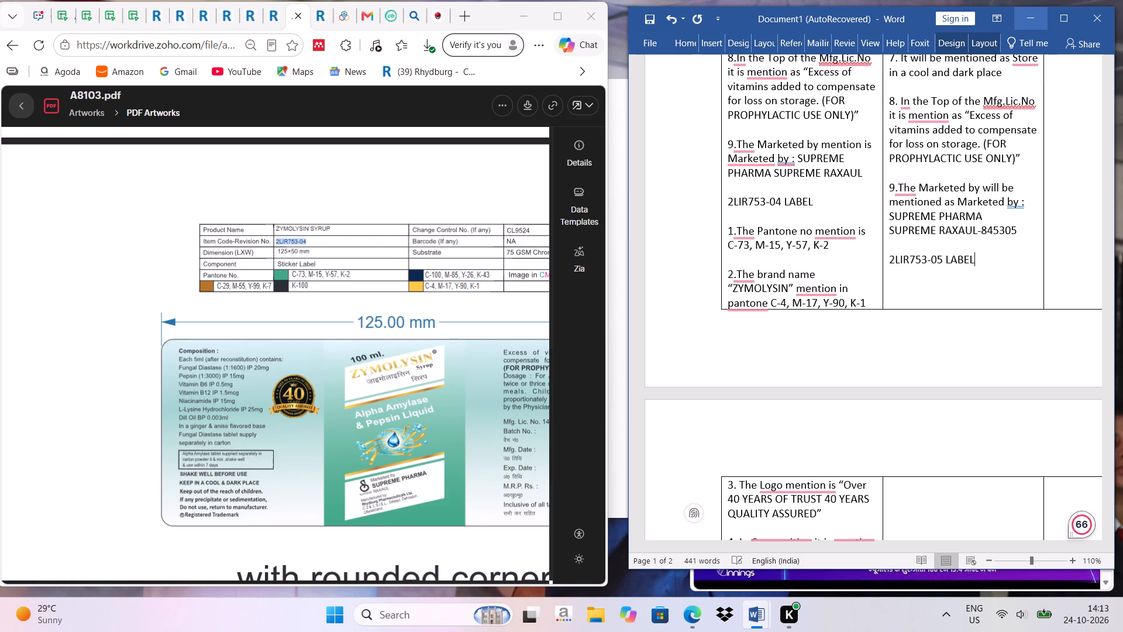
key("Return")
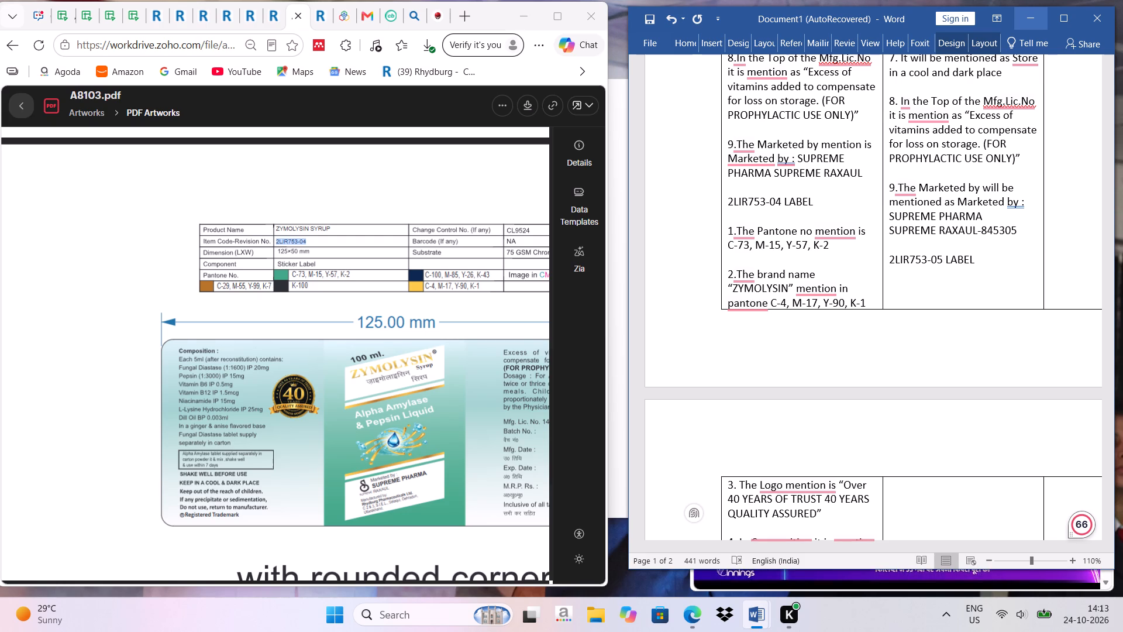
Compare the sticker label Pantone rows in A8103 and the Cliq PDF, and copy M-20, Y-60, K-20 from the Cliq PDF.
left_click(330, 303)
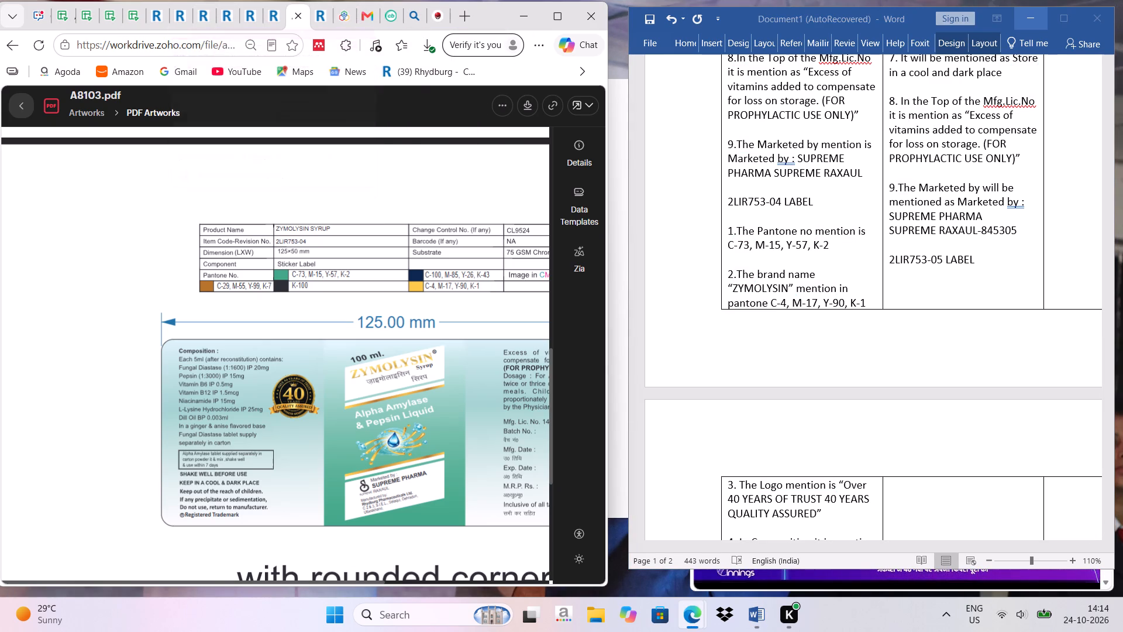
left_click(39, 16)
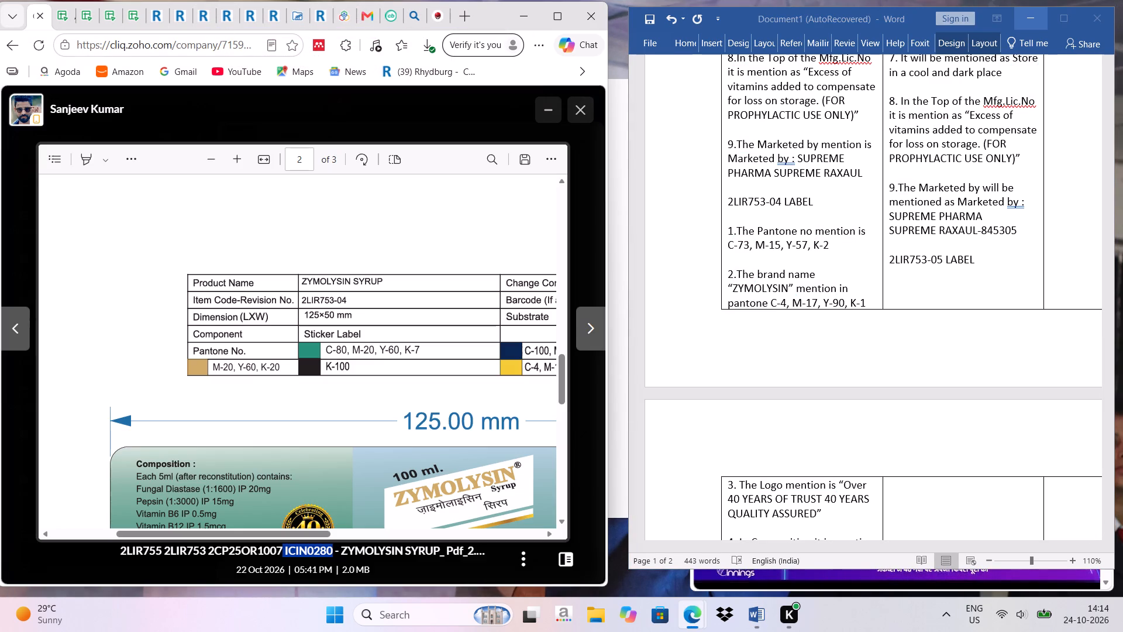
scroll(329, 343, "left", 1)
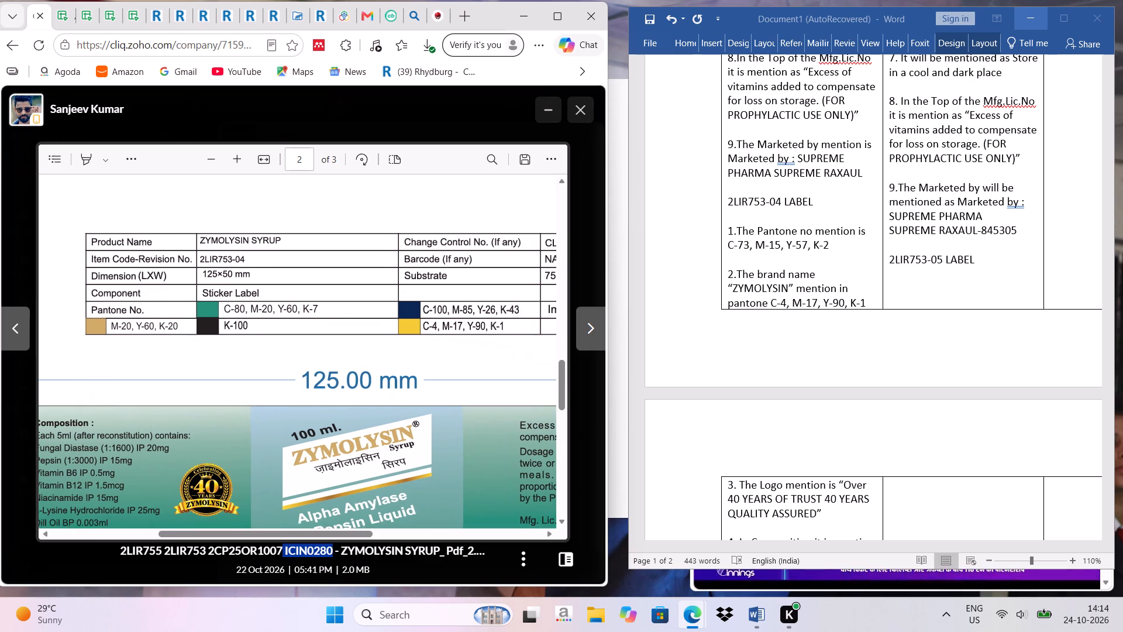
scroll(329, 343, "left", 1)
left_click(299, 18)
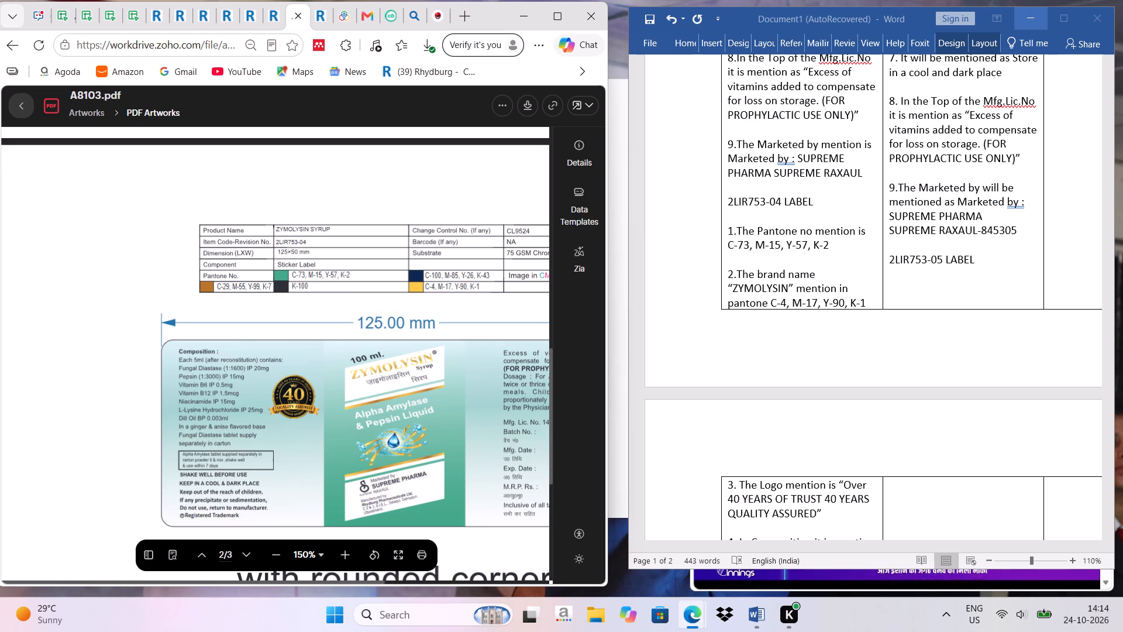
left_click(40, 12)
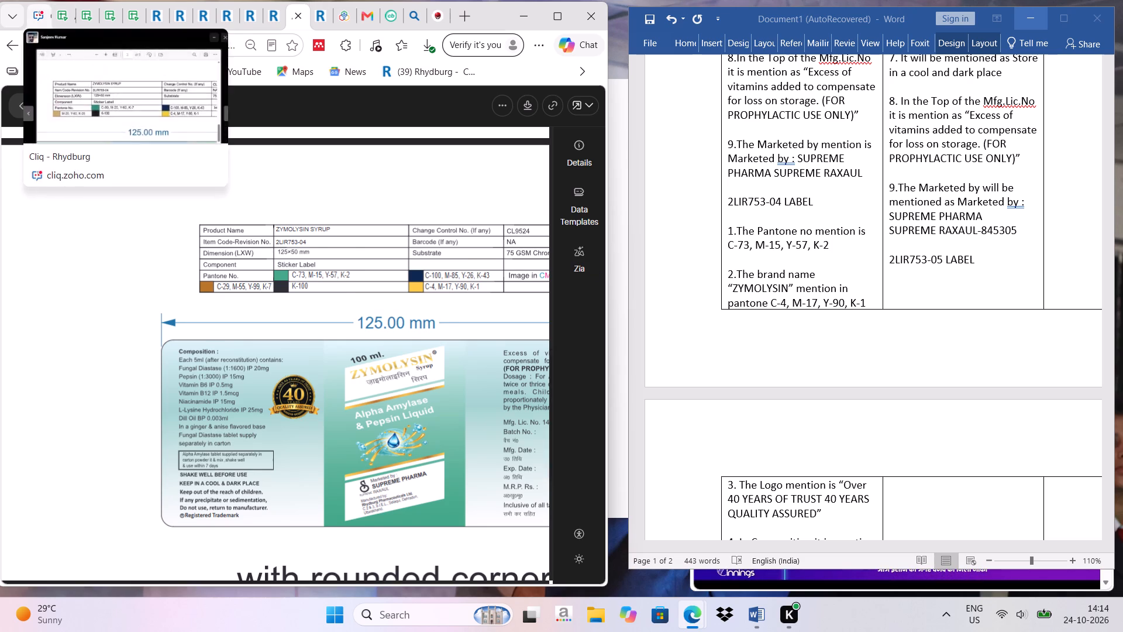
left_click_drag(111, 329, 118, 332)
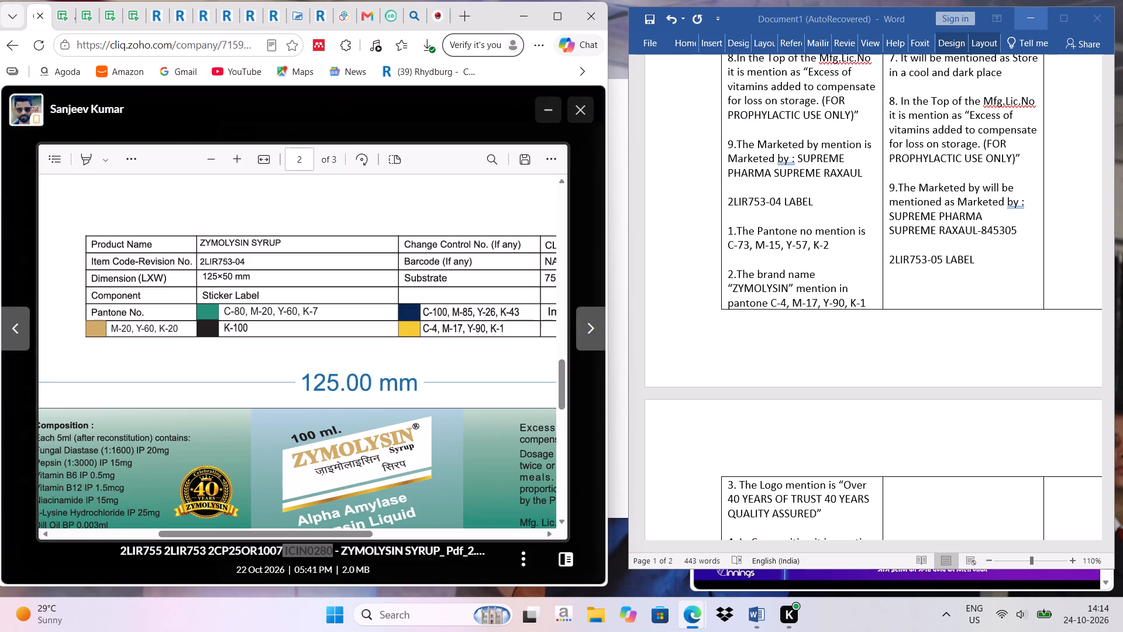
left_click_drag(118, 332, 177, 332)
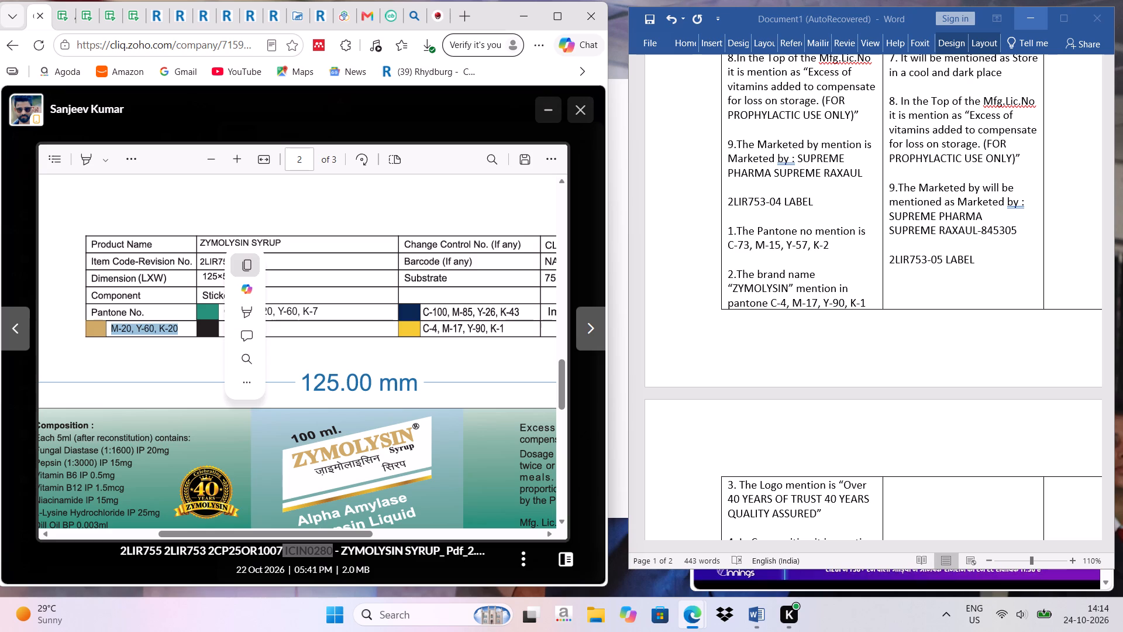
left_click(250, 266)
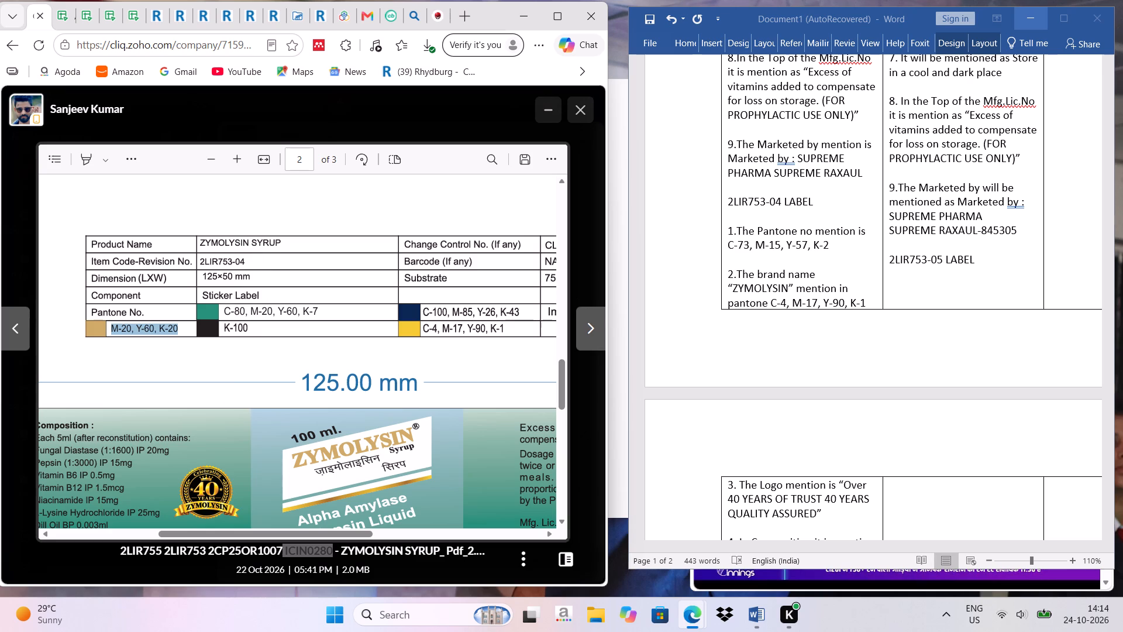
Enclose the Pantone value C-73, M-15, Y-57, K-2 in item 1 under 2LIR753-04 LABEL in square brackets.
left_click(867, 300)
left_click(866, 305)
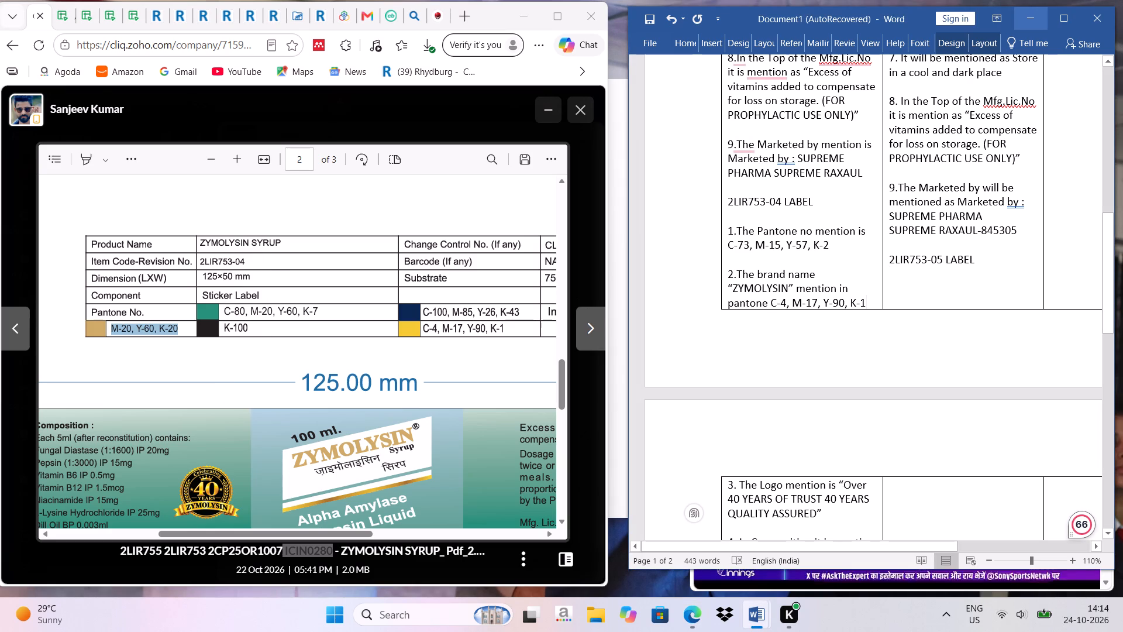
left_click(832, 246)
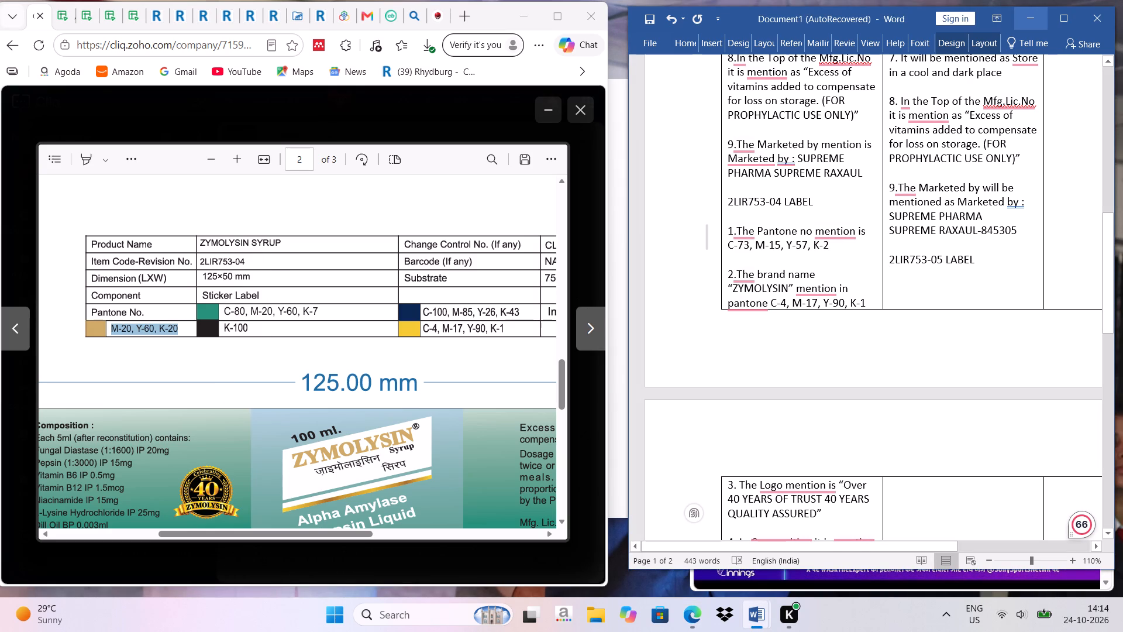
key("shift+braceright")
key("BackSpace")
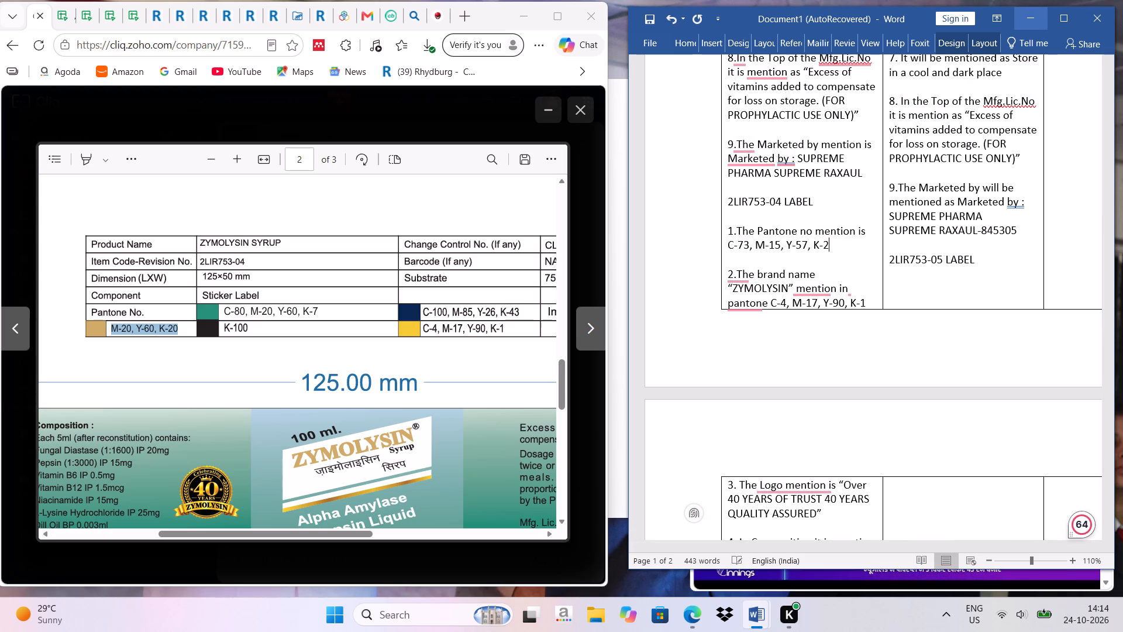
key("bracketright")
key("Left")
key("Left")
key("Left")
key("Left")
key("Left")
key("Left")
key("Left")
key("Left")
key("Left")
key("Left")
key("Left")
key("Left")
key("Left")
key("Left")
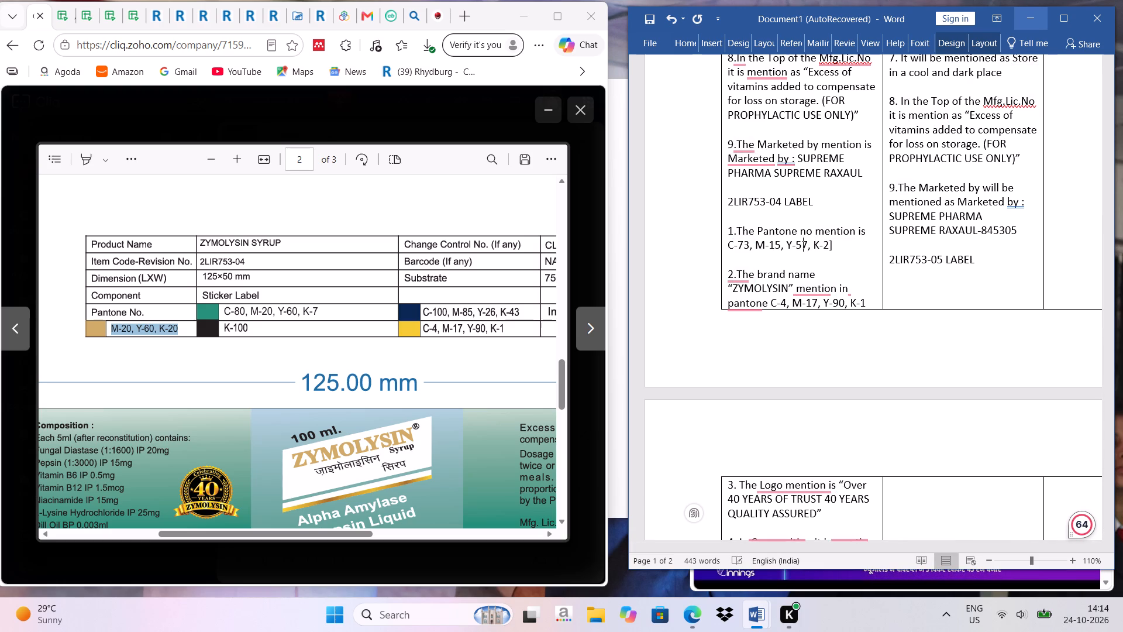
key("Left")
key("Left")
key("Left")
key("Left")
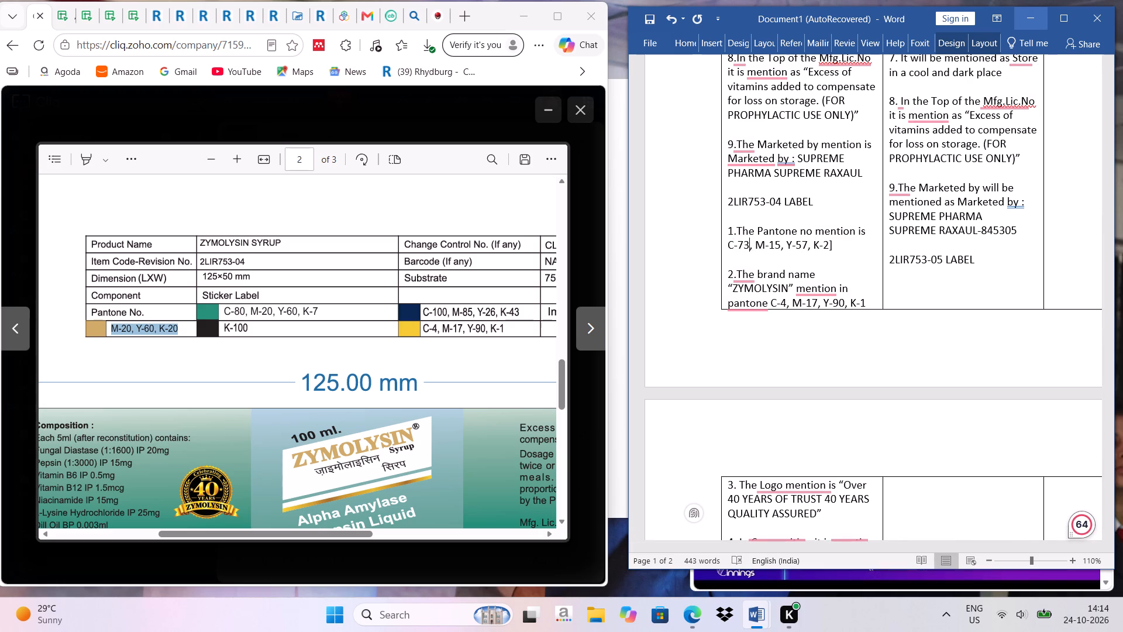
key("Left")
key("Left")
key("Left")
key("Left")
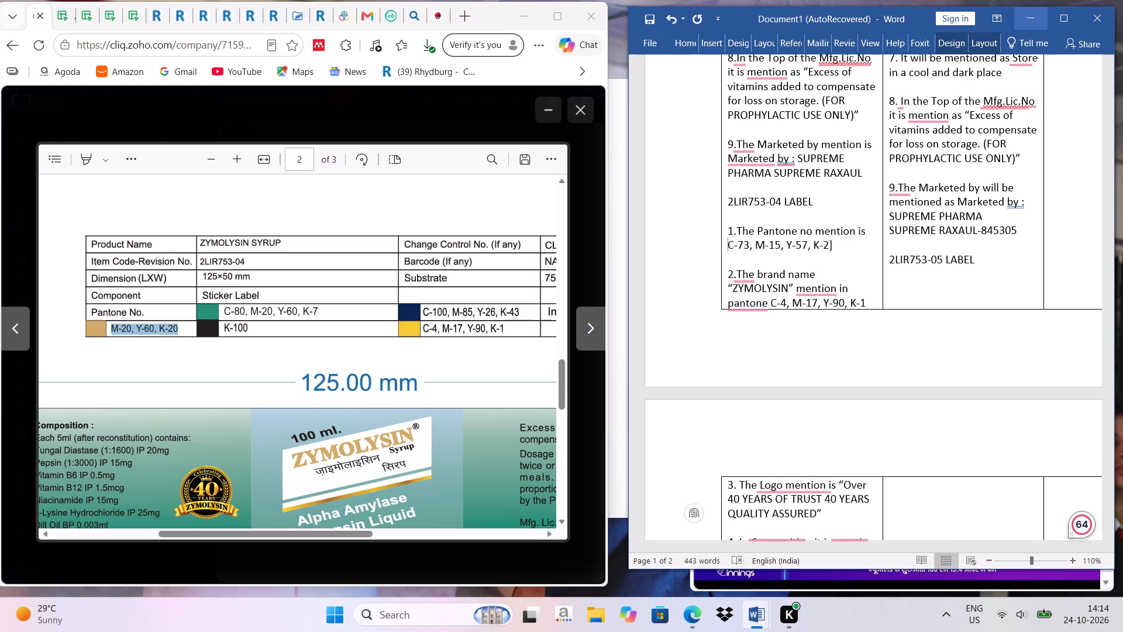
key("bracketleft")
key("Right")
key("Right")
key("Right")
key("Right")
key("Right")
key("Right")
key("Right")
key("Right")
key("Right")
key("Right")
key("Right")
key("Right")
key("Right")
key("Right")
key("Right")
key("Right")
key("Right")
key("Right")
key("Right")
key("Right")
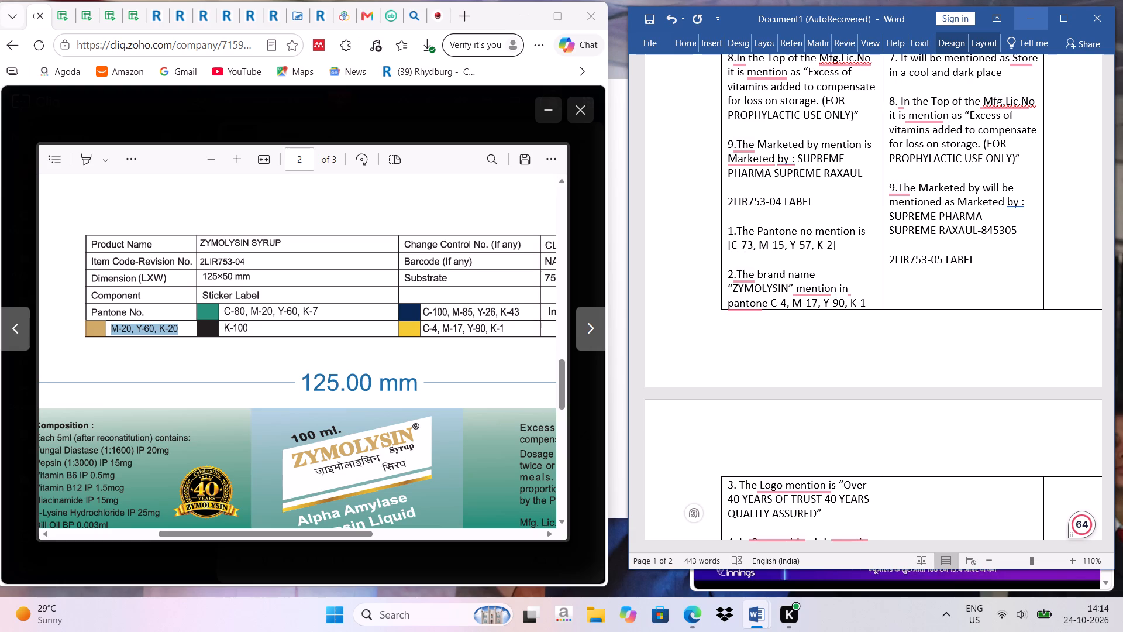
key("Left")
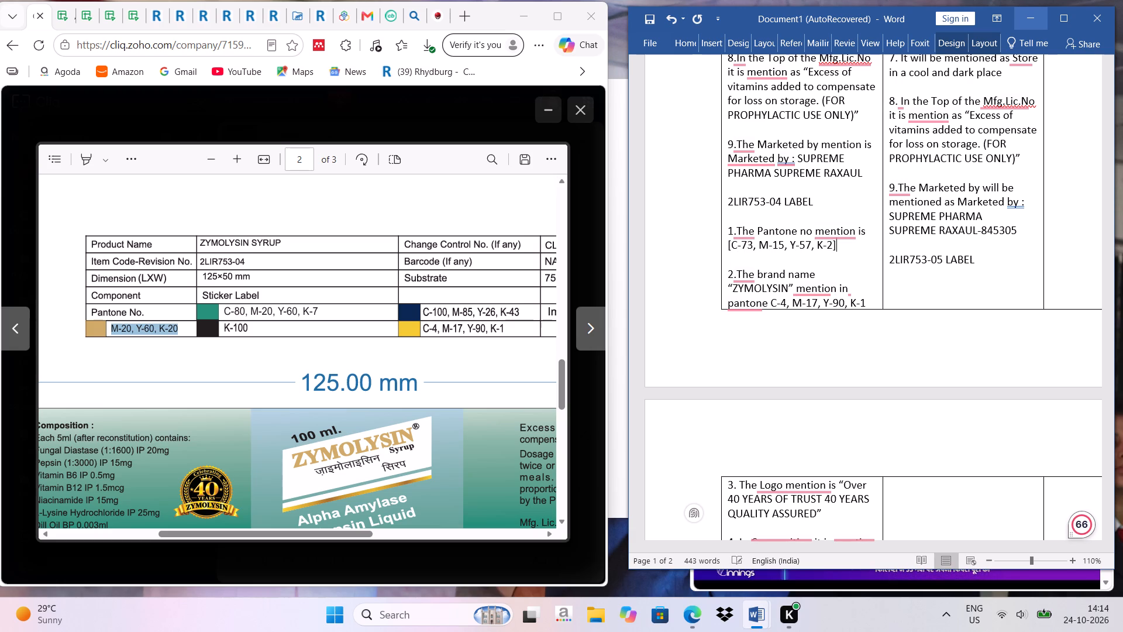
Add a comma and the copied Pantone value as [M-20, Y-60, K-20] after the bracketed value in item 1.
key("apostrophe")
key("BackSpace")
key("comma")
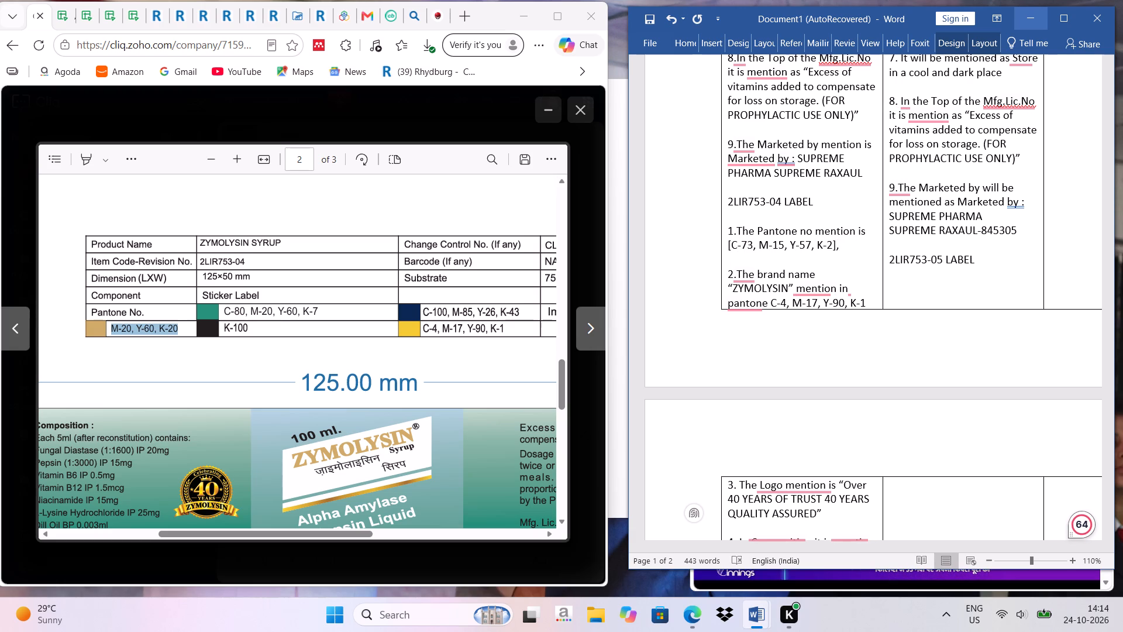
key("ctrl+v")
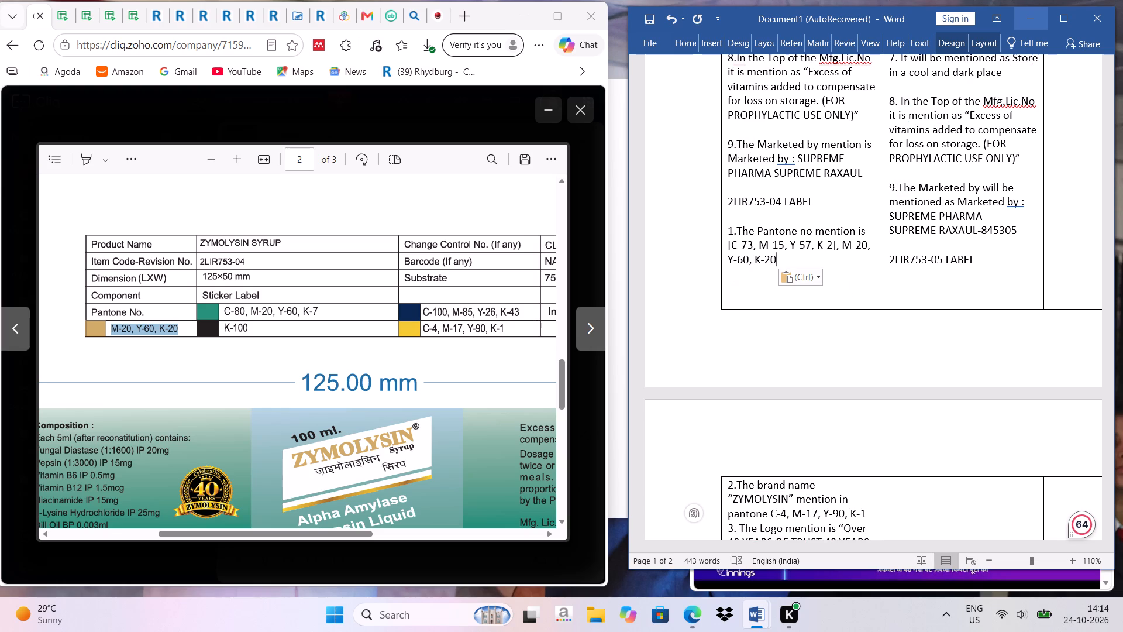
left_click(843, 248)
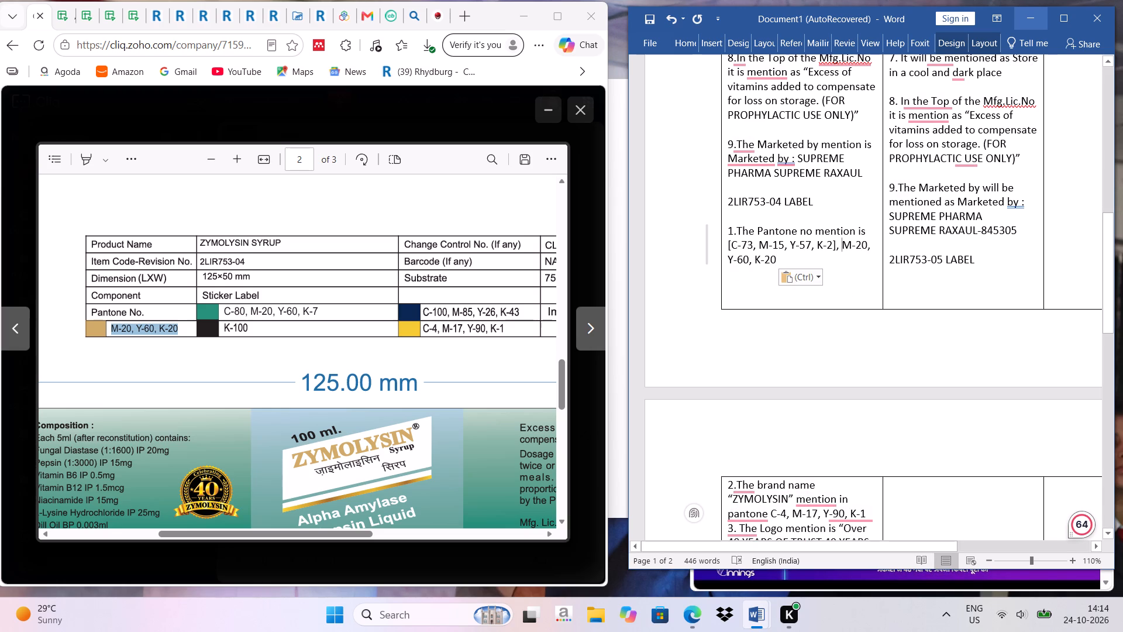
key("bracketleft")
key("Down")
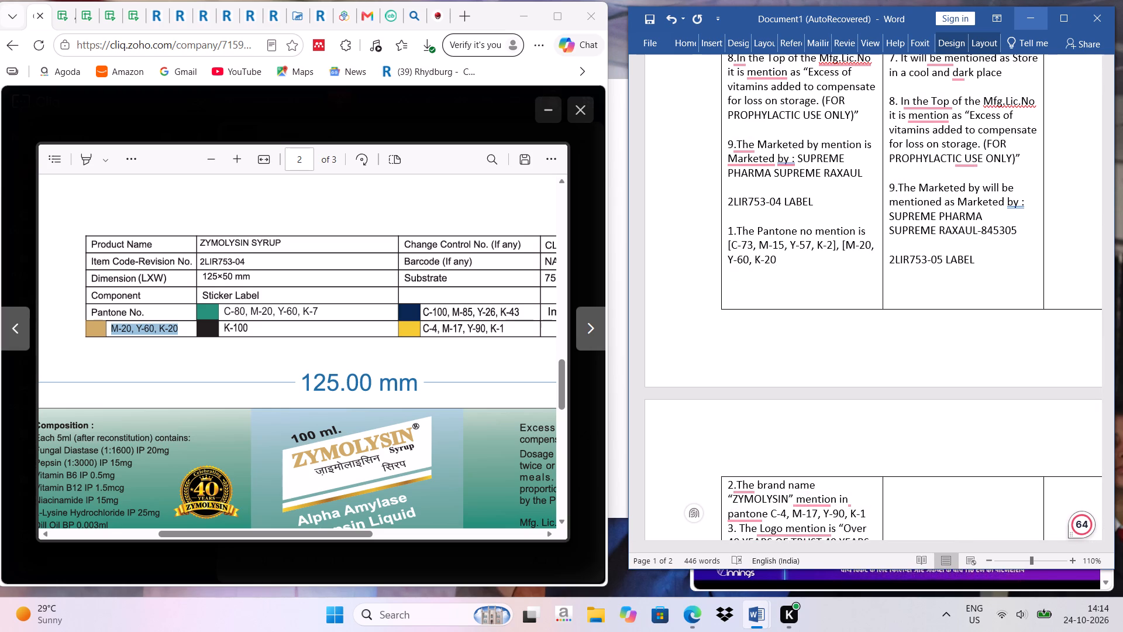
key("bracketright")
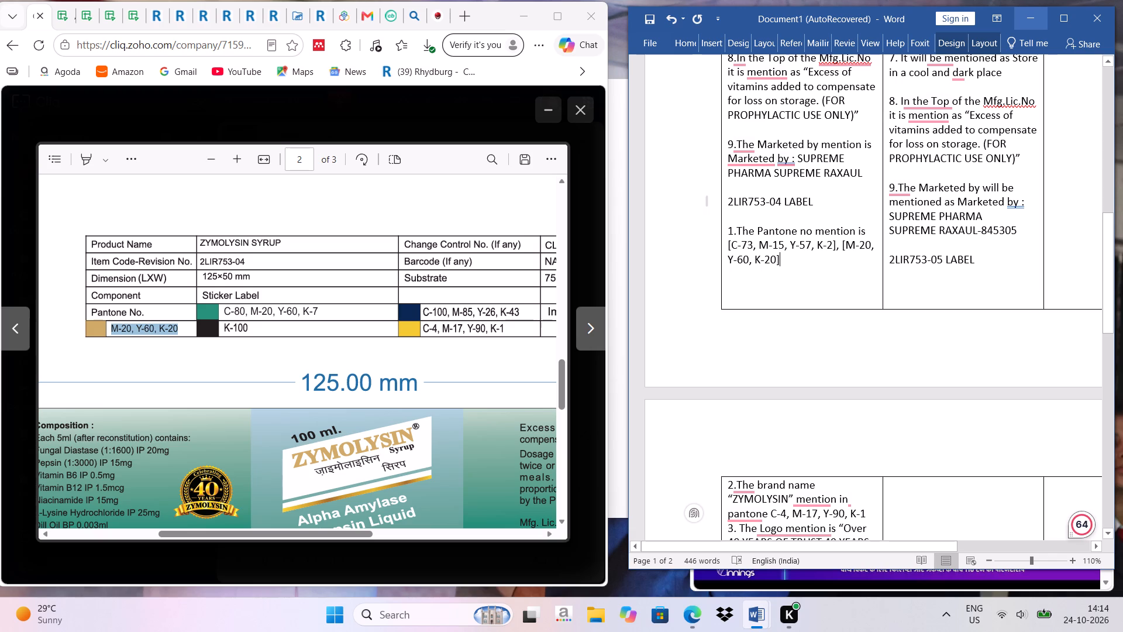
Replace item 1's second bracketed Pantone value with C-29, M-55, Y-99, K-7 copied from the A8103 label.
scroll(894, 310, "down", 1)
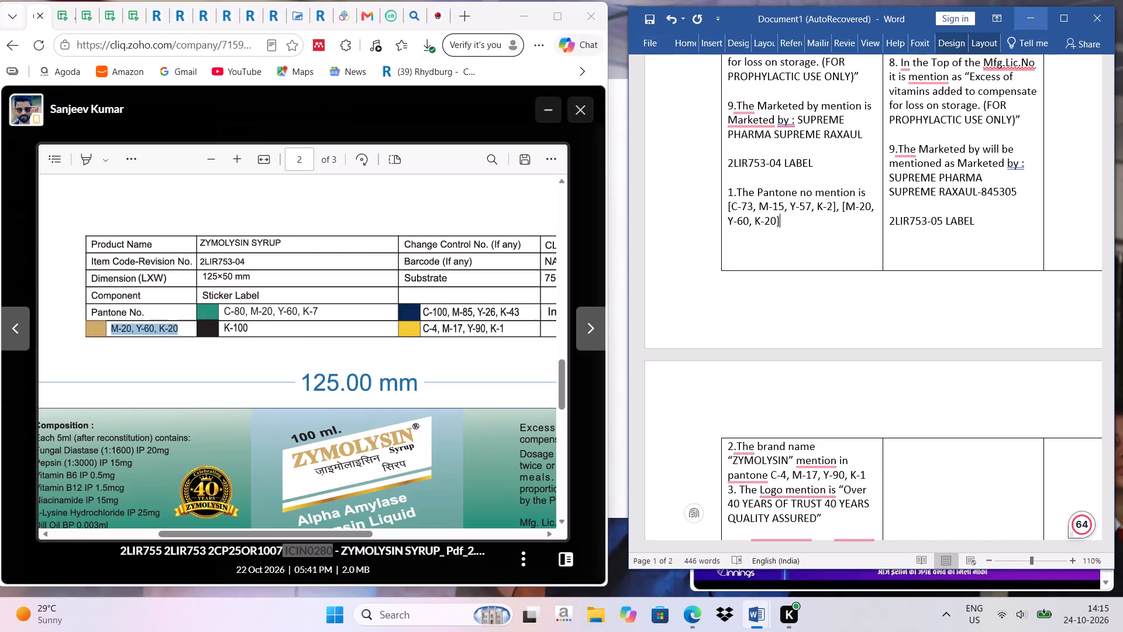
left_click(295, 12)
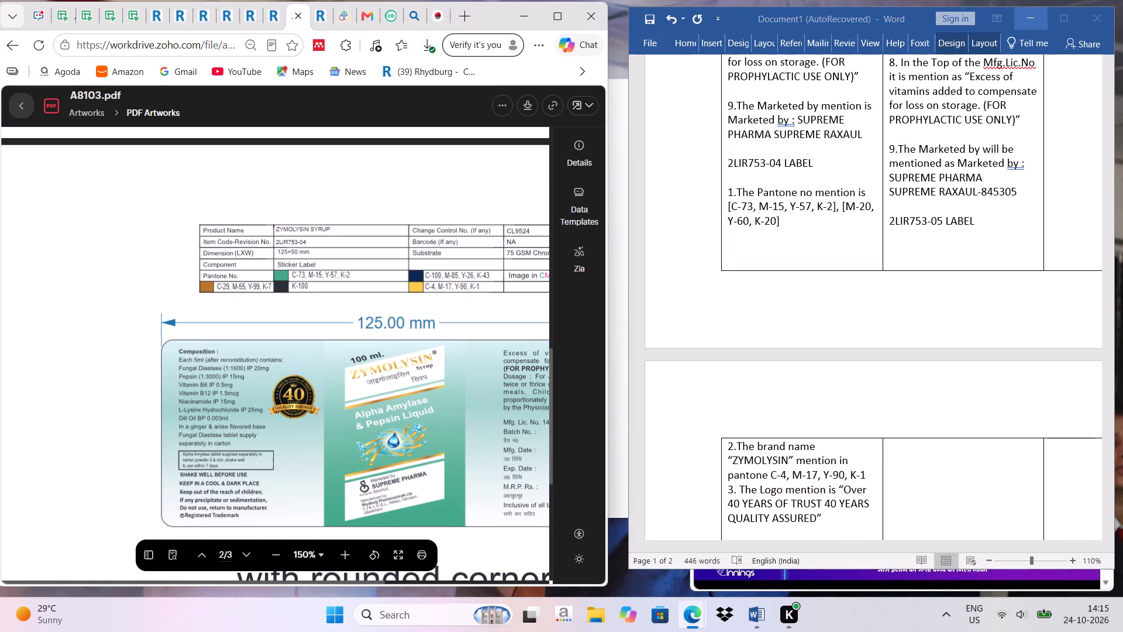
left_click(216, 284)
left_click_drag(218, 283, 270, 283)
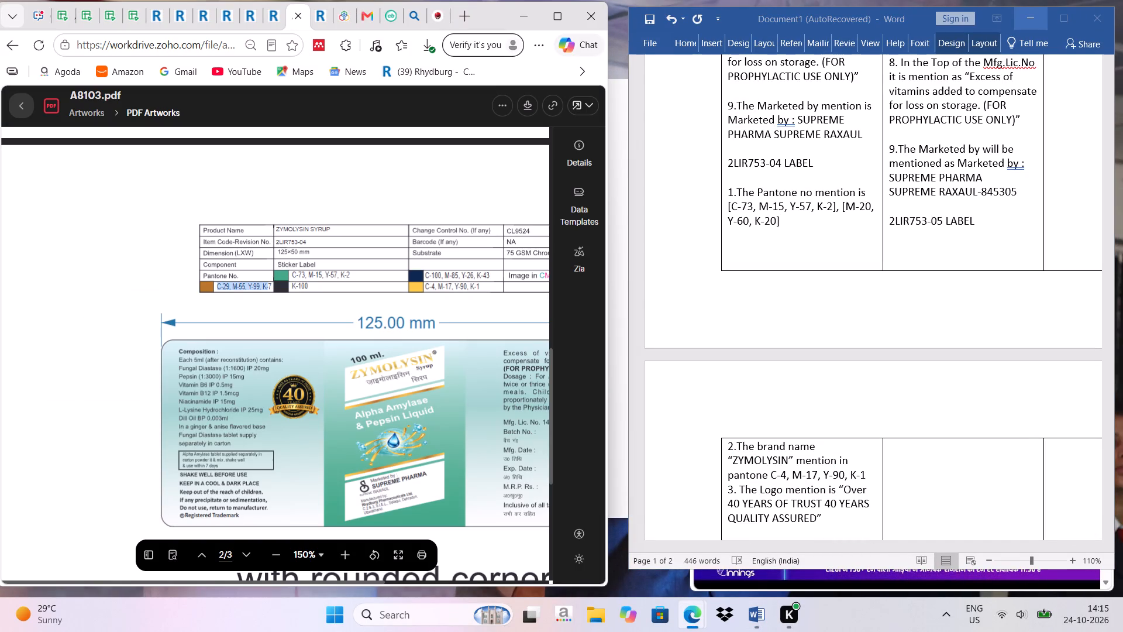
left_click_drag(270, 283, 272, 285)
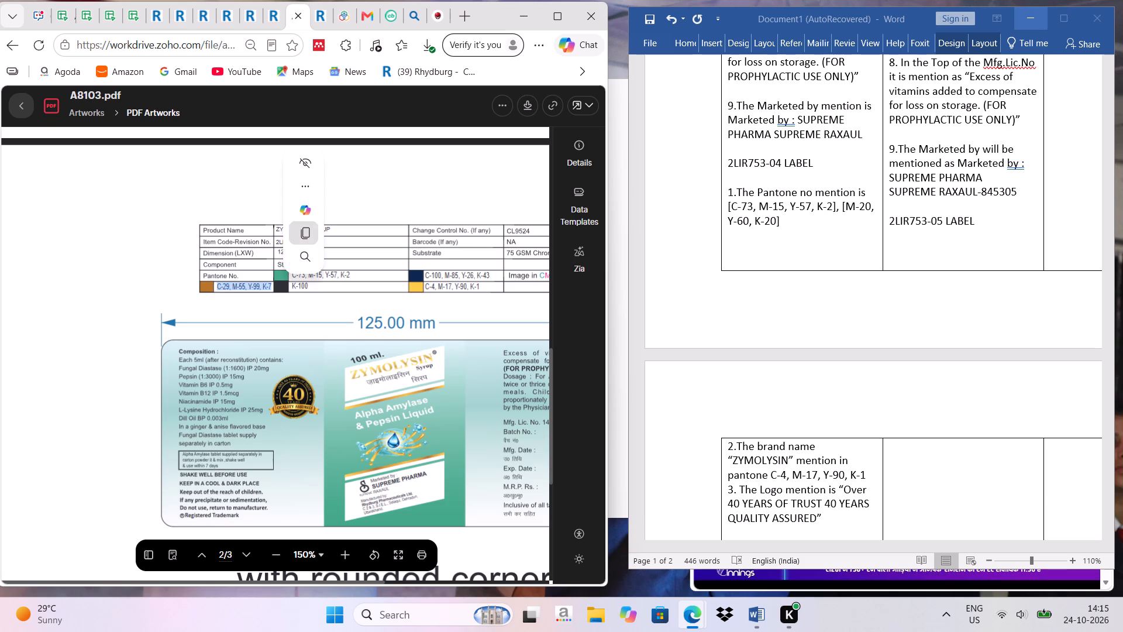
left_click(302, 232)
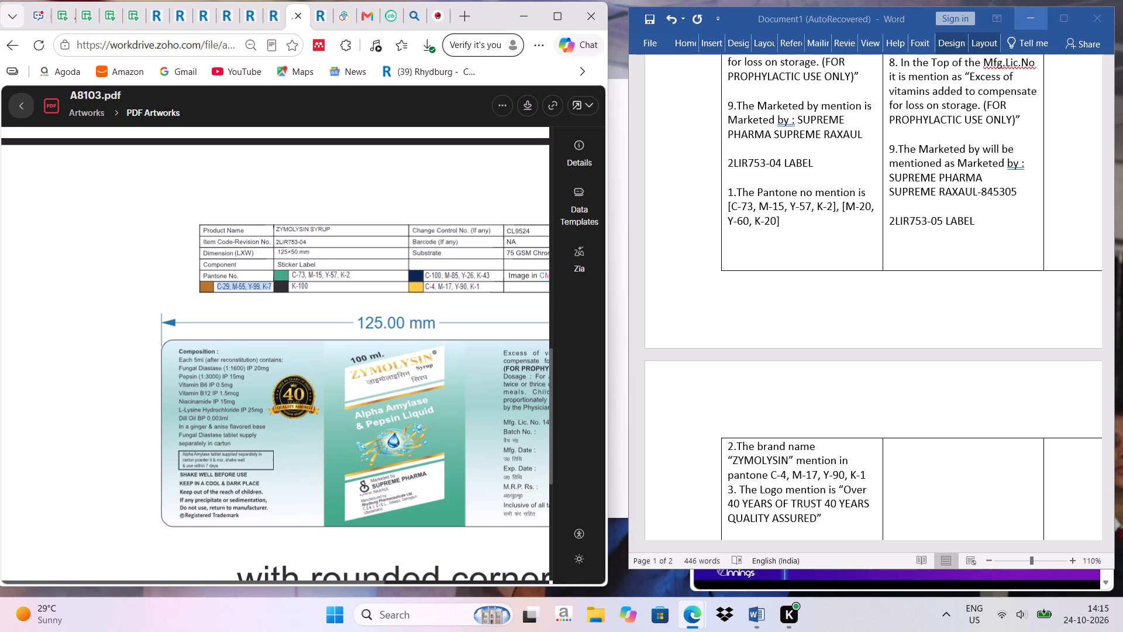
left_click(846, 202)
left_click_drag(846, 202, 778, 224)
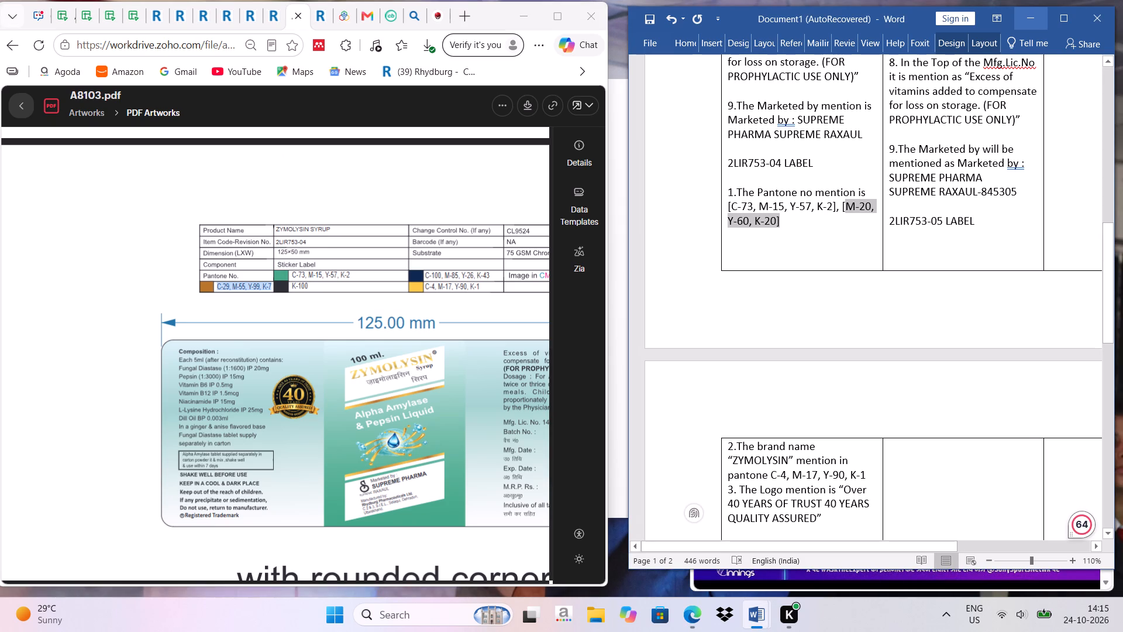
left_click_drag(778, 224, 774, 224)
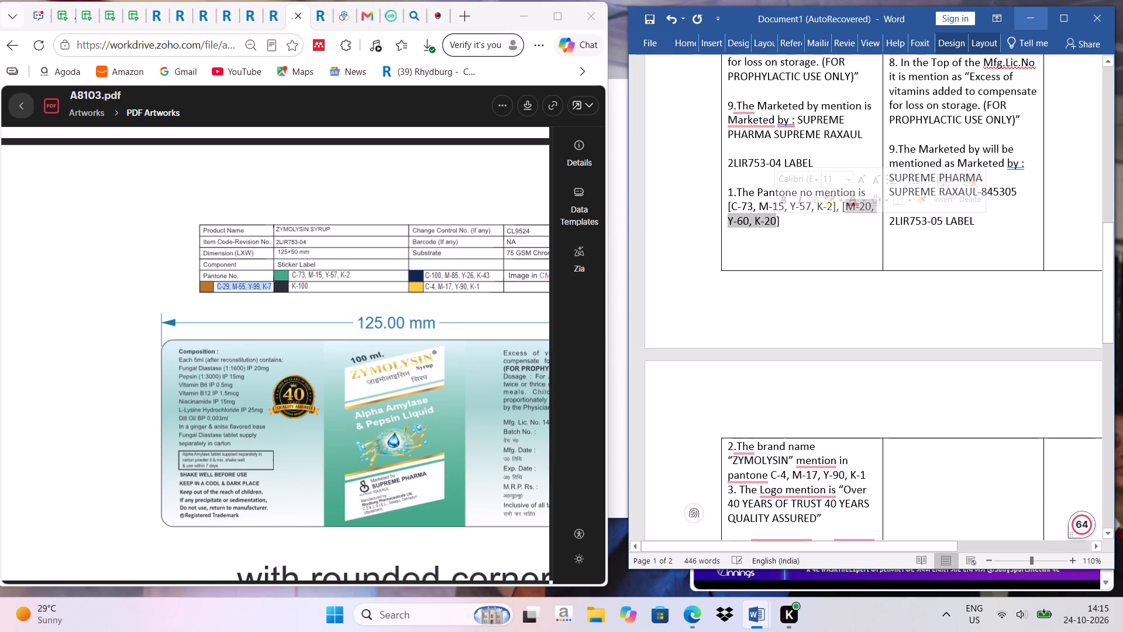
key("ctrl+v")
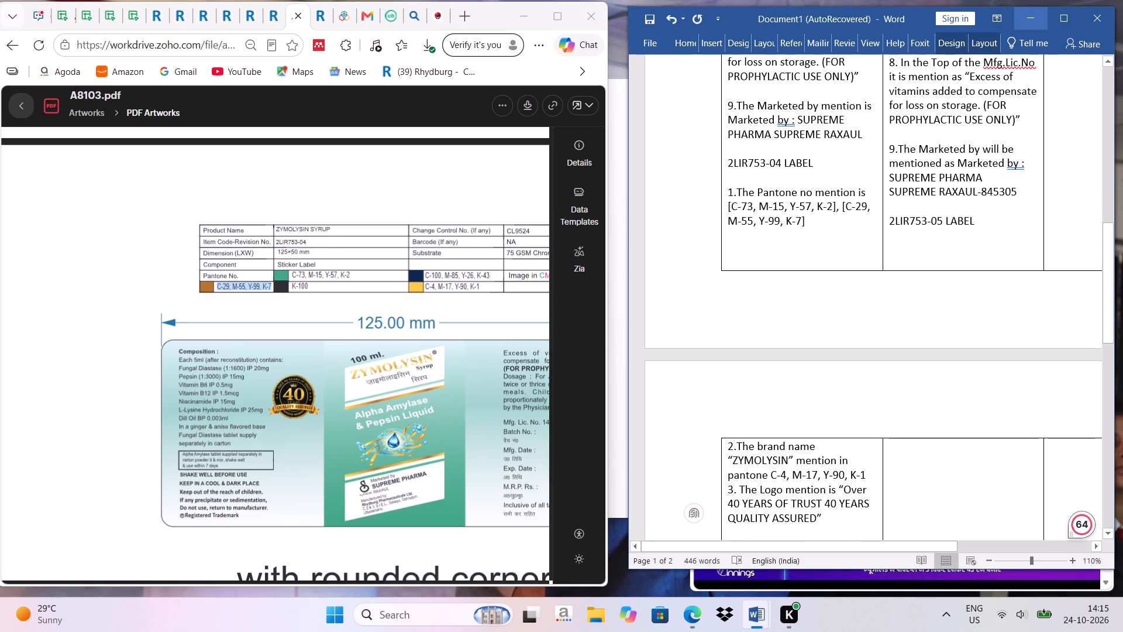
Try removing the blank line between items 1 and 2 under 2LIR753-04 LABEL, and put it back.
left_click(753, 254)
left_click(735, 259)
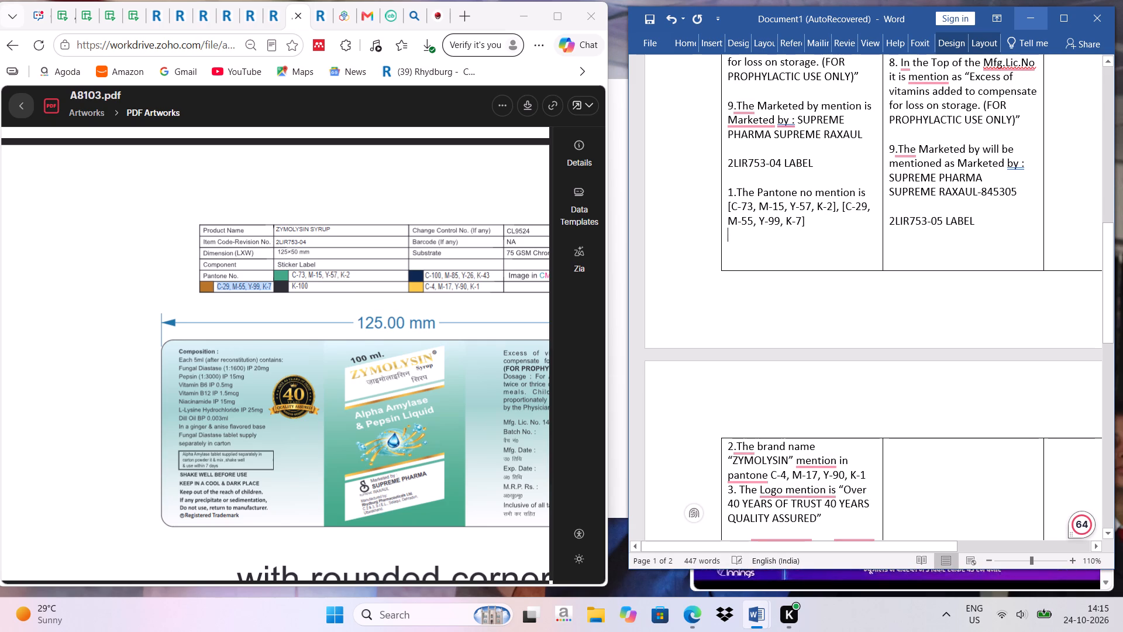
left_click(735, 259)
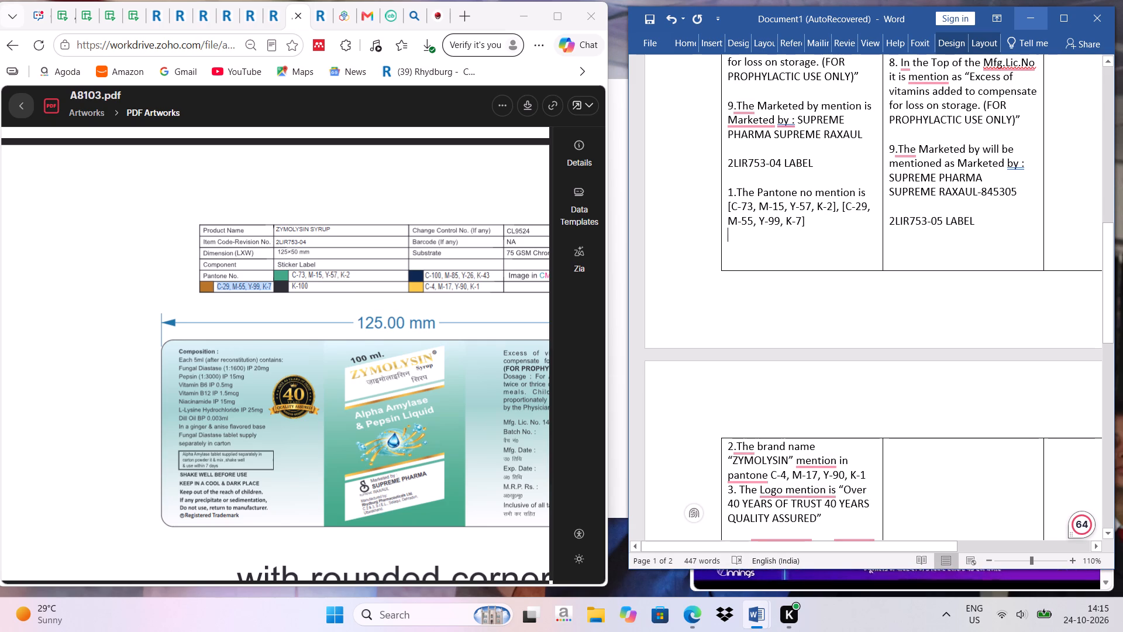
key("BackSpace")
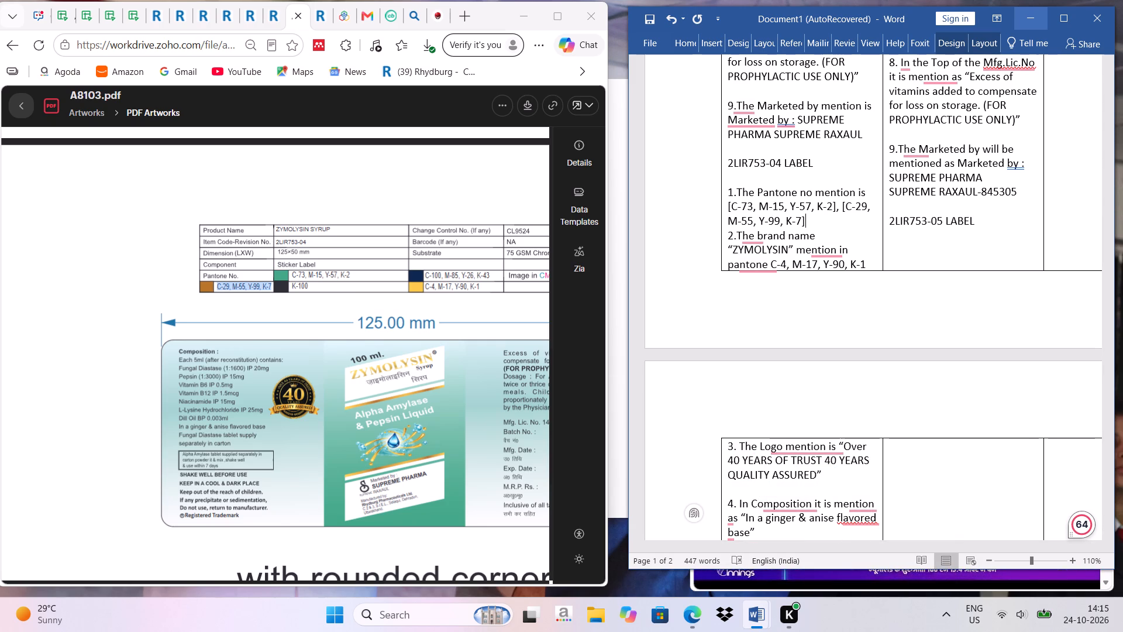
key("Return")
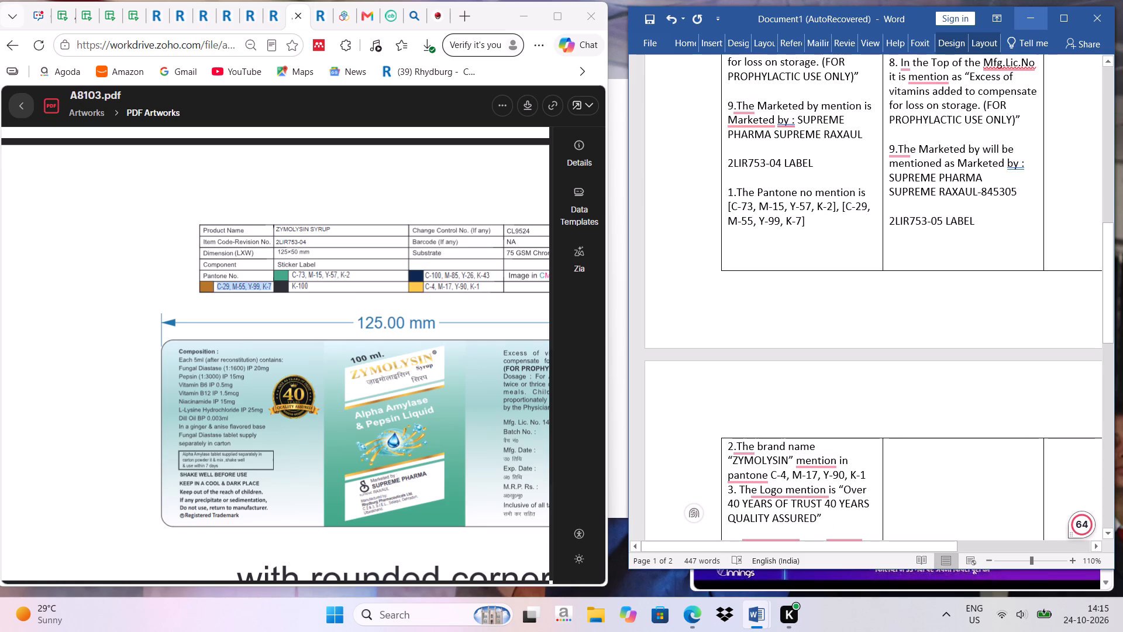
Begin item 1 under 2LIR753-05 LABEL with the text "1.The Pantone no will be mentioned as".
scroll(842, 352, "down", 3)
scroll(842, 352, "up", 3)
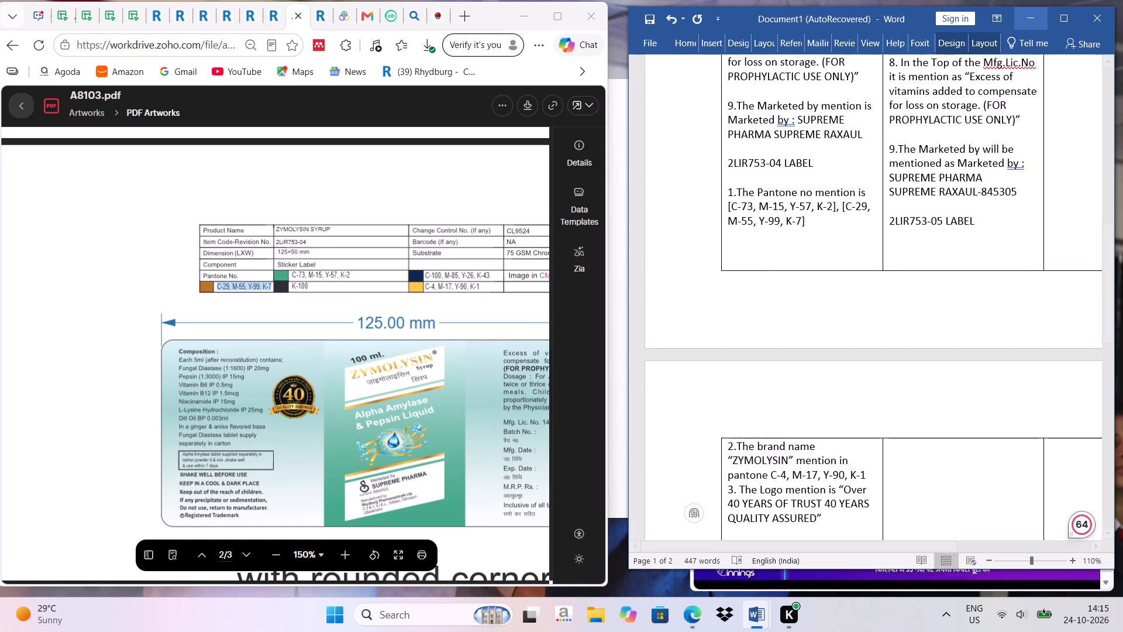
scroll(397, 308, "left", 1)
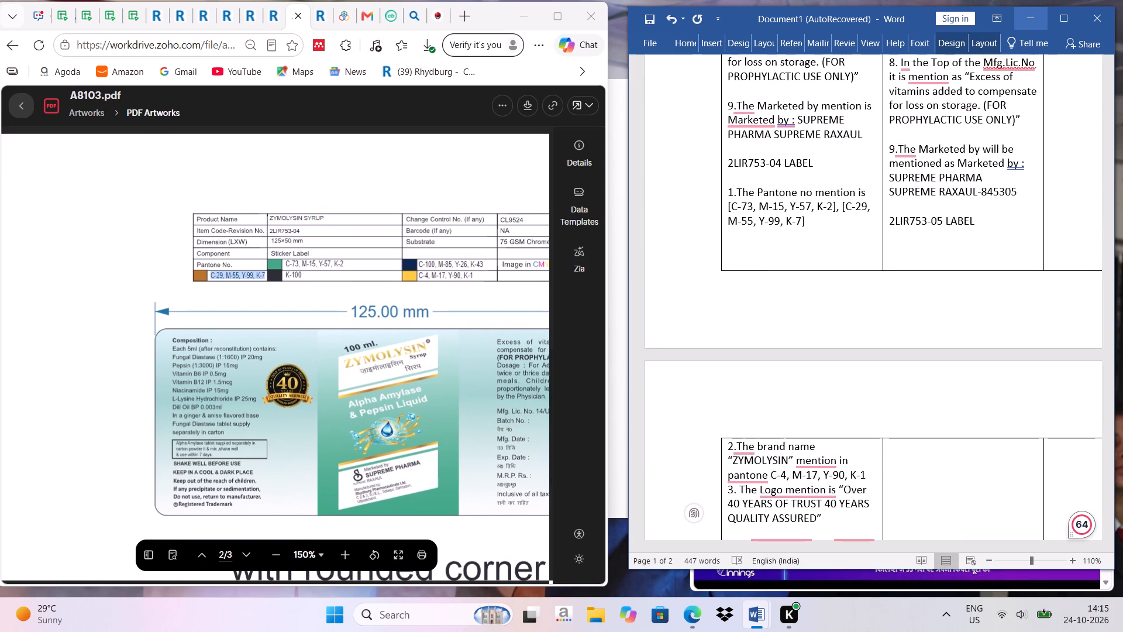
scroll(397, 308, "left", 1)
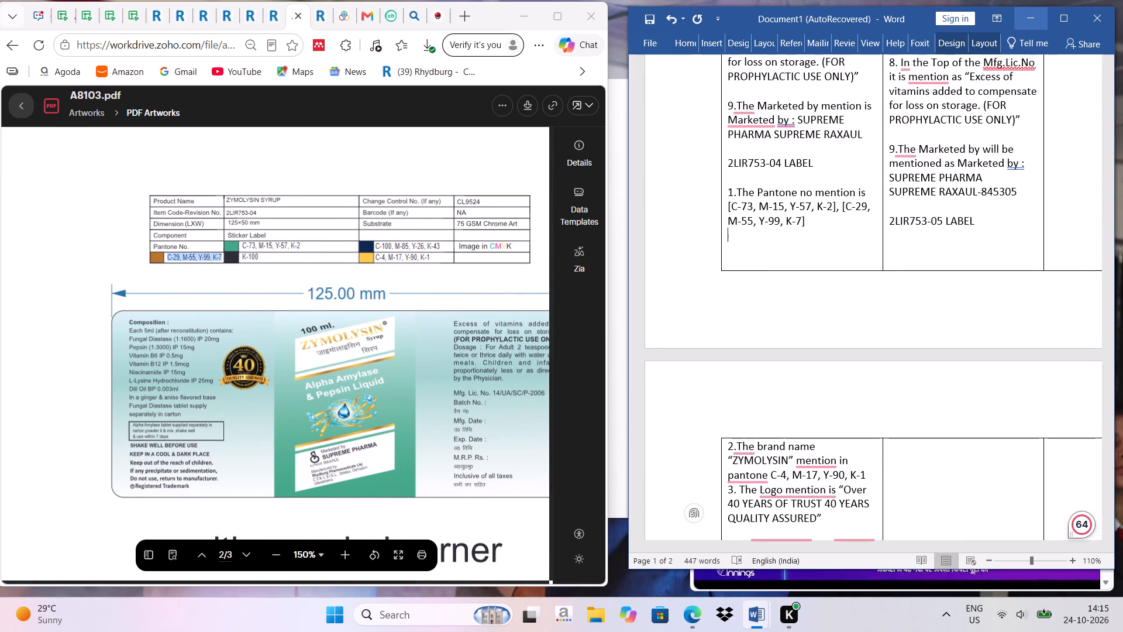
left_click(35, 10)
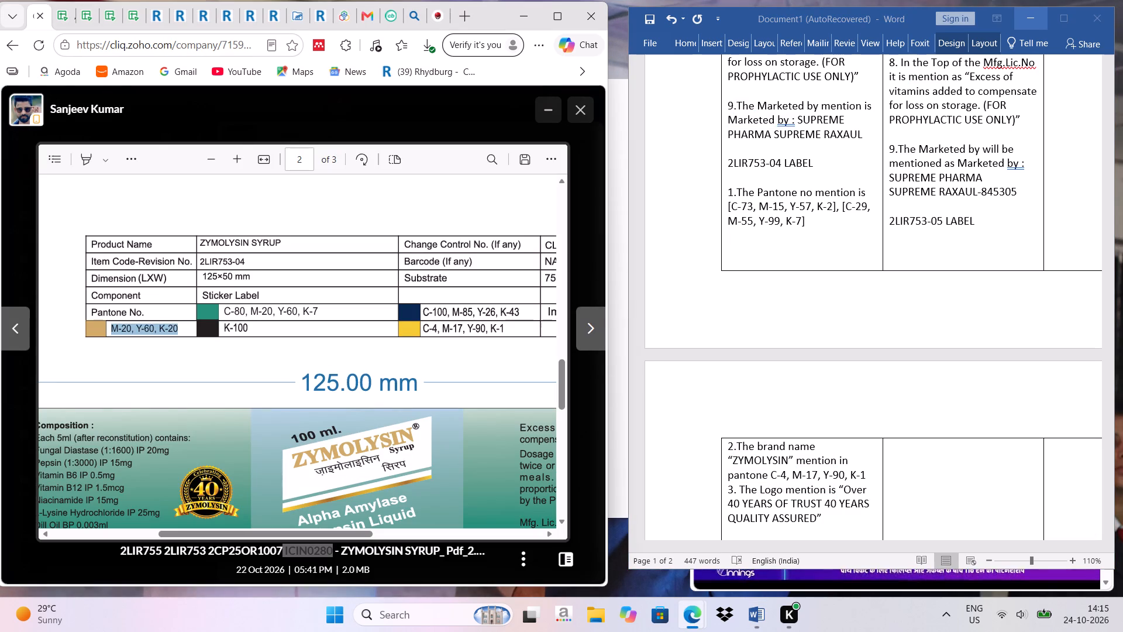
left_click(894, 458)
left_click(887, 252)
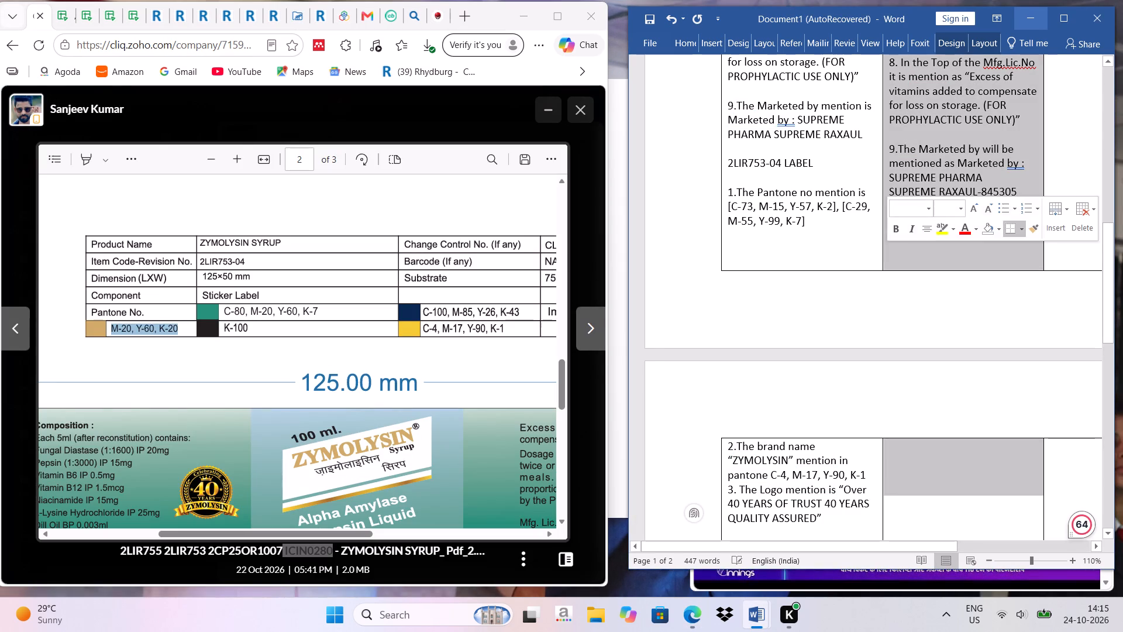
left_click(914, 245)
key("BackSpace")
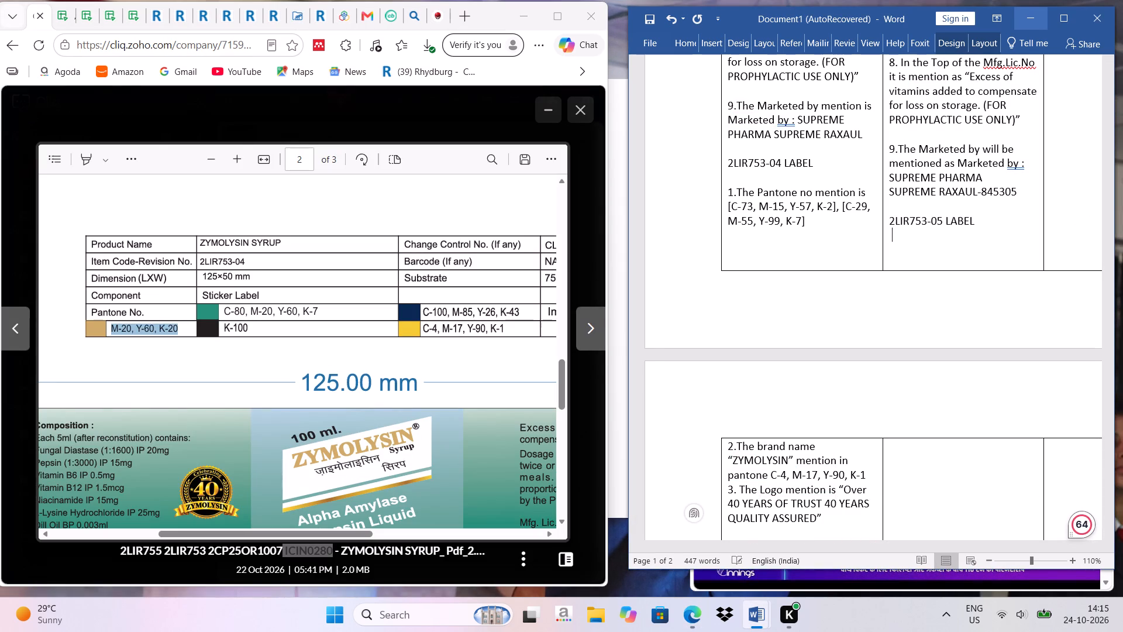
key("Return")
type("1.")
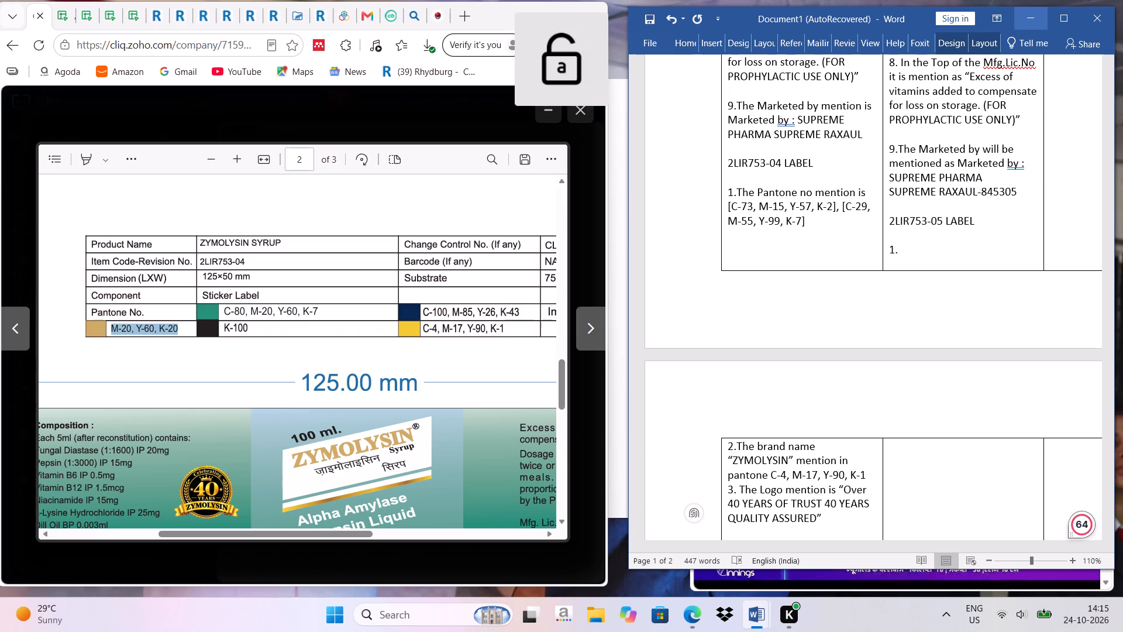
type("The Pantone no will be mentioned a")
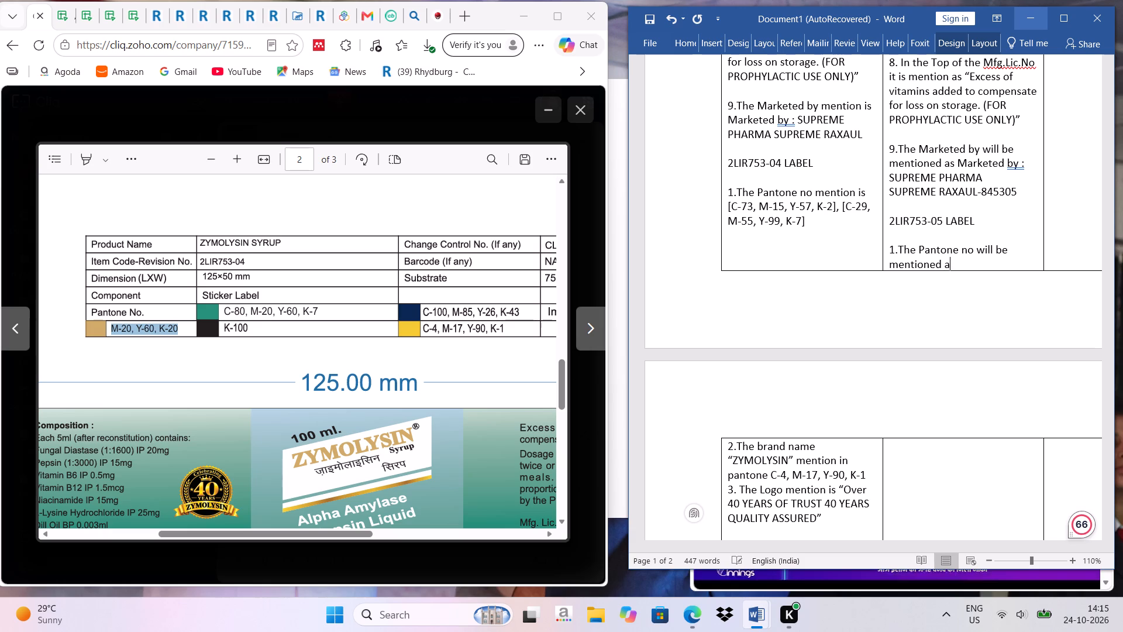
type("s")
key("space")
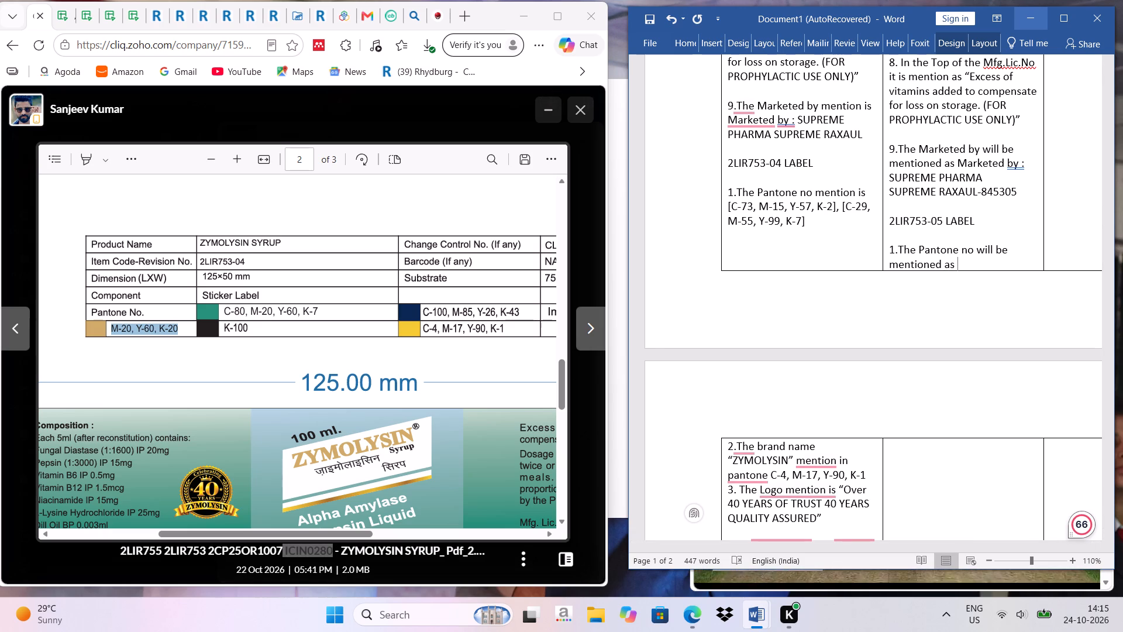
Add the green Pantone value copied from the Cliq label PDF to item 1 as [C-80, M-20, Y-60, K-7], followed by a comma.
left_click_drag(223, 310, 318, 311)
left_click(391, 244)
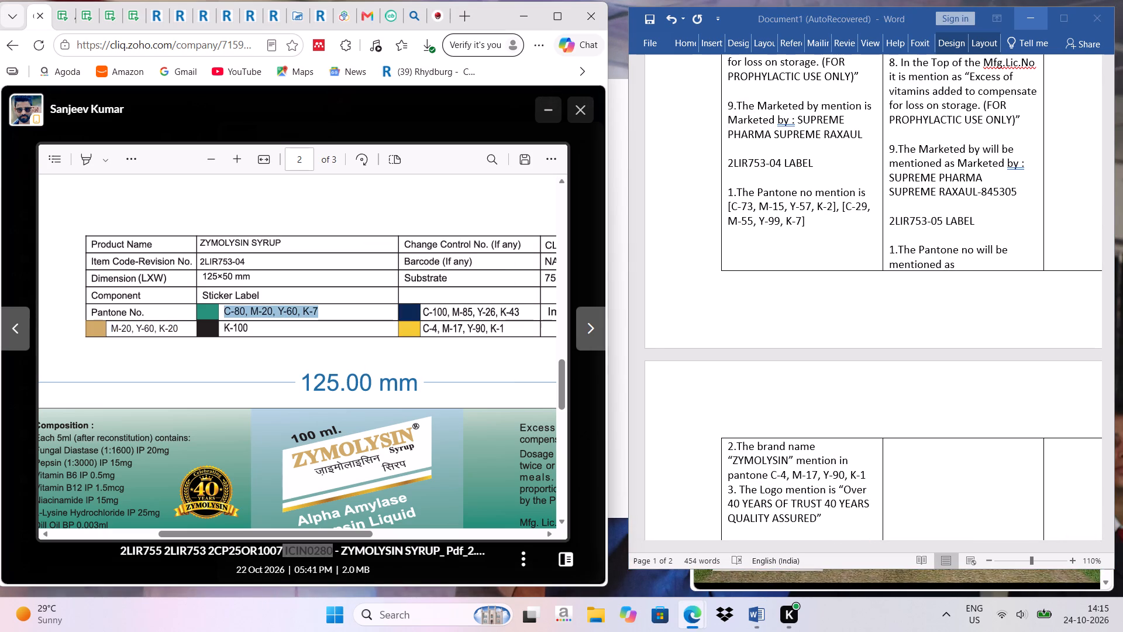
left_click(970, 266)
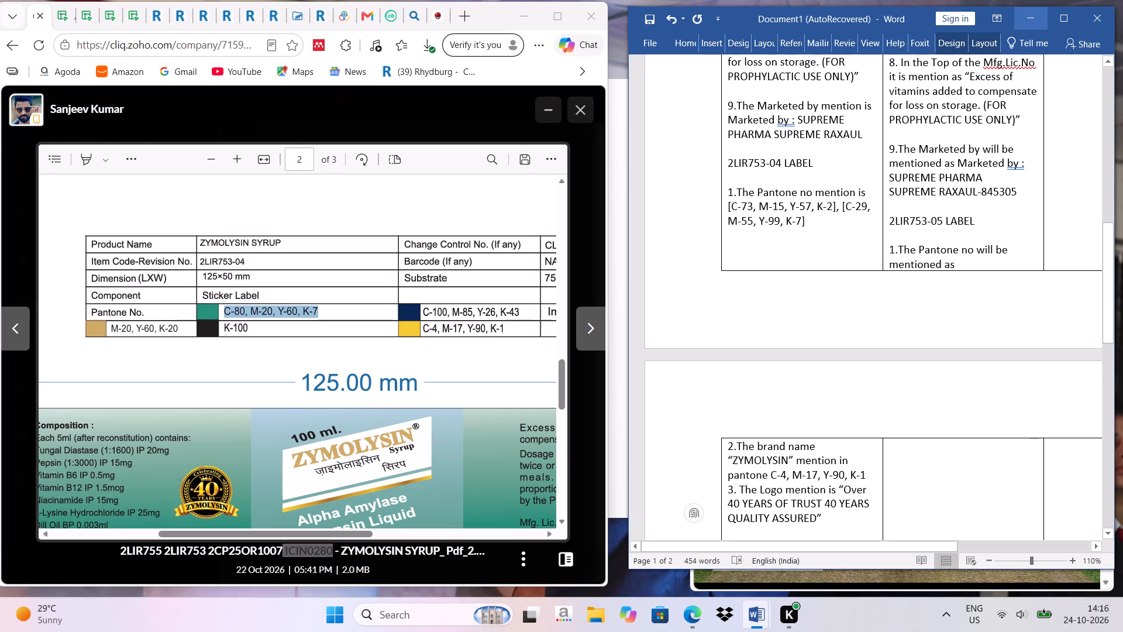
key("bracketleft")
key("ctrl+v")
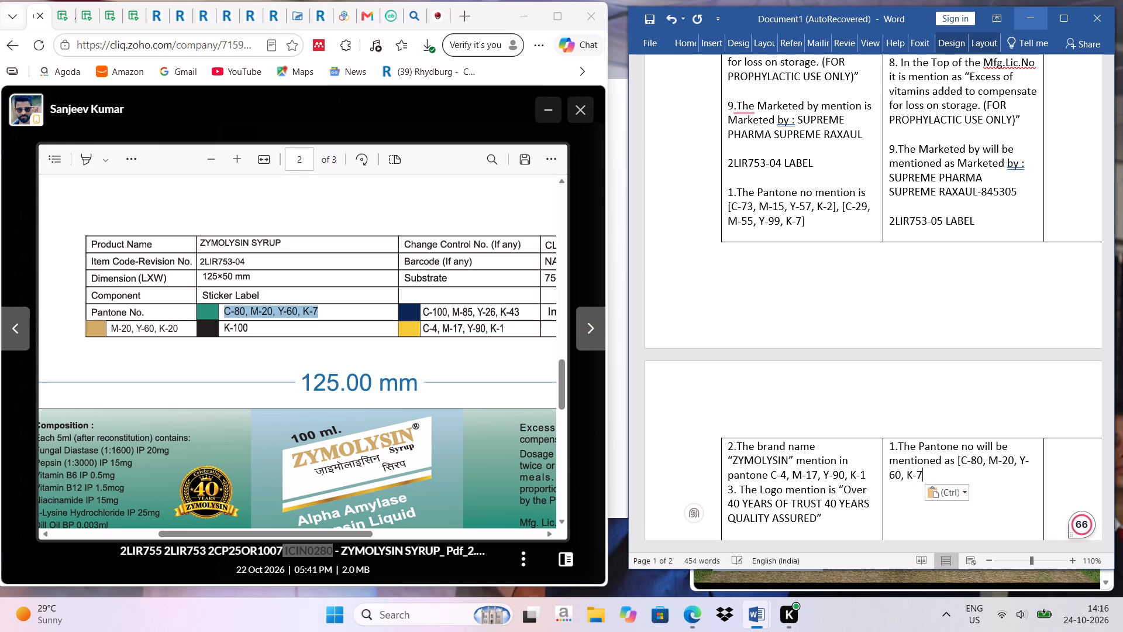
key("bracketright")
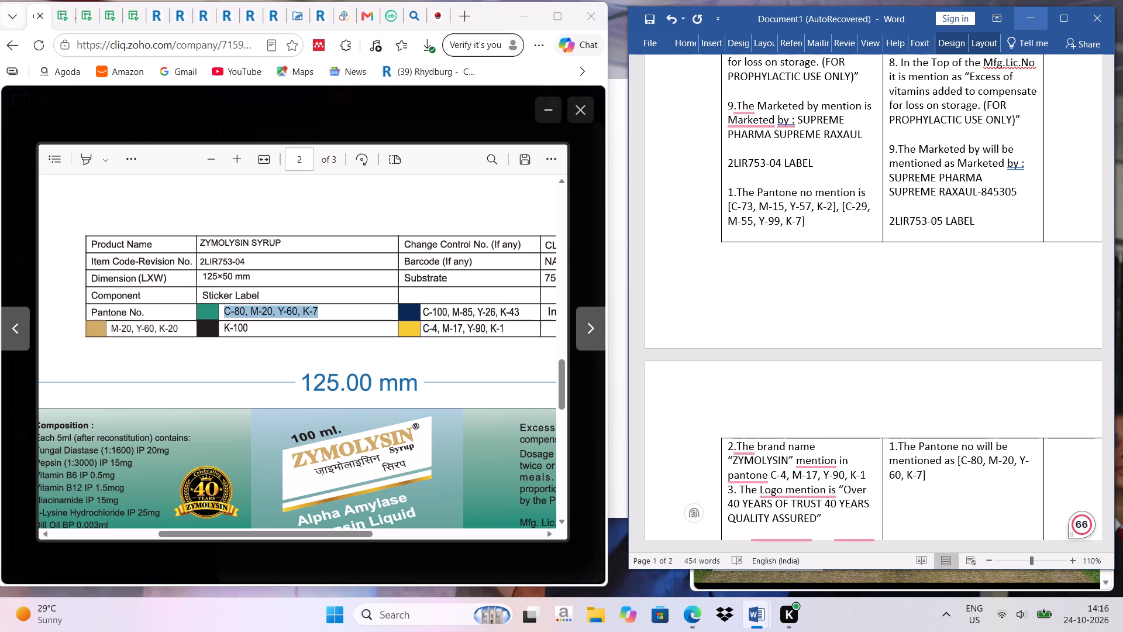
key("comma")
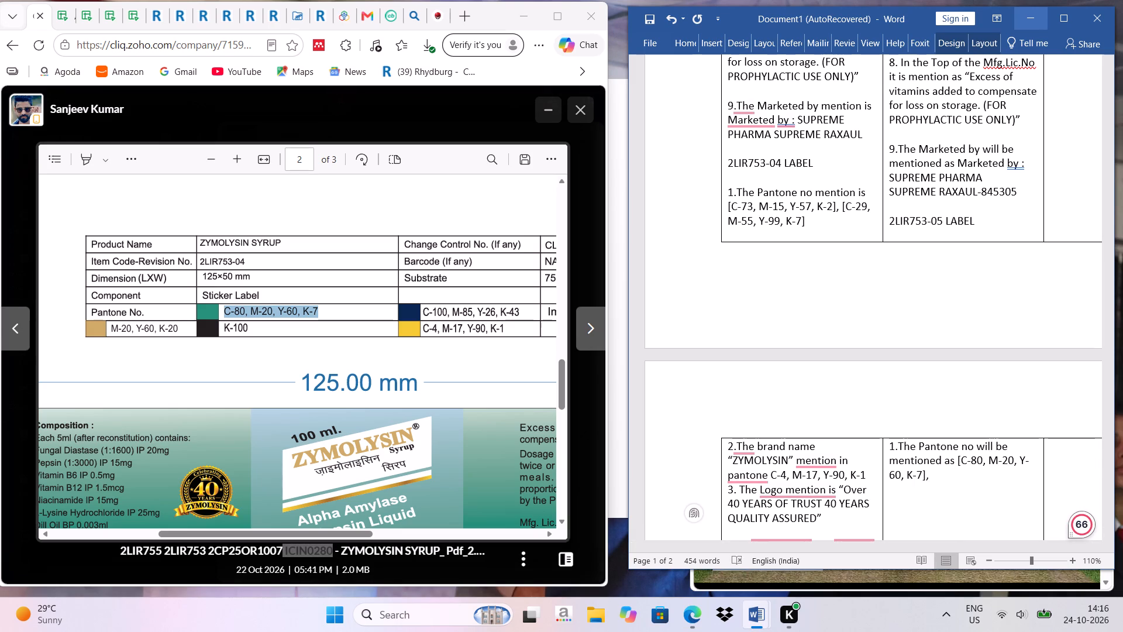
Append the gold Pantone value copied from the Cliq label PDF to item 1 under 2LIR753-05 LABEL as [M-20, Y-60, K-20].
left_click_drag(109, 329, 180, 330)
left_click(253, 258)
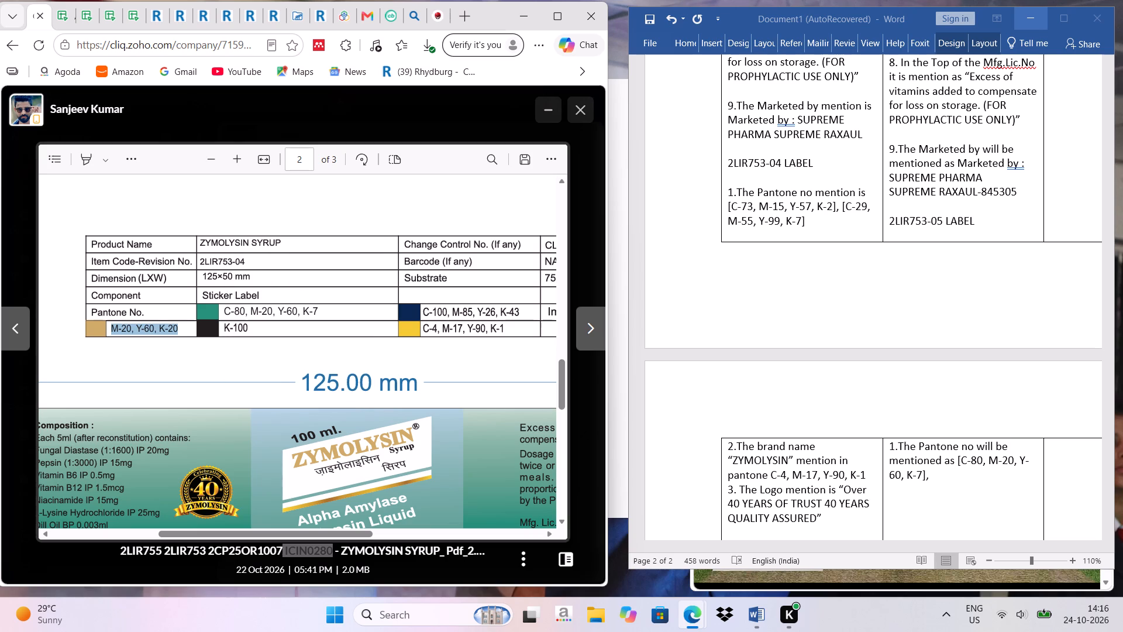
left_click(937, 476)
key("bracketleft")
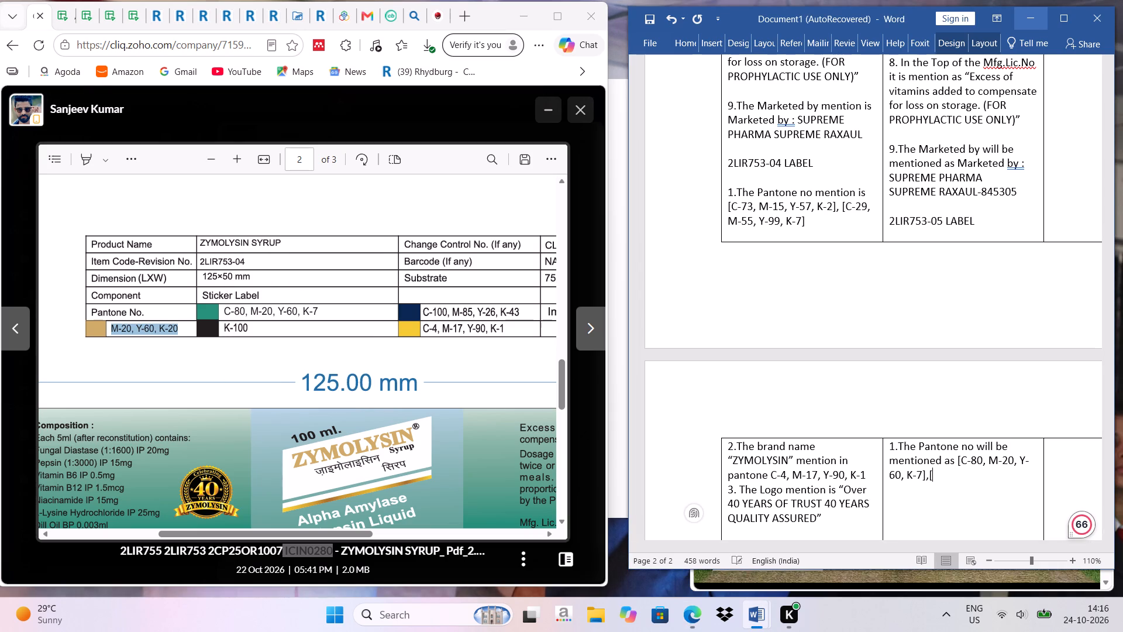
key("ctrl+v")
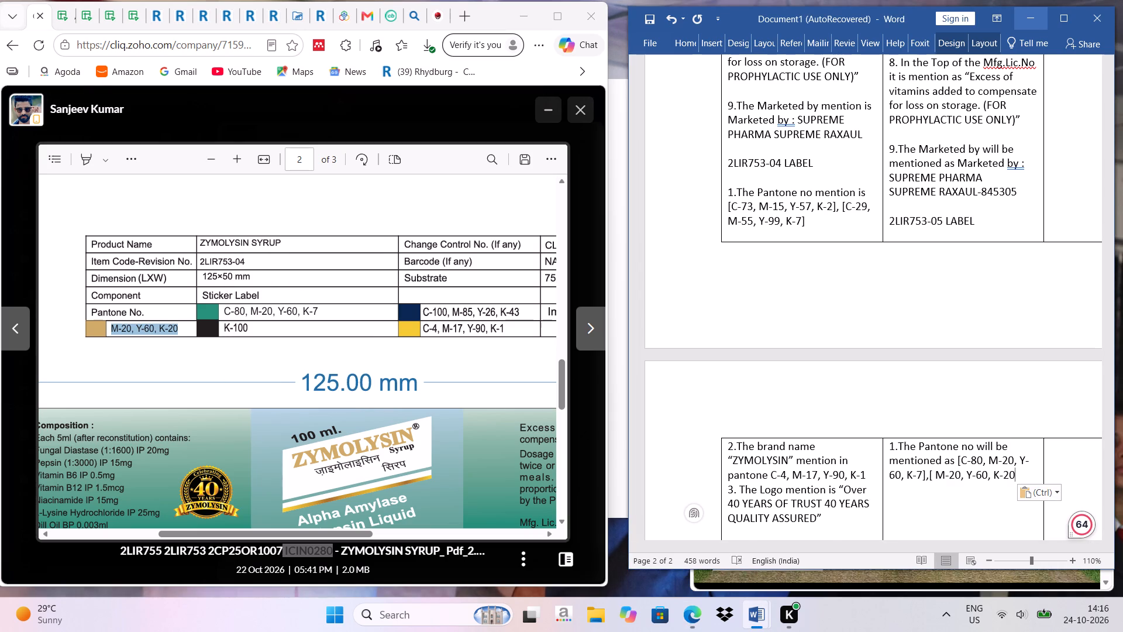
key("bracketright")
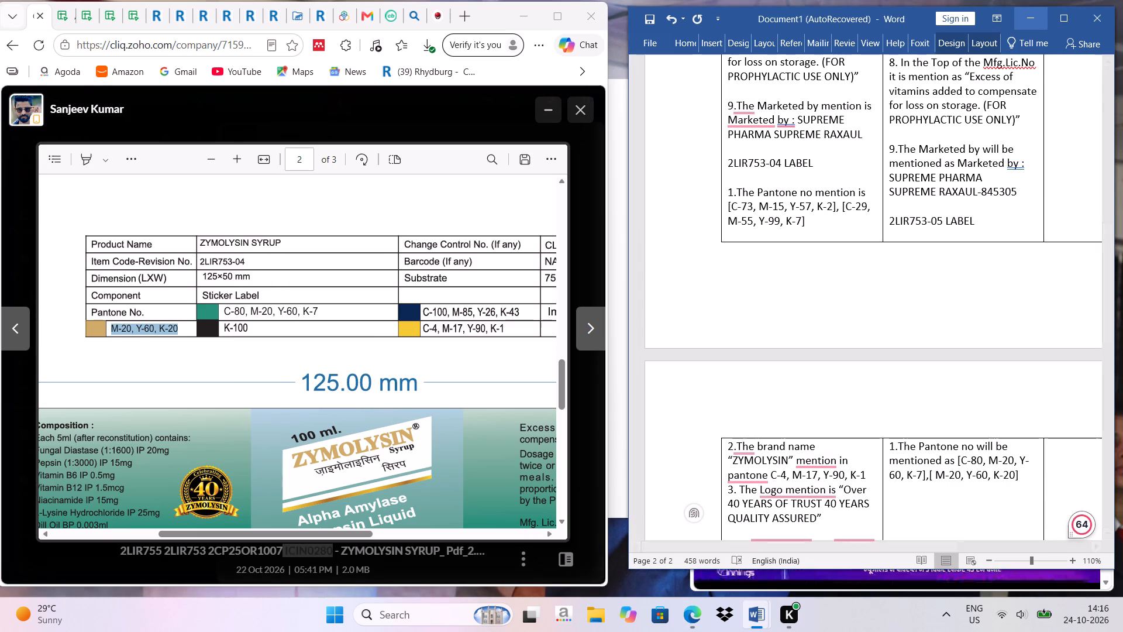
Insert a blank line between items 2 and 3 in the 2LIR753-04 LABEL column.
scroll(207, 304, "down", 4)
scroll(246, 294, "up", 1)
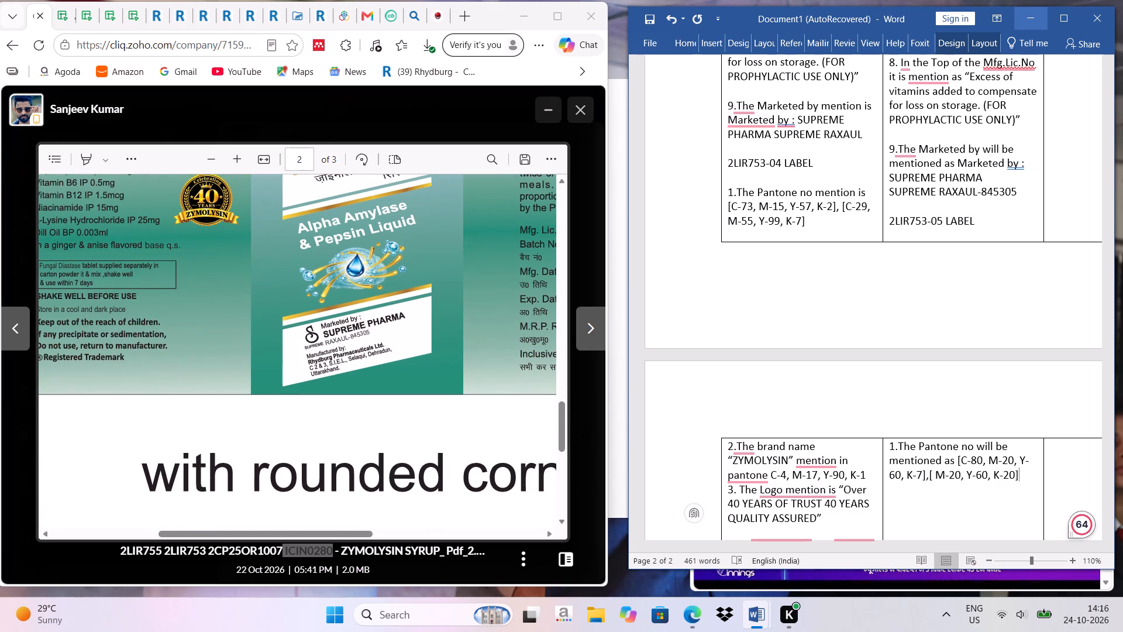
scroll(246, 294, "up", 2)
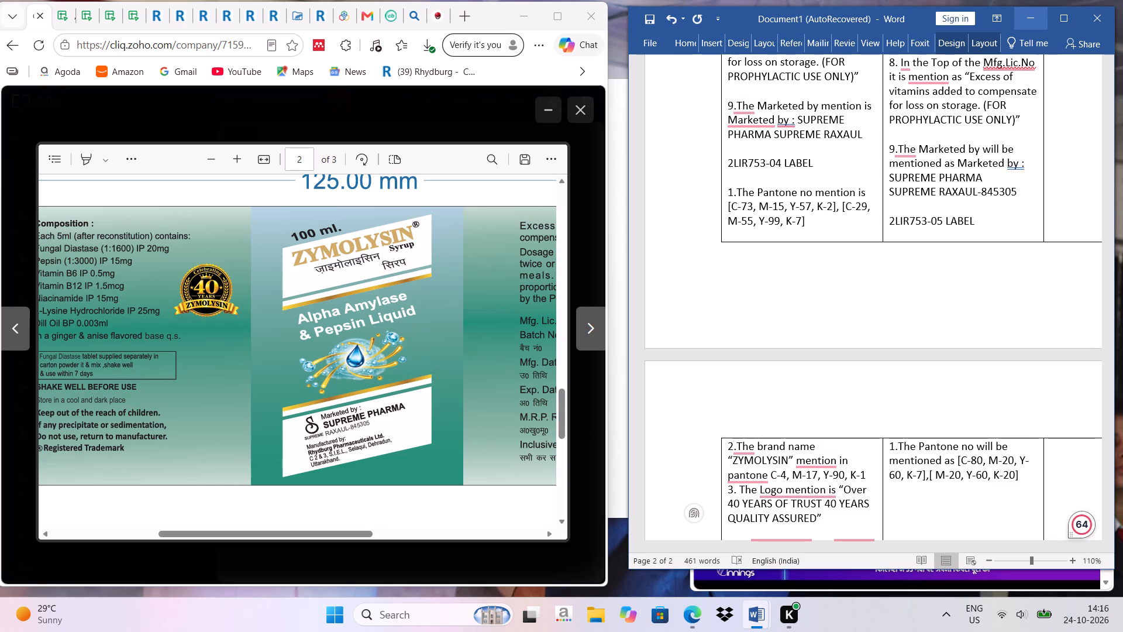
scroll(368, 366, "up", 2)
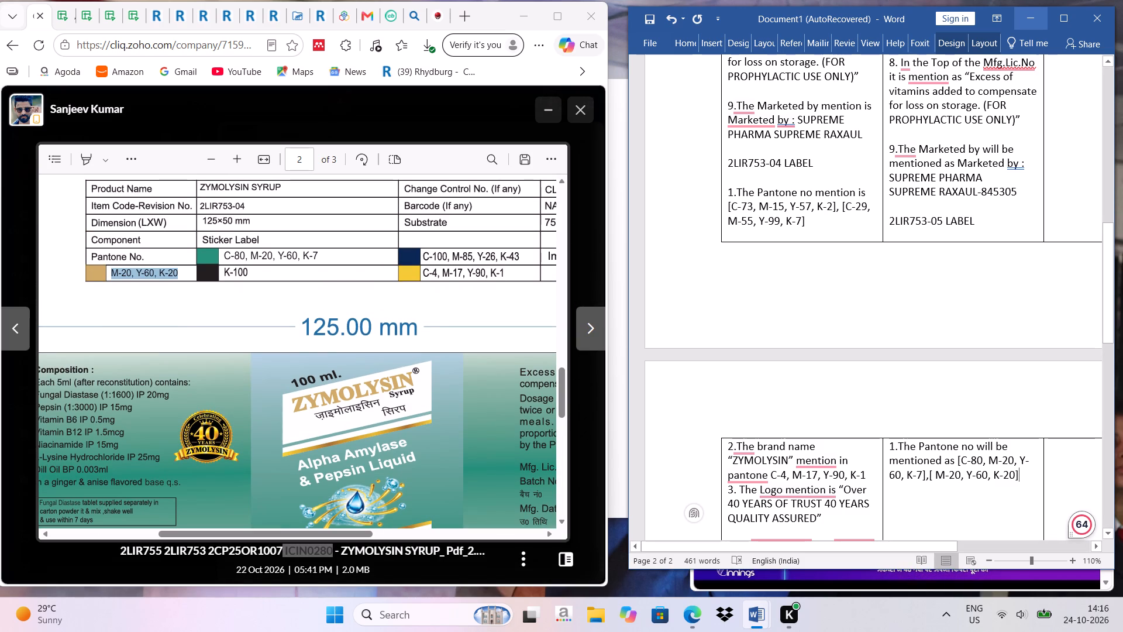
scroll(943, 243, "down", 2)
scroll(933, 290, "down", 2)
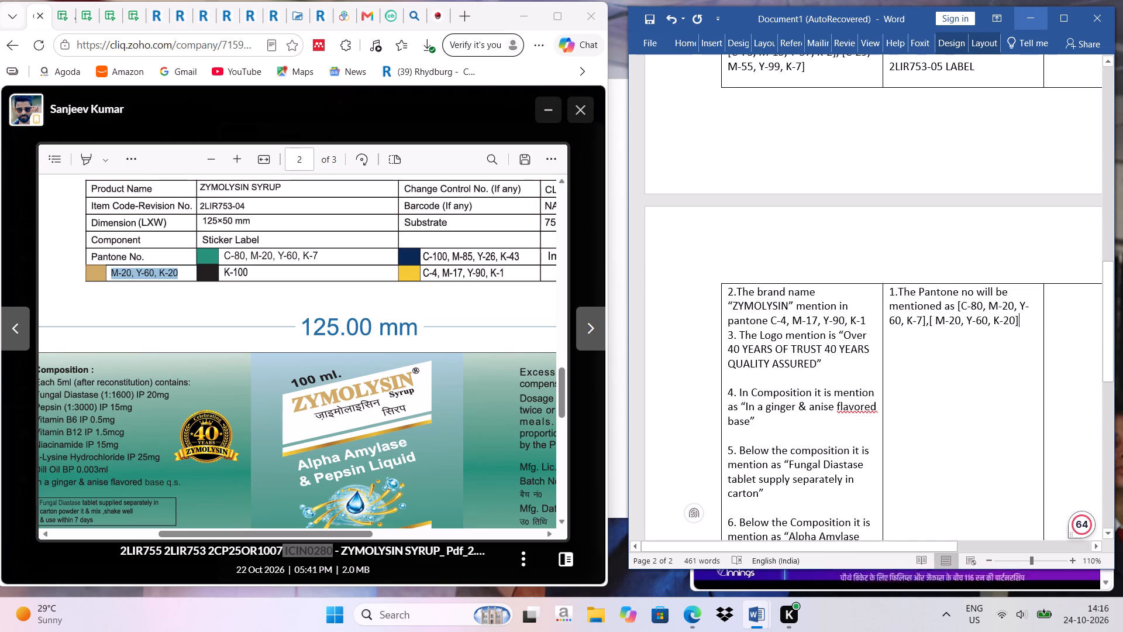
scroll(925, 303, "up", 1)
scroll(925, 303, "down", 2)
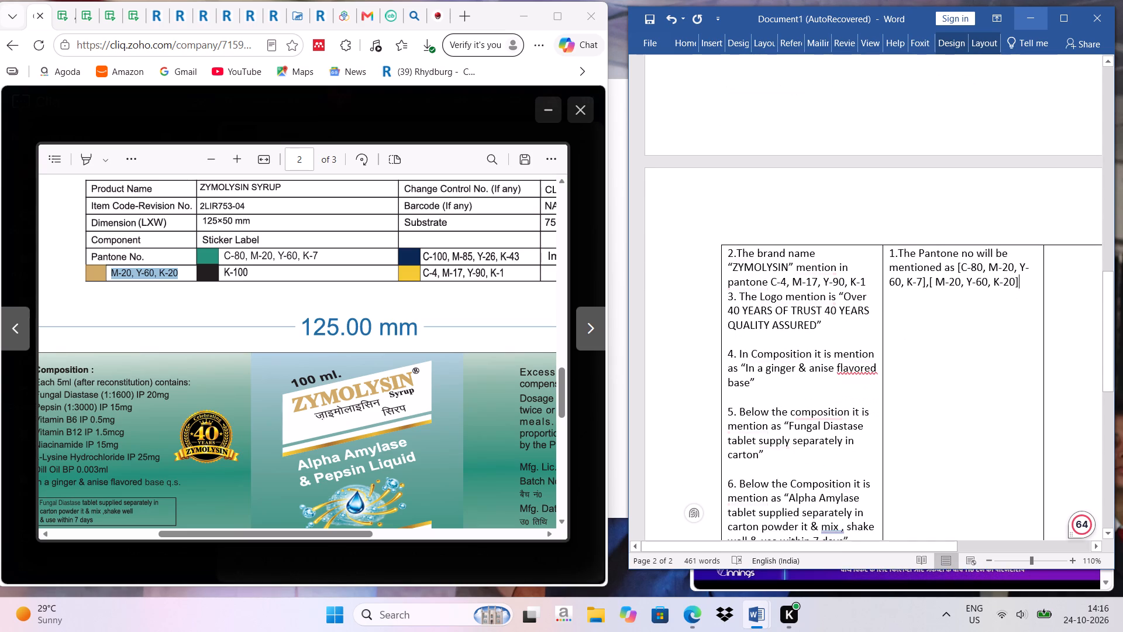
scroll(925, 303, "down", 1)
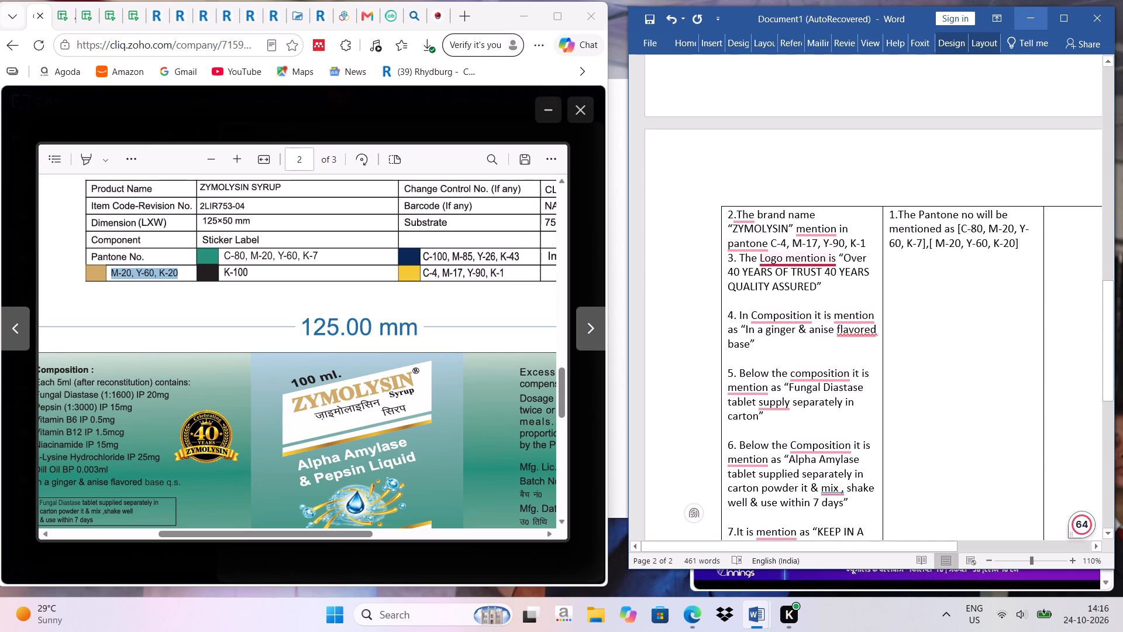
left_click(864, 243)
key("Return")
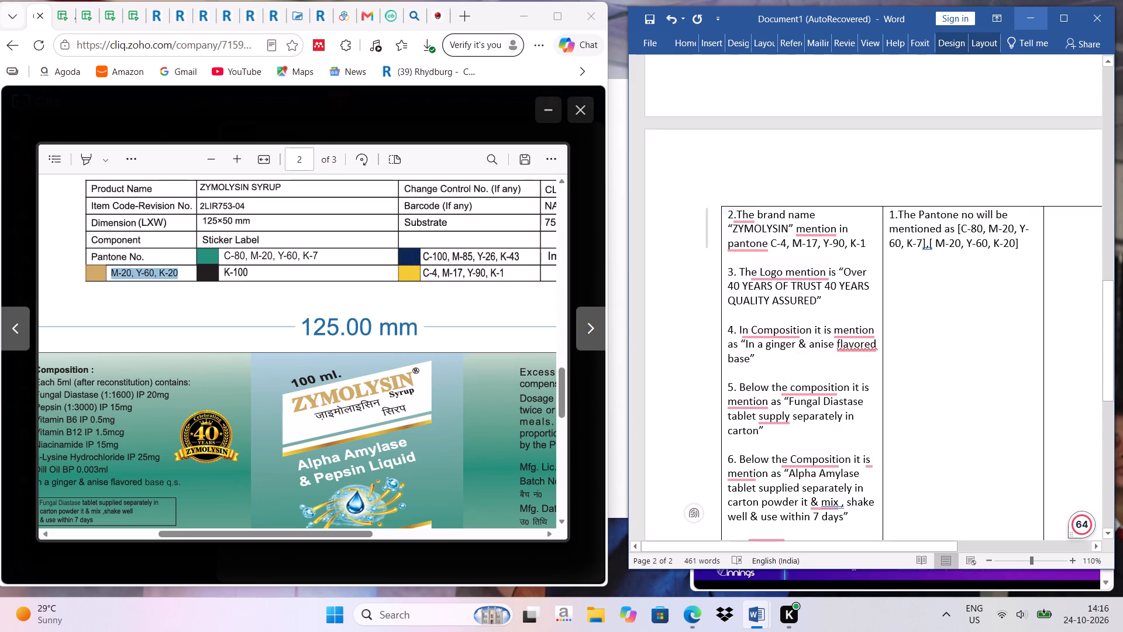
Copy the 2LIR753-04 brand name item into the 2LIR753-05 LABEL column below item 1, after a new number "2.".
left_click_drag(728, 214, 846, 233)
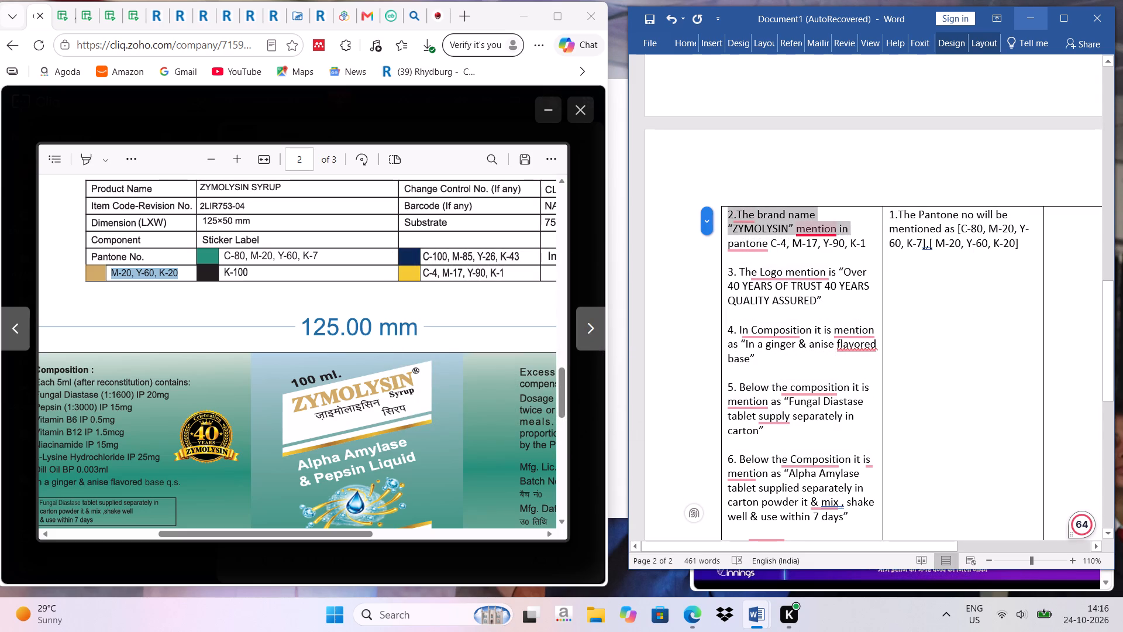
left_click_drag(846, 233, 864, 245)
right_click(771, 239)
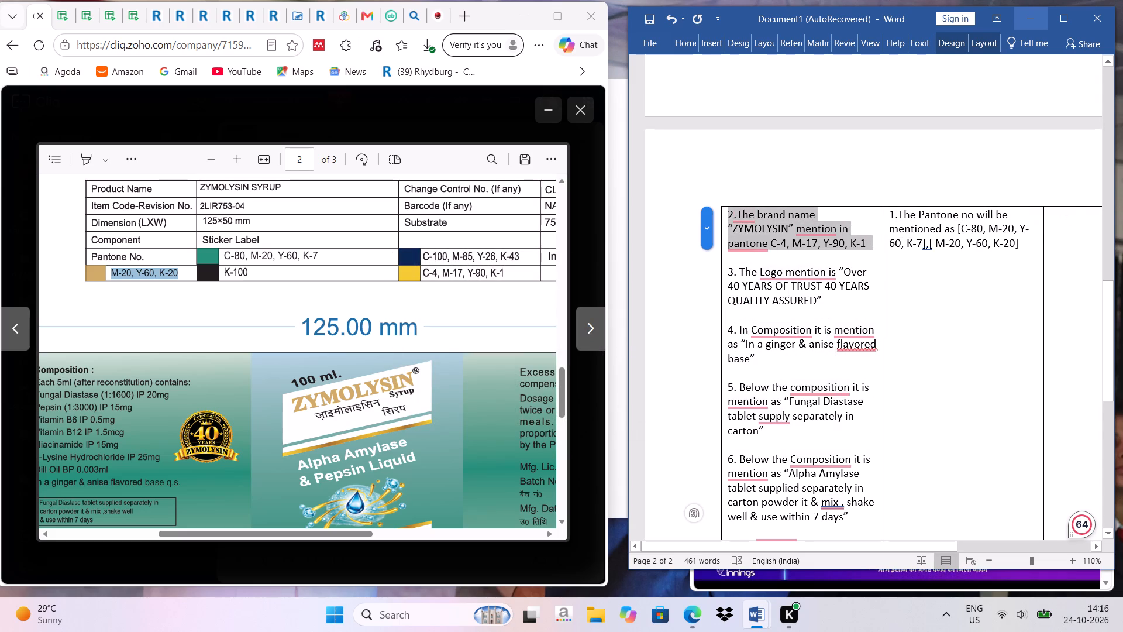
left_click(810, 262)
left_click(939, 271)
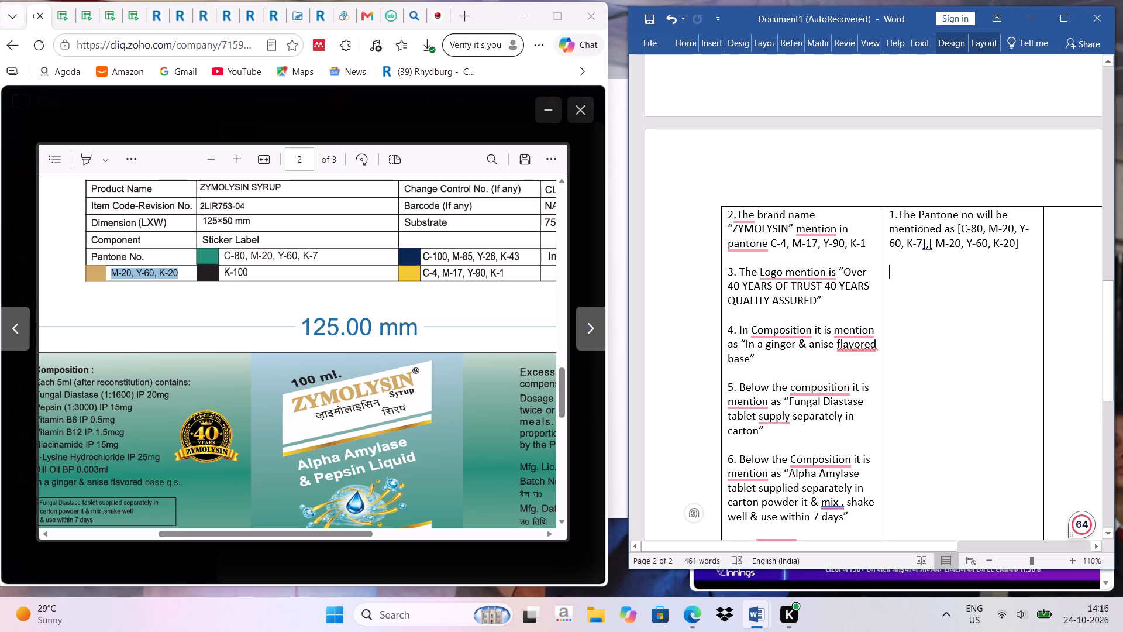
type("2.")
key("ctrl+v")
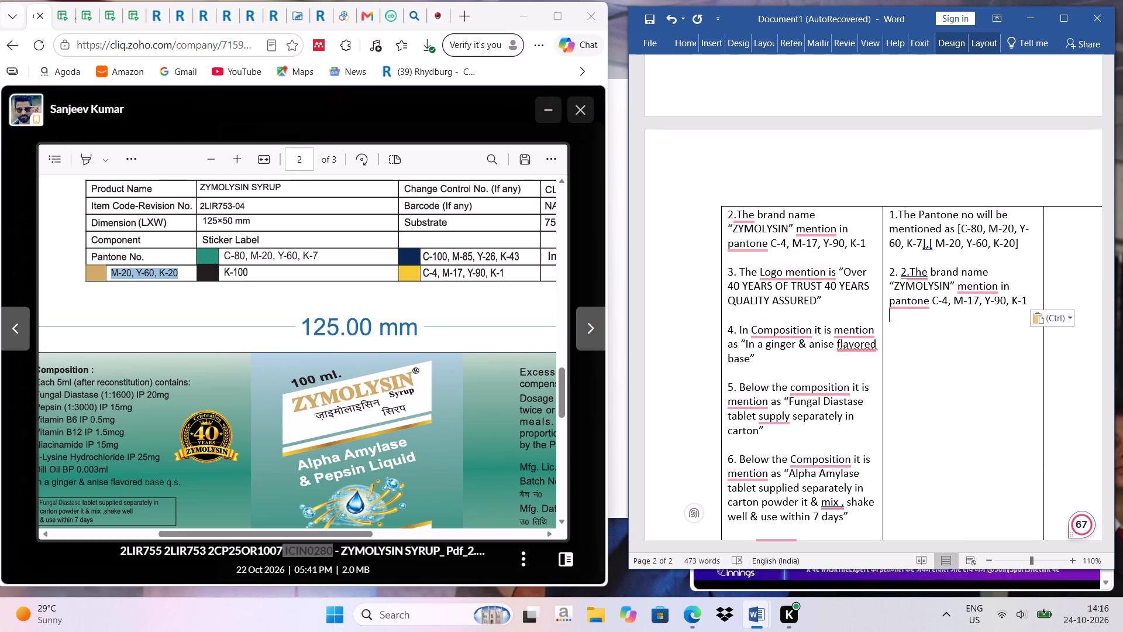
Replace the Pantone value in the 2LIR753-05 brand name item with M-20, Y-60, K-20 copied from the Cliq label PDF.
right_click(113, 272)
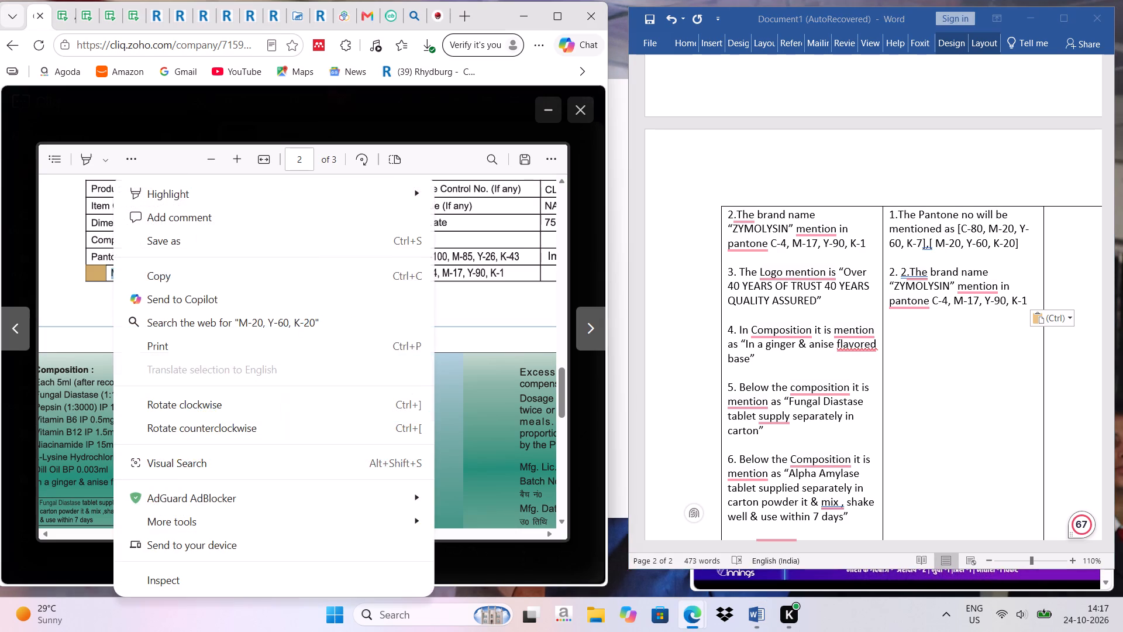
left_click(147, 279)
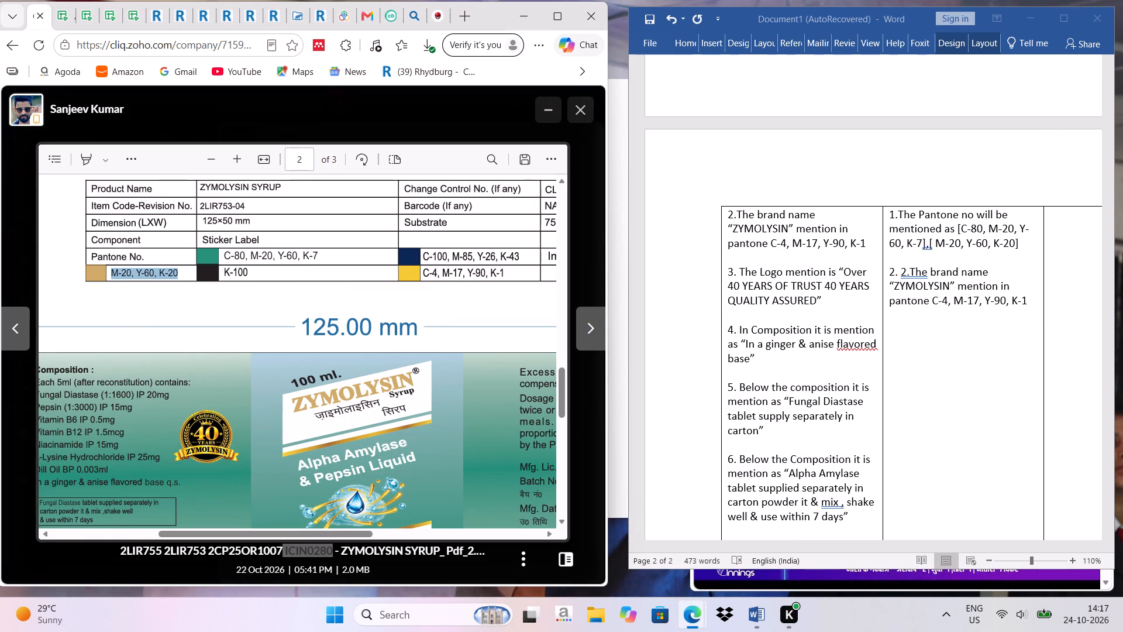
left_click(931, 299)
left_click_drag(931, 299, 1001, 301)
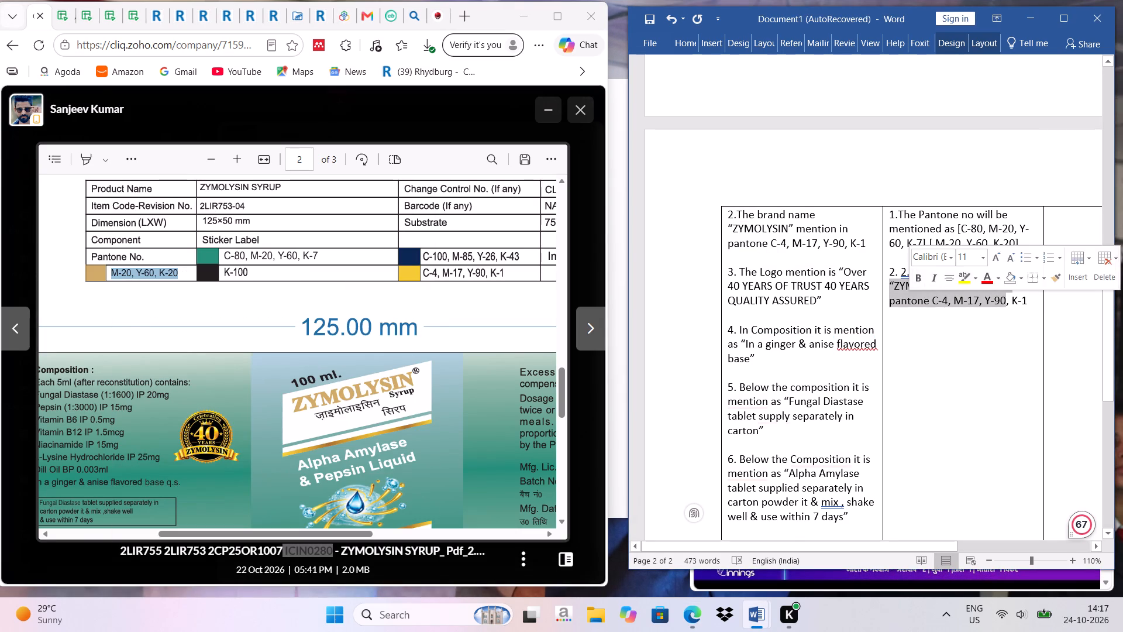
left_click(941, 301)
left_click_drag(933, 297, 992, 307)
key("ctrl+v")
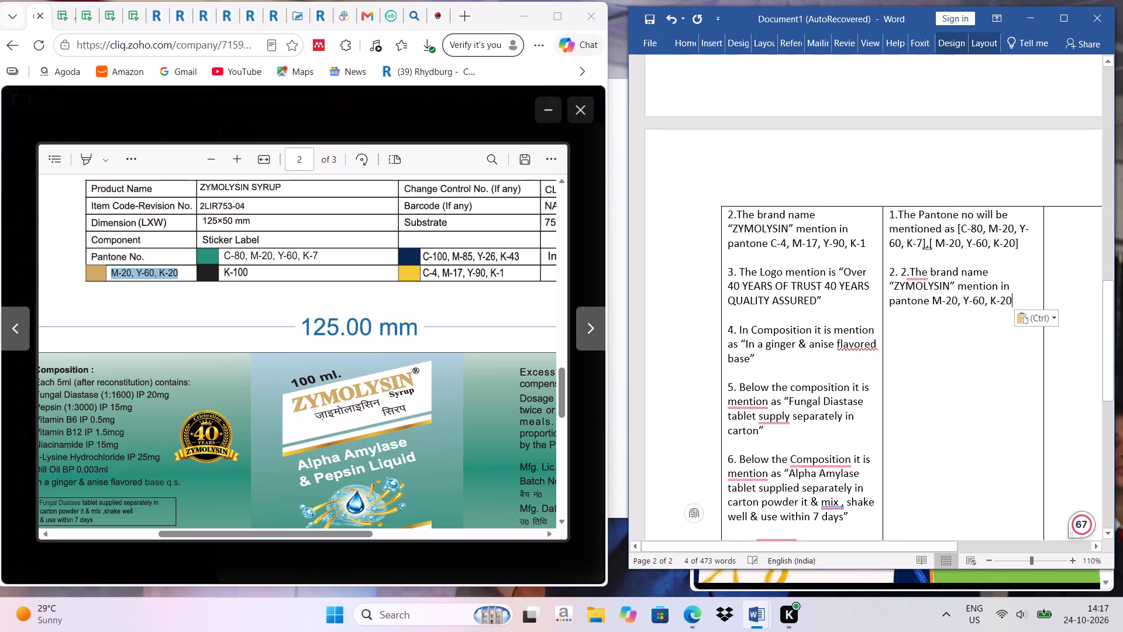
Review the 2LIR755-05 and 2LIR755-06 CARTON entries against the new label items.
scroll(972, 251, "up", 19)
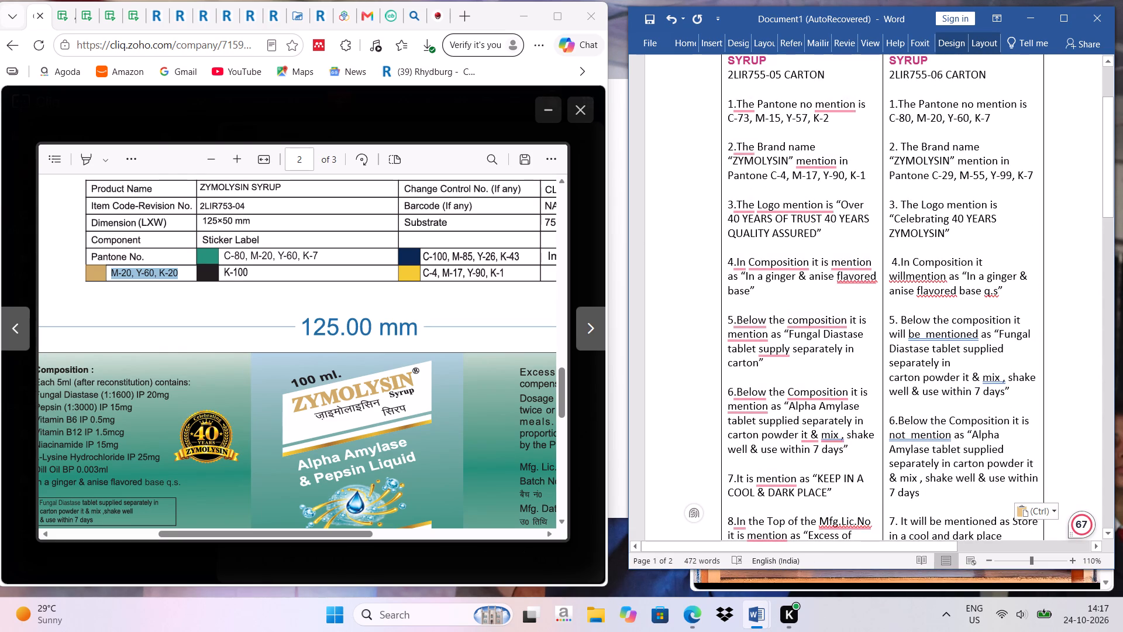
scroll(972, 251, "down", 14)
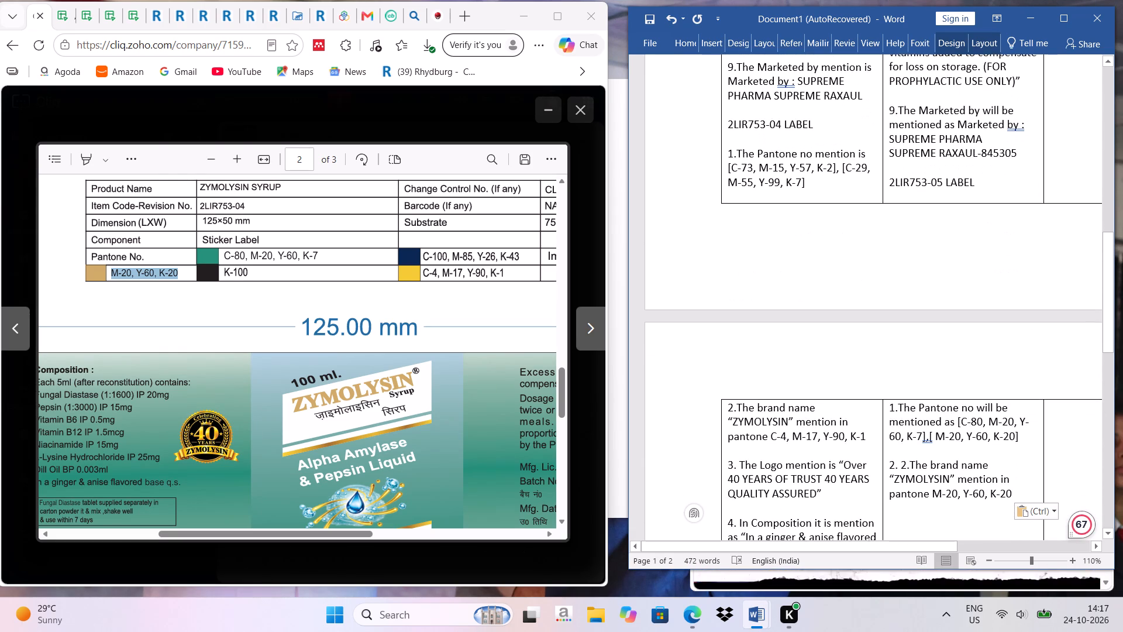
Copy the Pantone value C-29, M-55, Y-99, K-7 from the carton page of approved artwork A8103.
scroll(970, 241, "down", 1)
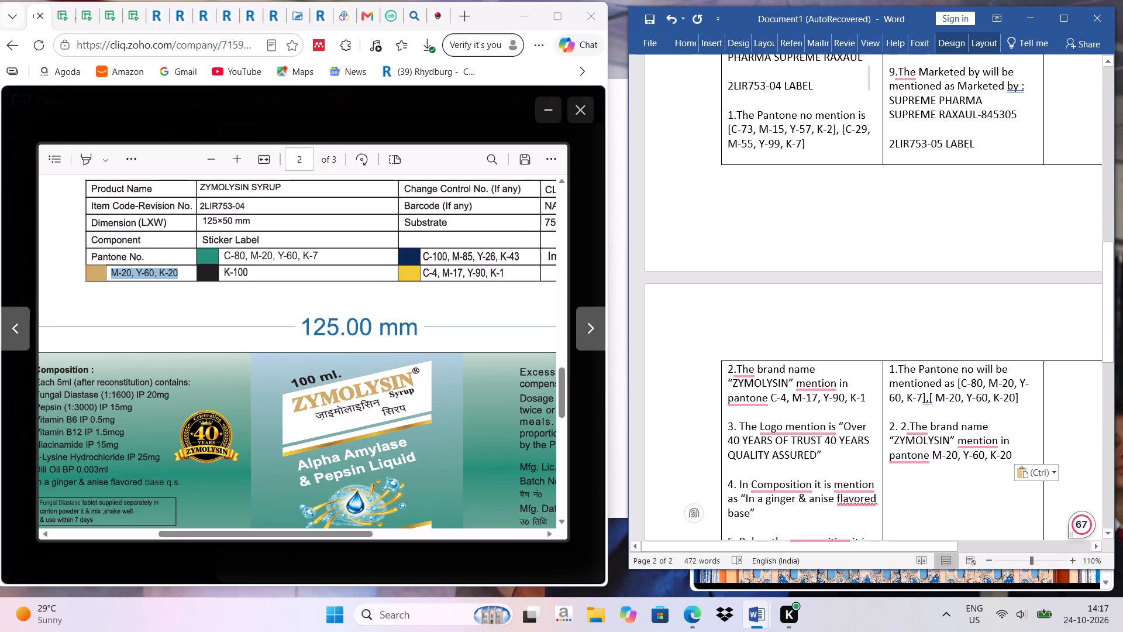
scroll(970, 241, "up", 14)
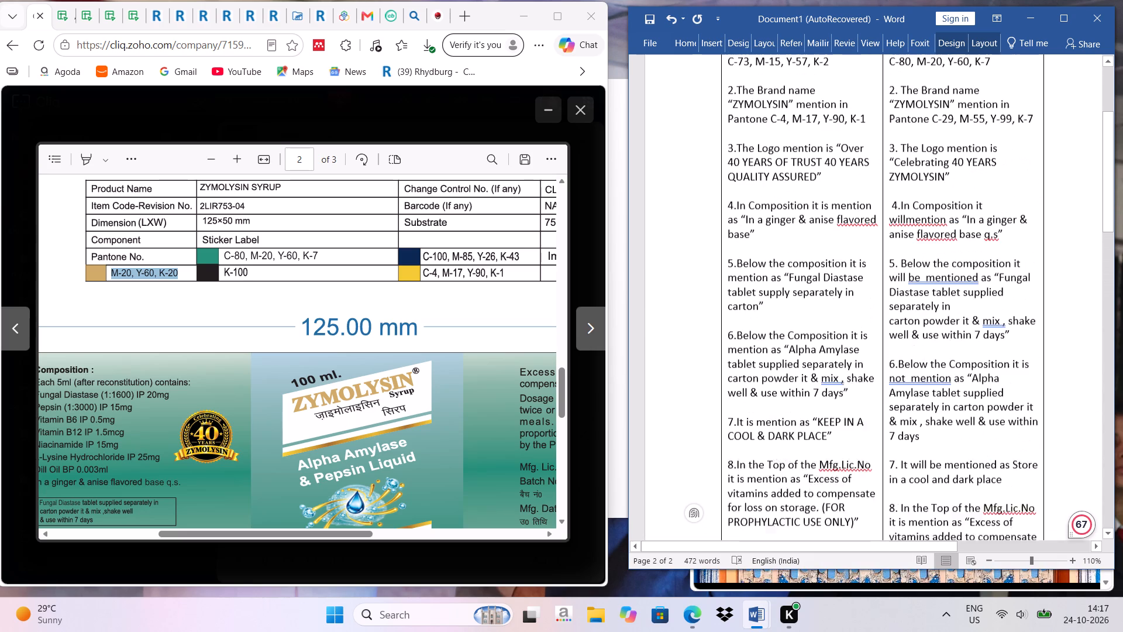
scroll(970, 241, "up", 3)
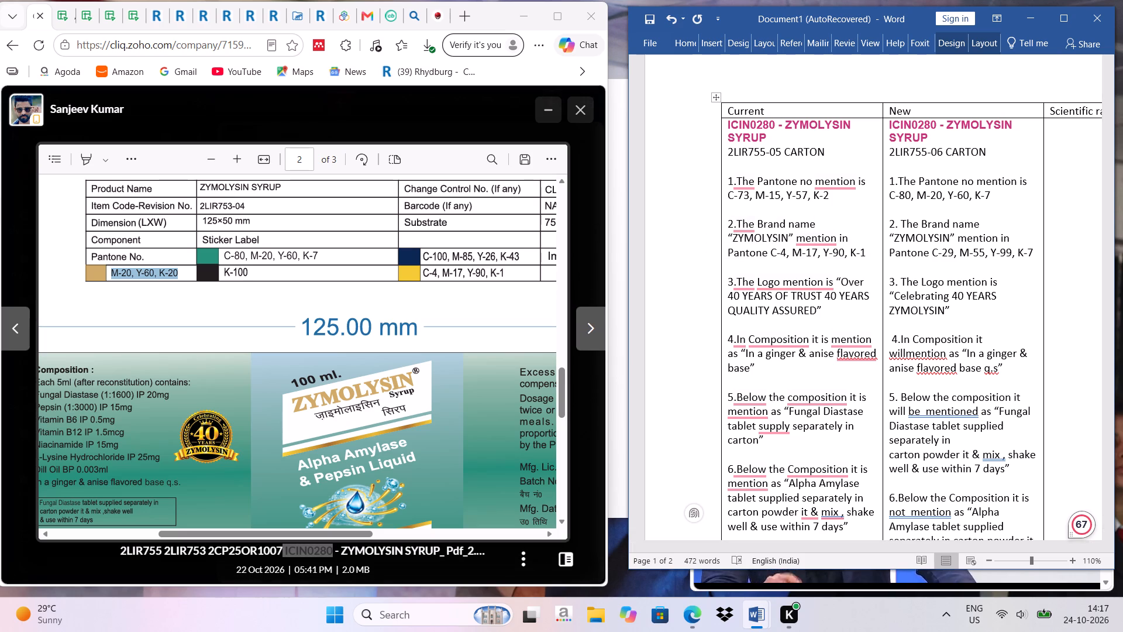
left_click_drag(562, 396, 576, 214)
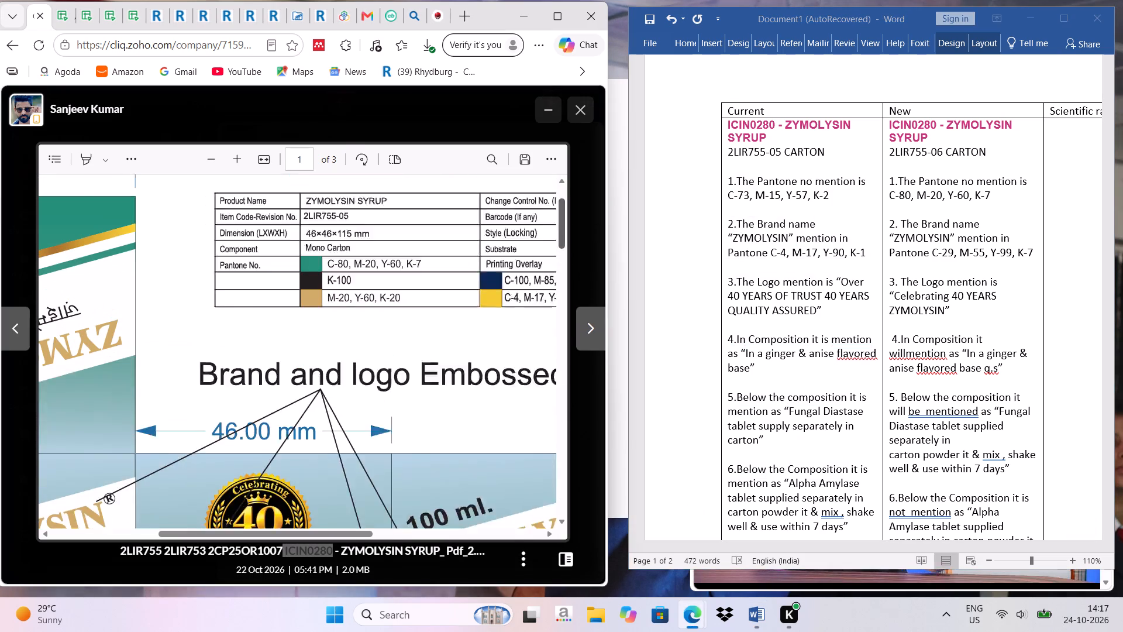
left_click_drag(576, 214, 581, 188)
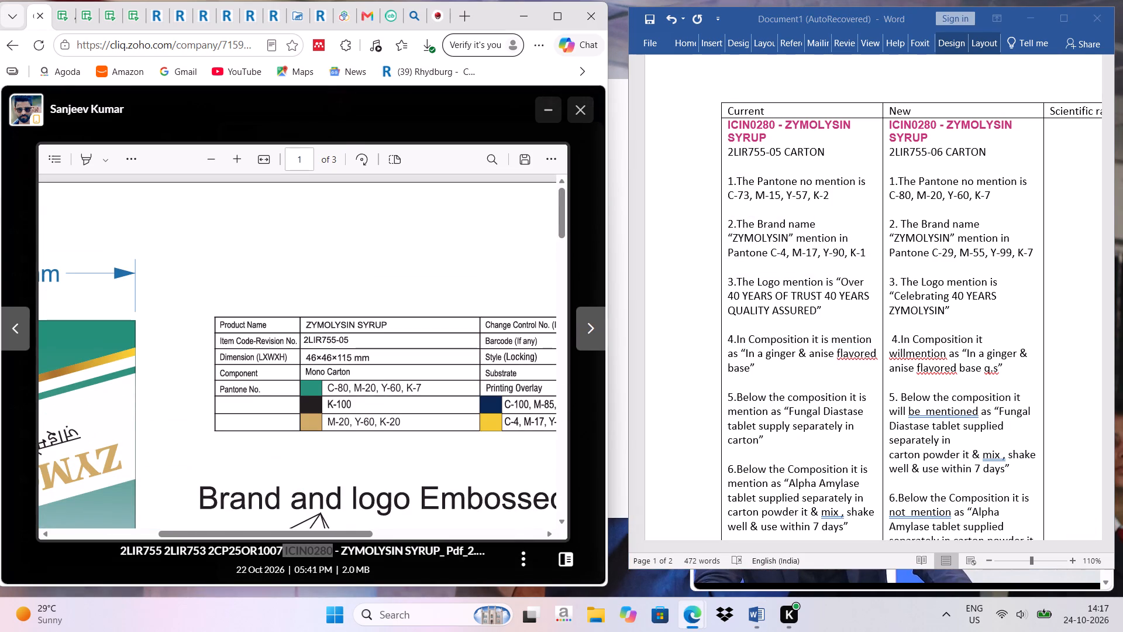
scroll(428, 468, "left", 1)
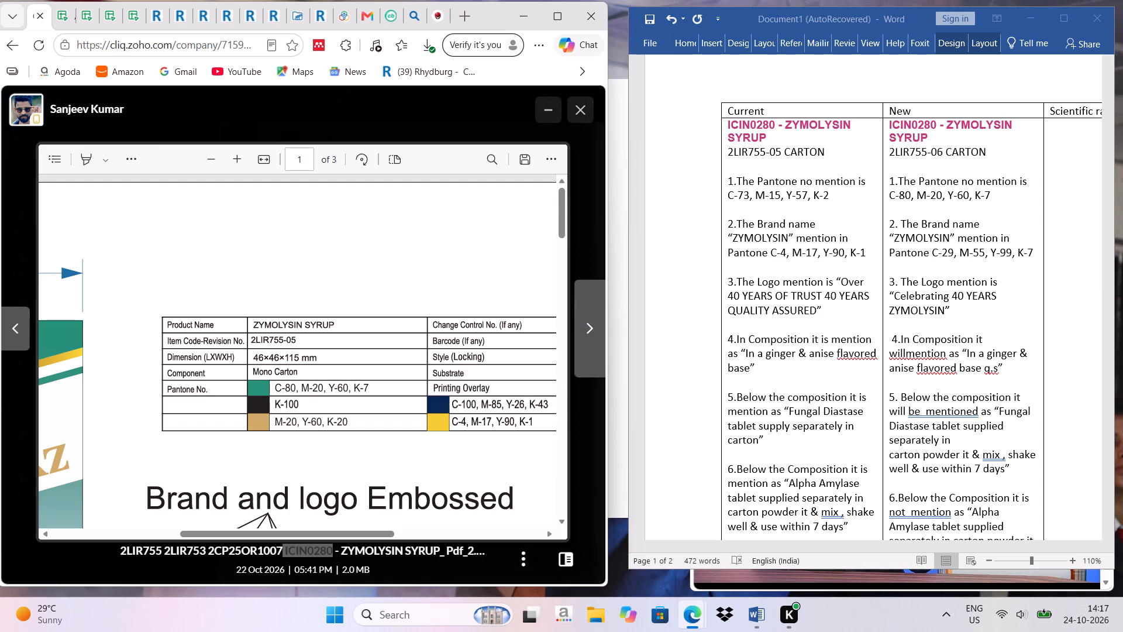
left_click(297, 15)
scroll(277, 256, "up", 18)
scroll(277, 256, "up", 4)
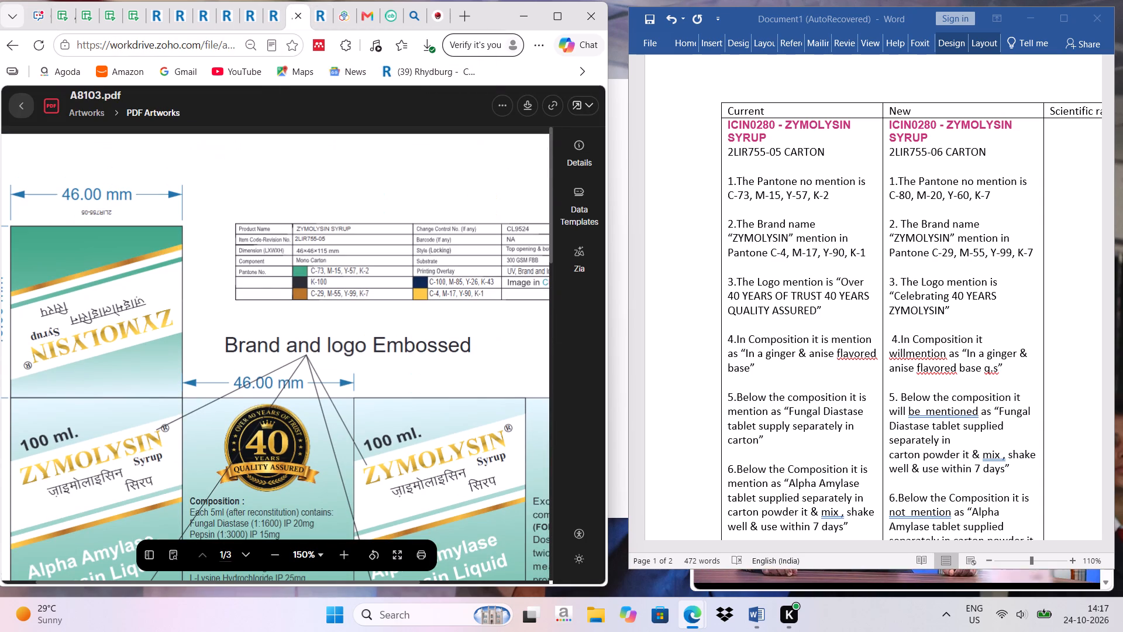
scroll(277, 256, "up", 6)
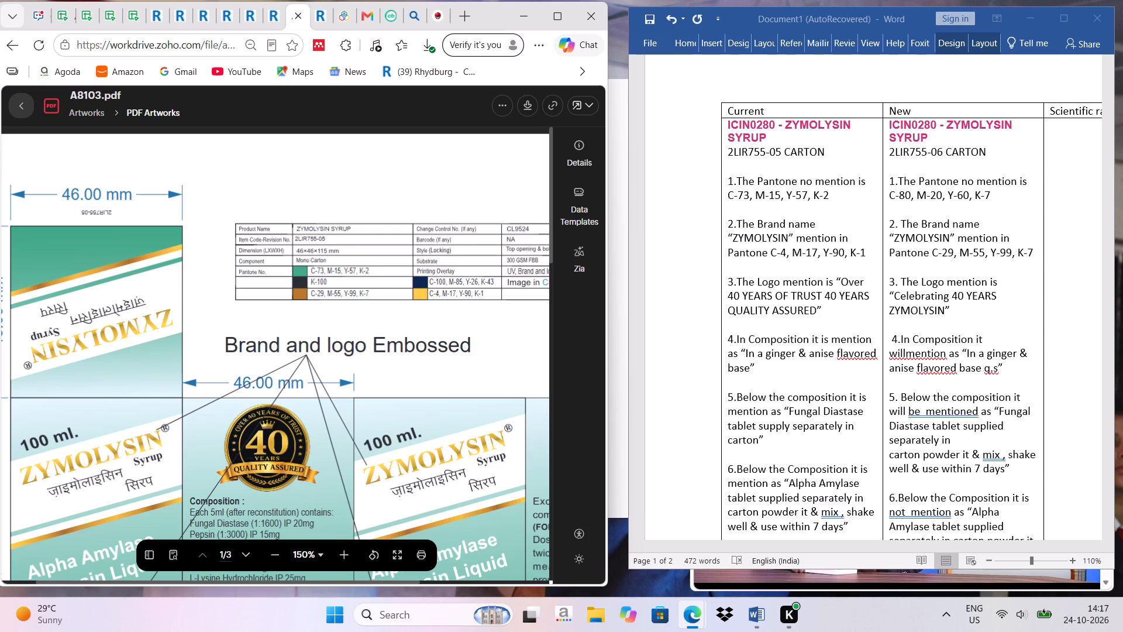
left_click_drag(311, 294, 370, 293)
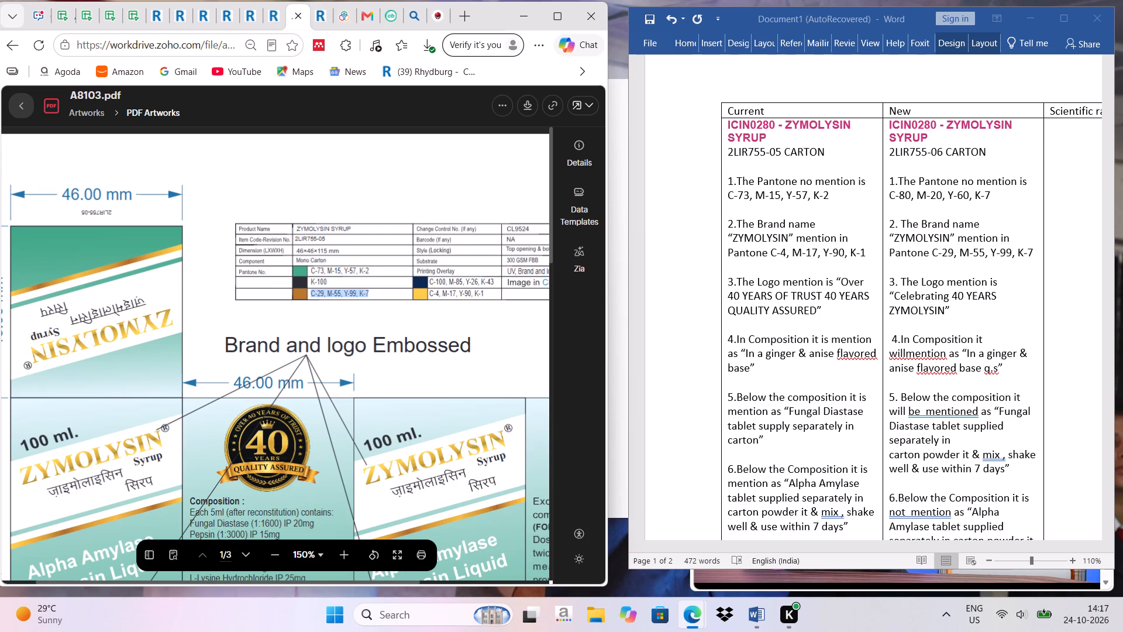
left_click_drag(370, 293, 370, 294)
left_click(403, 239)
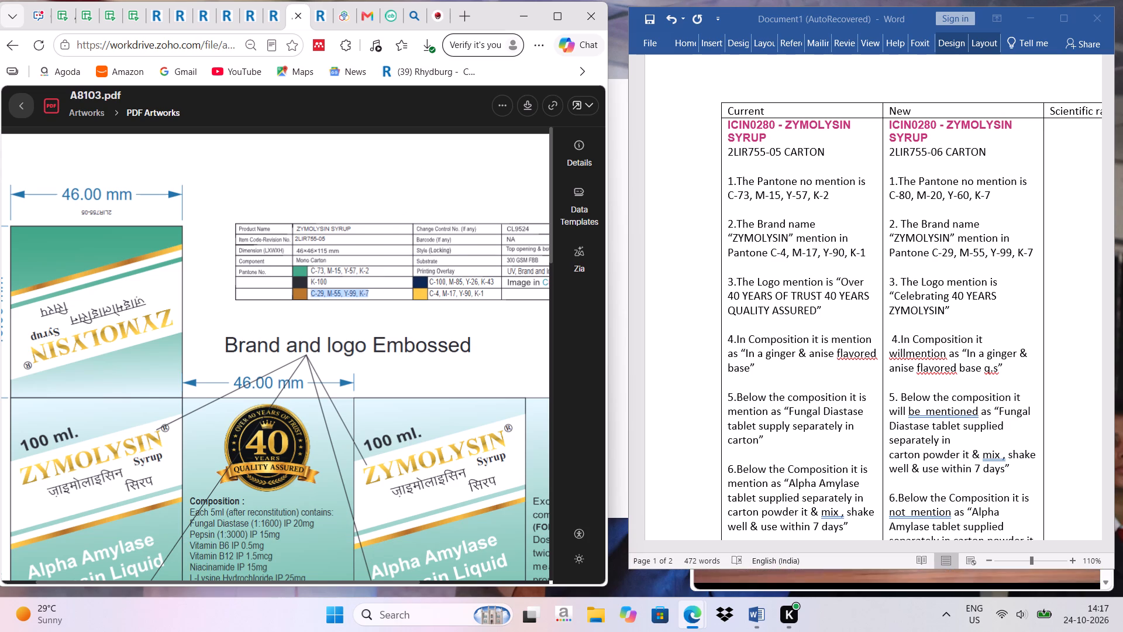
Enclose the Pantone value in item 1 of the 2LIR755-05 CARTON entry in square brackets in the Word table.
left_click(731, 189)
left_click(727, 195)
left_click(731, 192)
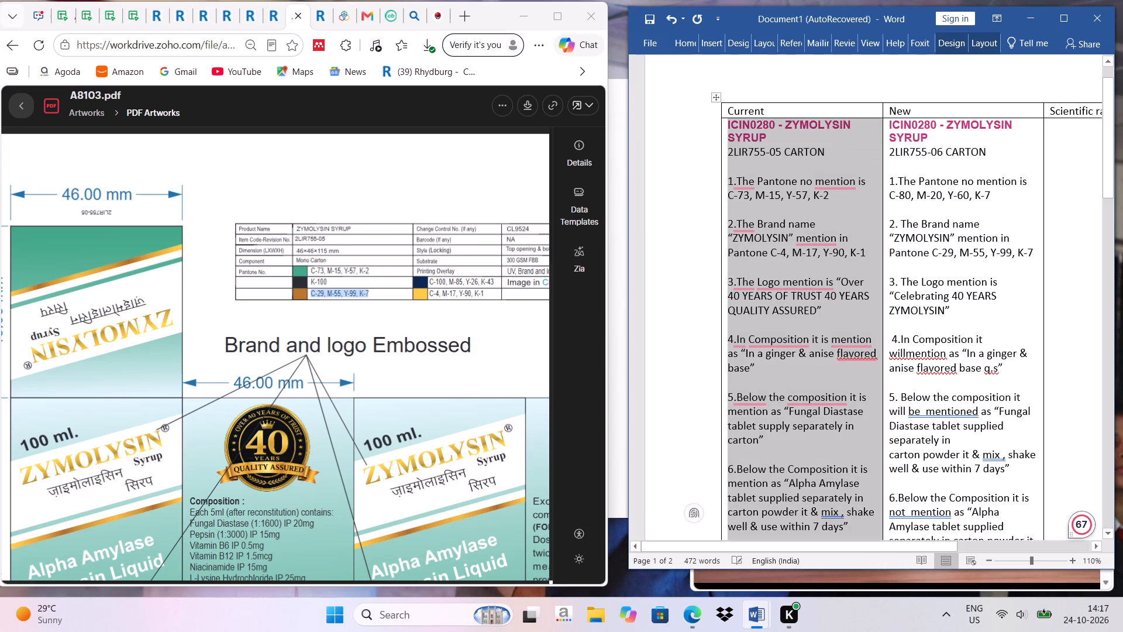
key("bracketleft")
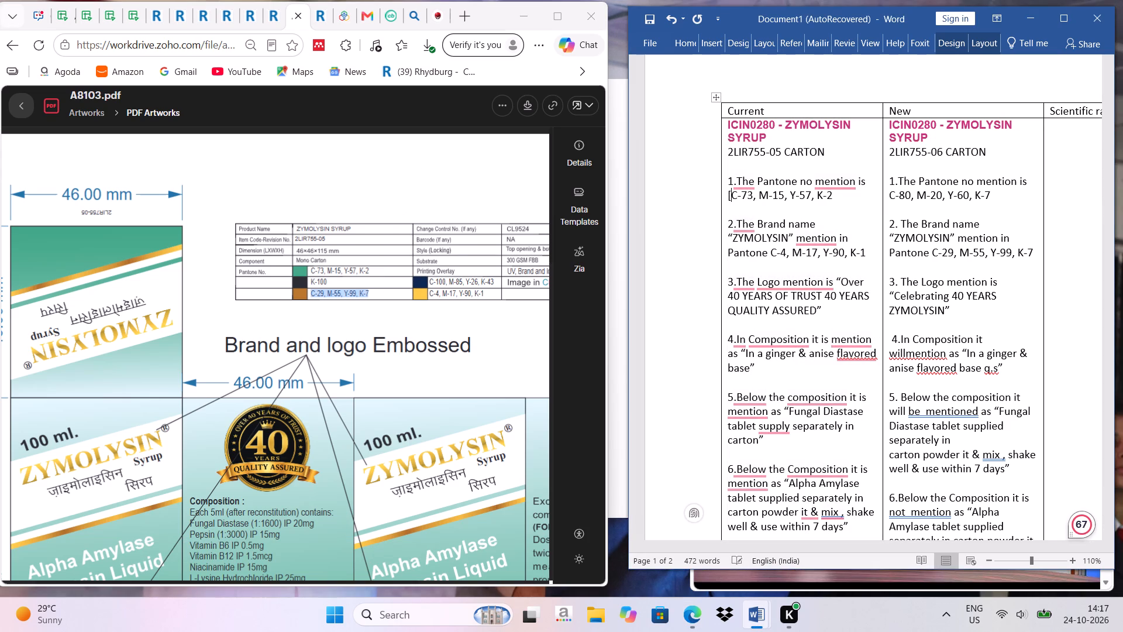
key("Right")
key("Right")
key("Right")
key("Right")
key("Right")
key("Right")
key("Right")
key("Right")
key("Right")
key("Right")
key("Right")
key("Right")
key("Right")
key("Right")
key("Right")
key("Right")
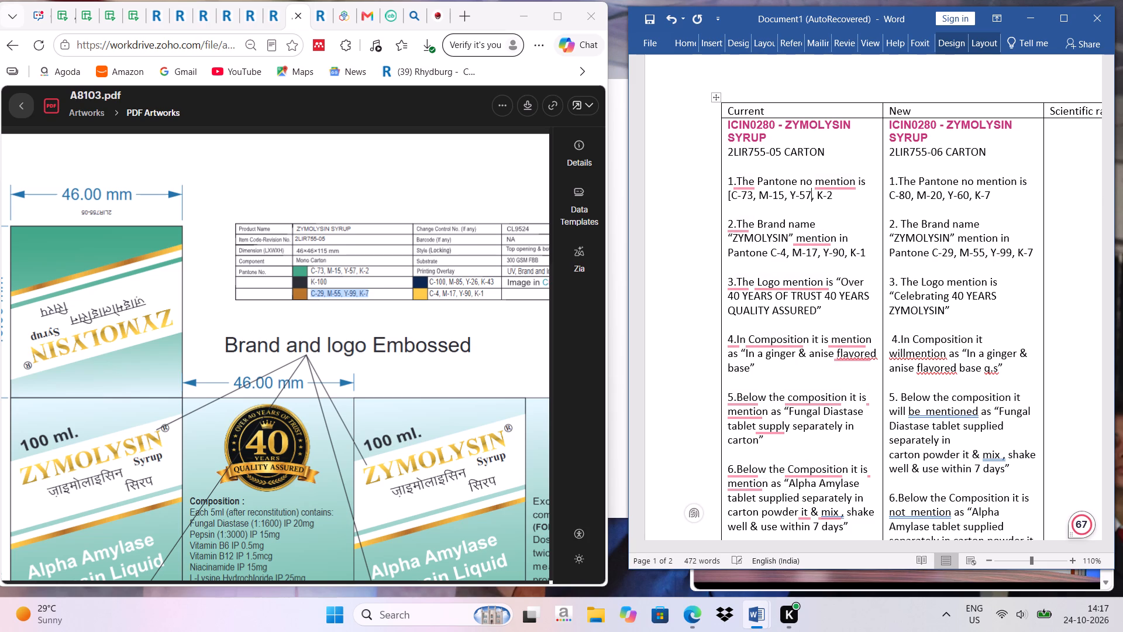
key("Right")
key("Right")
key("Right")
key("Right")
key("Right")
key("bracketright")
Append a comma and the copied value C-29, M-55, Y-99, K-7 in square brackets to the 2LIR755-05 CARTON Pantone item.
type(",[")
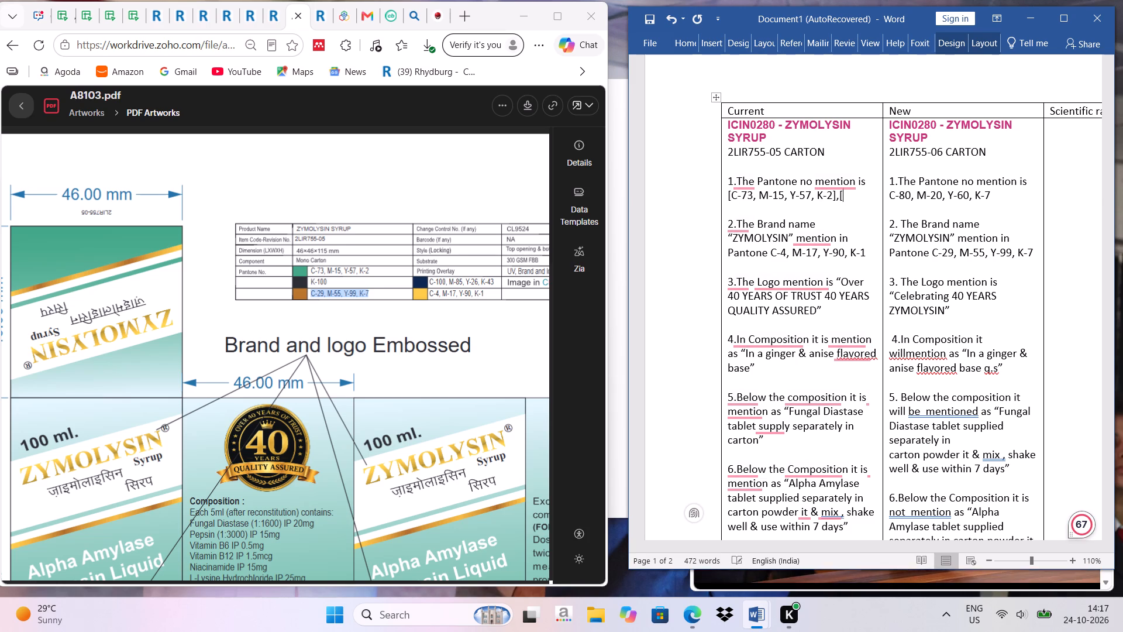
key("ctrl+v")
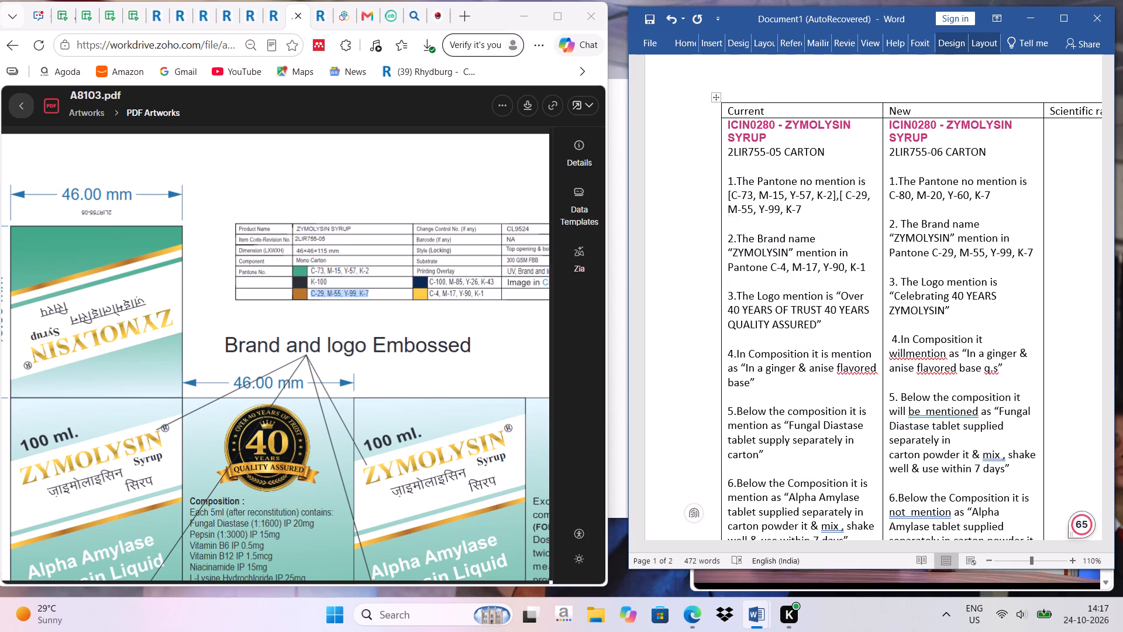
key("bracketright")
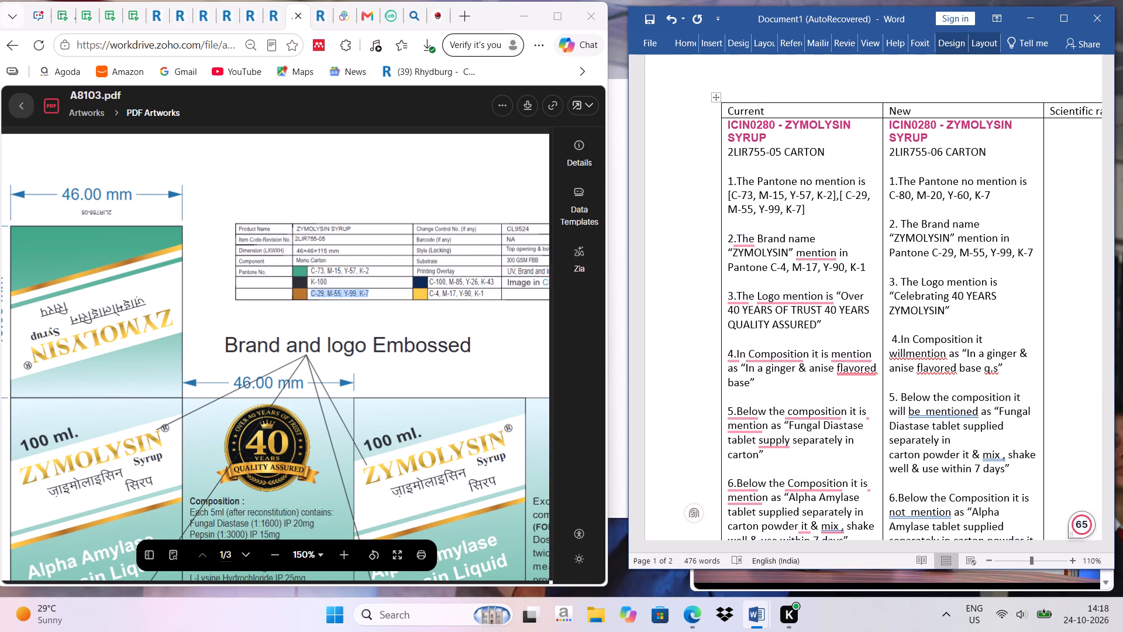
Copy the Pantone value M-20, Y-60, K-20 from the carton page of the Cliq PDF.
left_click(42, 15)
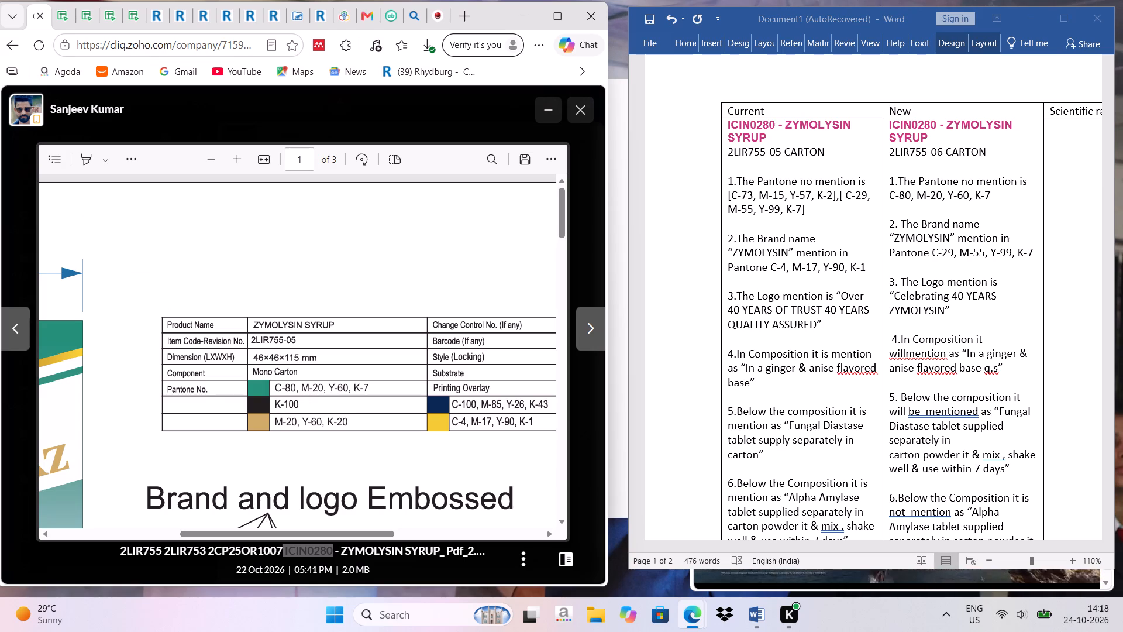
left_click_drag(274, 421, 283, 421)
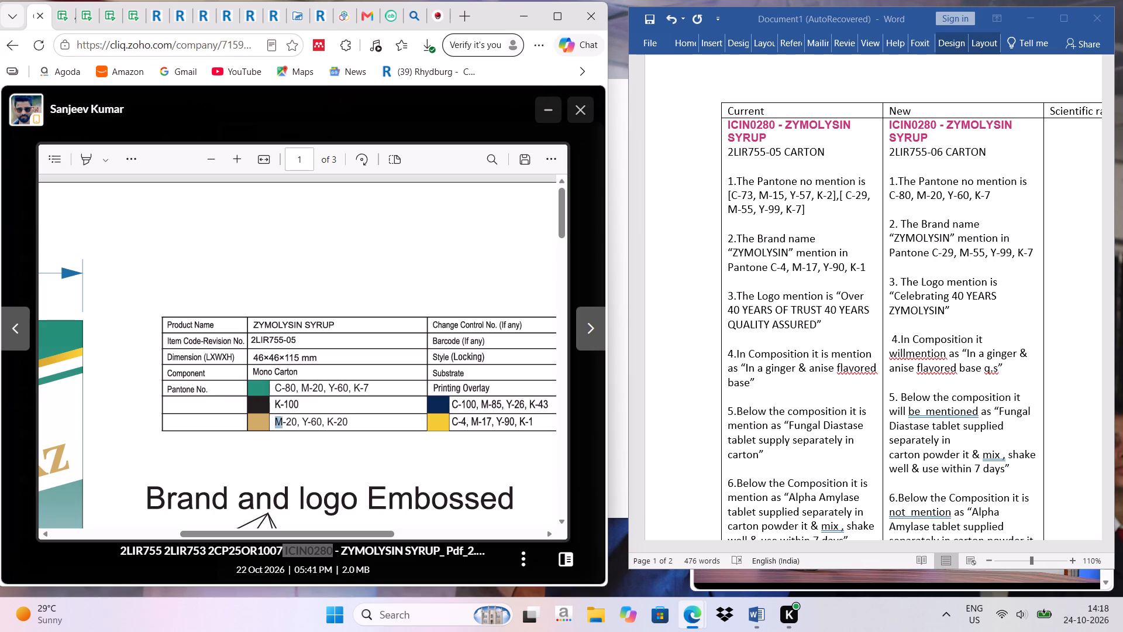
left_click_drag(283, 421, 349, 425)
left_click(412, 362)
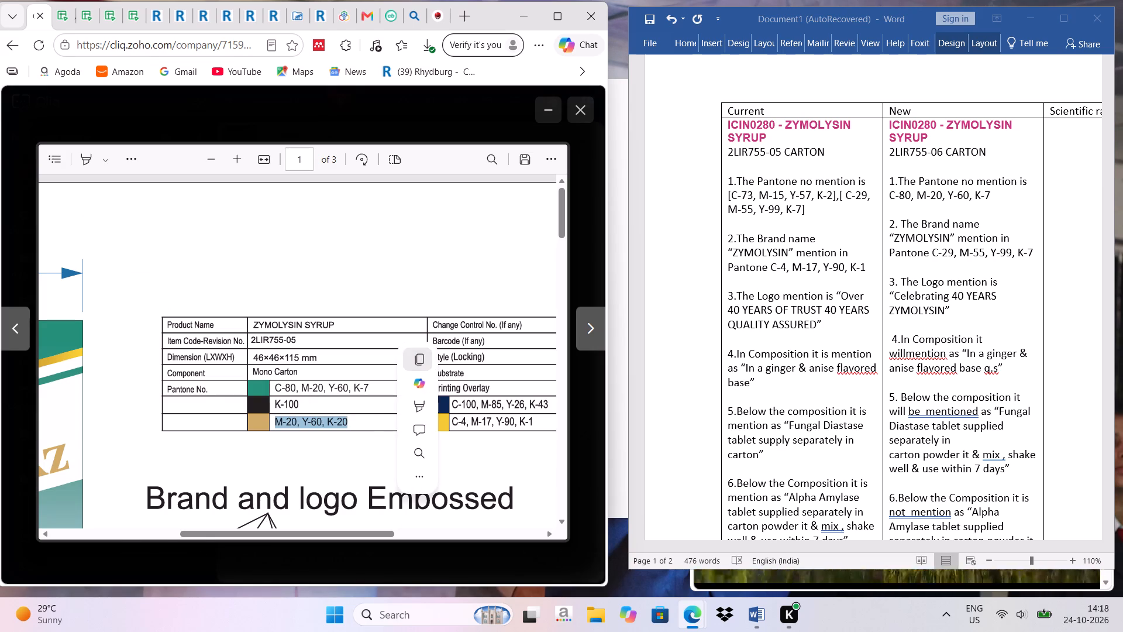
Enclose the Pantone value in item 1 of the 2LIR755-06 CARTON entry in square brackets in the Word table.
left_click(893, 193)
left_click(893, 193)
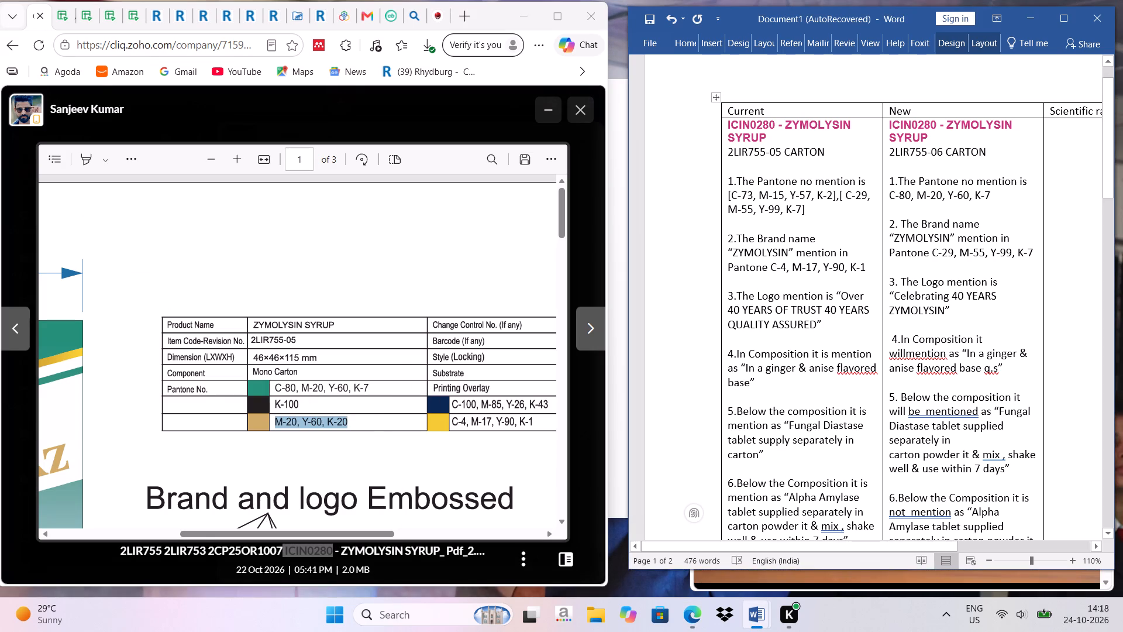
key("Left")
key("bracketleft")
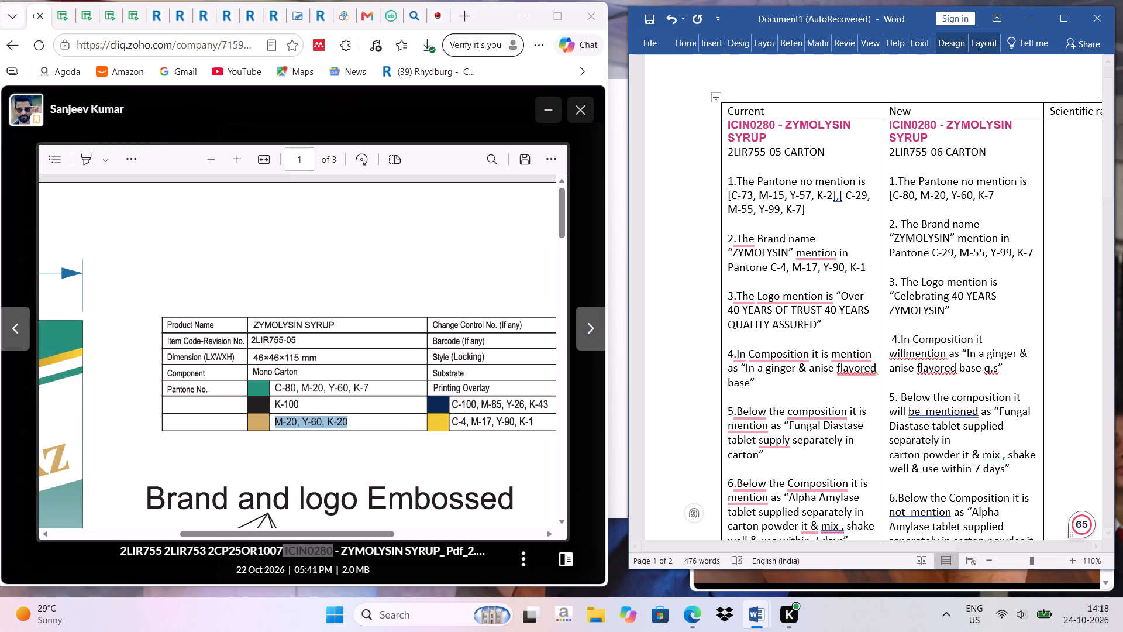
key("Right")
key("Right")
key("Right")
key("Right")
key("Right")
key("Right")
key("Right")
key("Right")
key("Right")
key("Right")
key("Right")
key("Right")
key("Right")
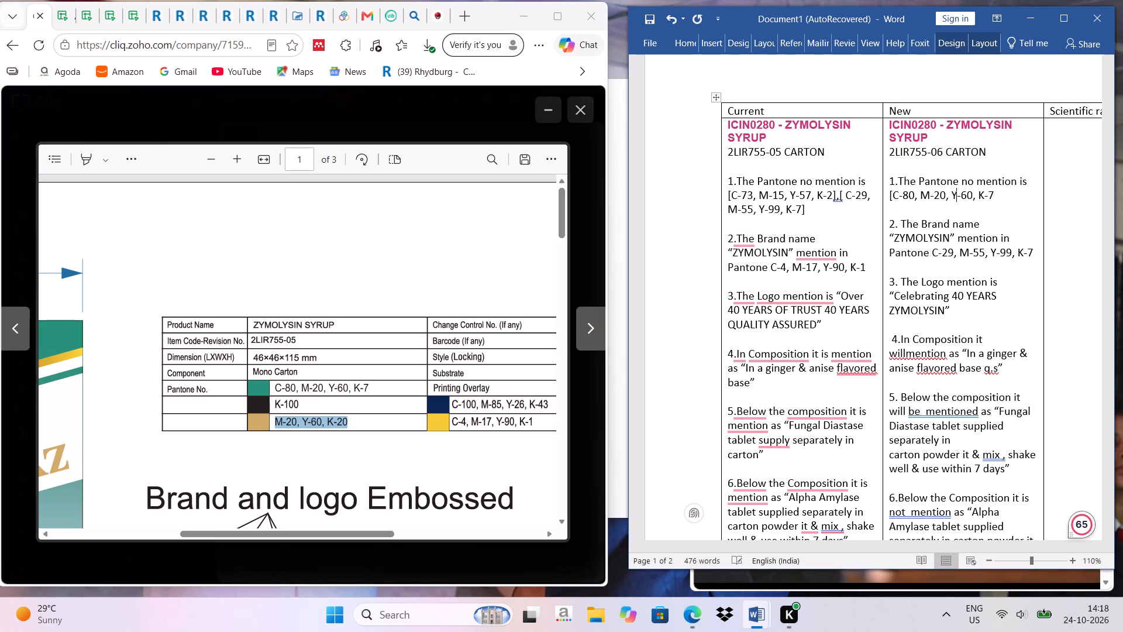
key("Right")
key("Right")
key("Right")
key("Right")
key("Right")
key("Right")
key("Right")
key("Right")
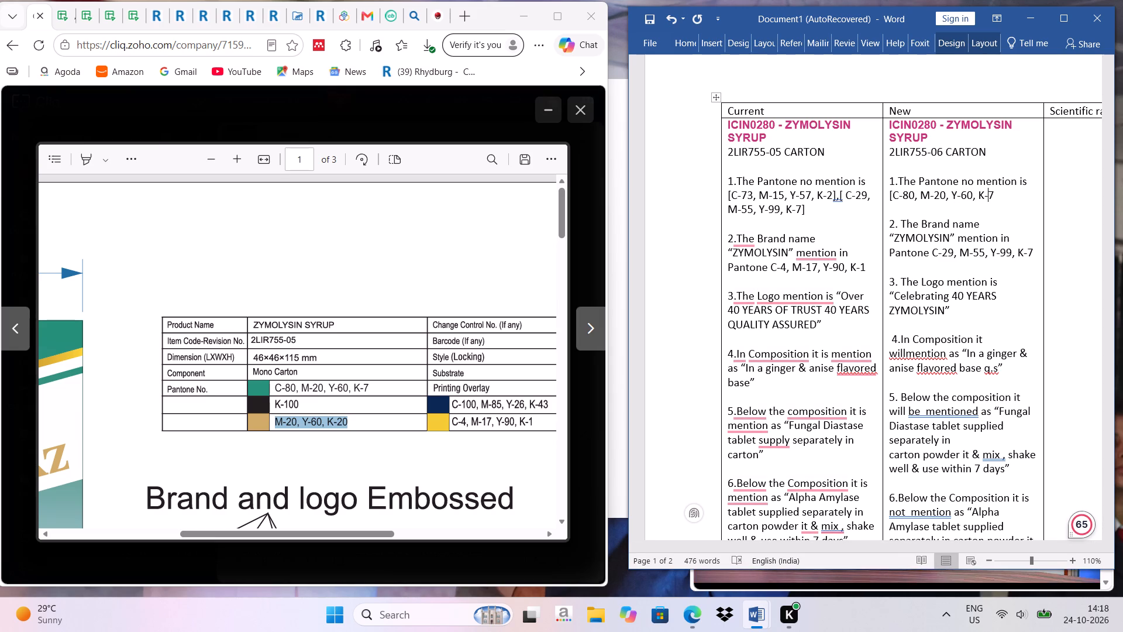
key("bracketright")
Append a comma and the copied value M-20, Y-60, K-20 in square brackets to the 2LIR755-06 CARTON Pantone item.
key("comma")
key("bracketleft")
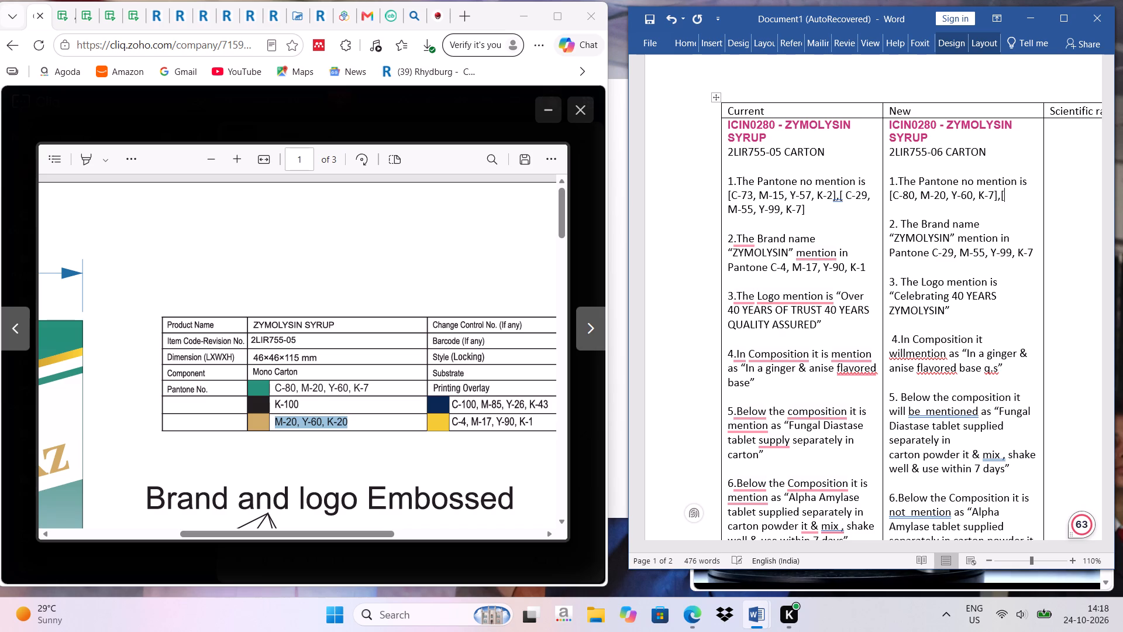
key("ctrl+v")
key("bracketright")
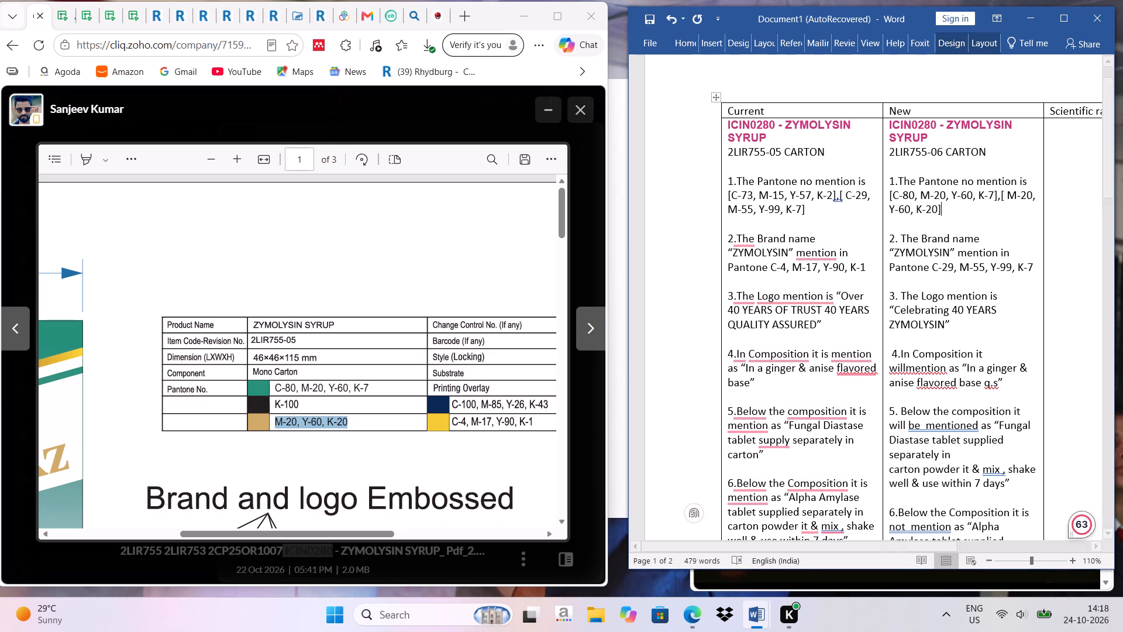
Compare the carton's Pantone table, brand name and logo in the Cliq PDF with approved artwork A8103.
scroll(452, 314, "down", 2)
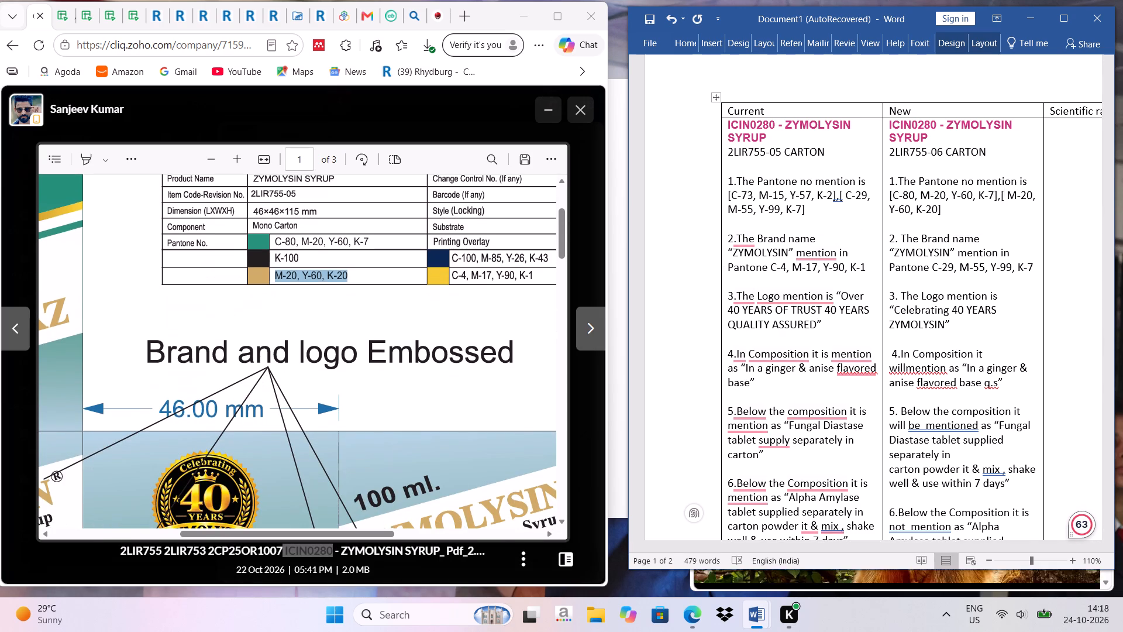
scroll(408, 309, "down", 1)
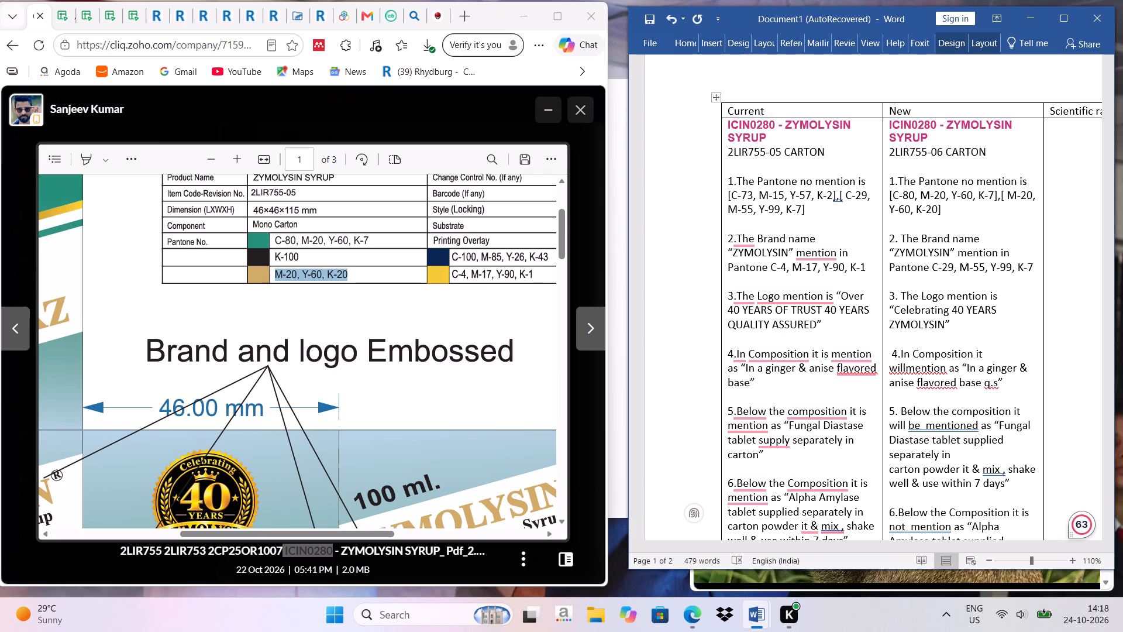
scroll(408, 309, "down", 1)
scroll(404, 299, "up", 3)
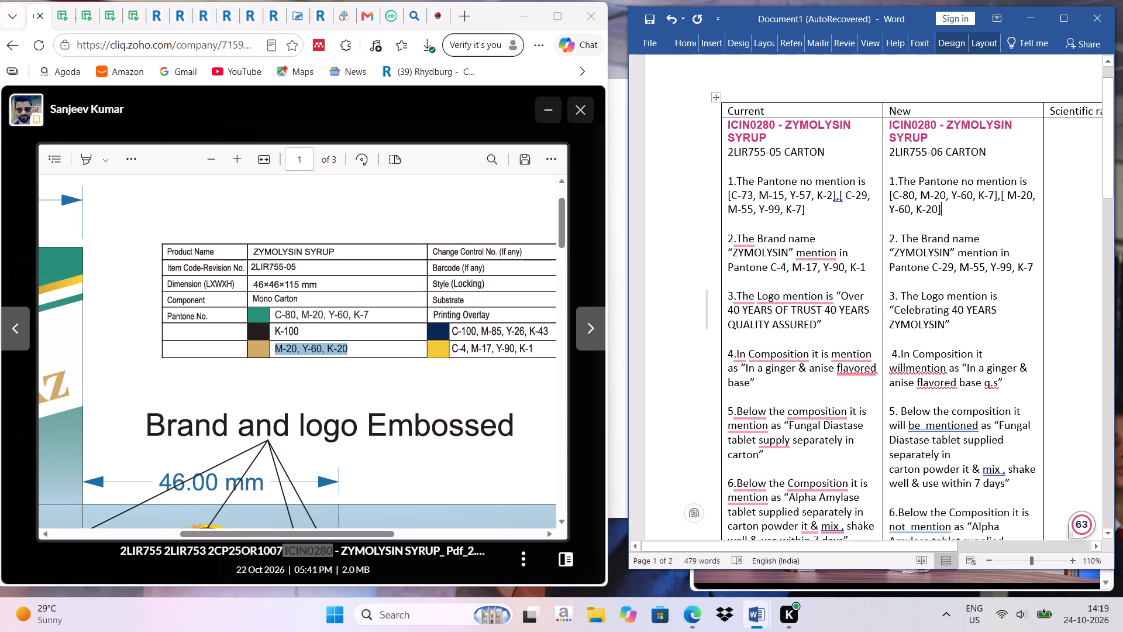
scroll(423, 343, "down", 5)
scroll(422, 346, "up", 2)
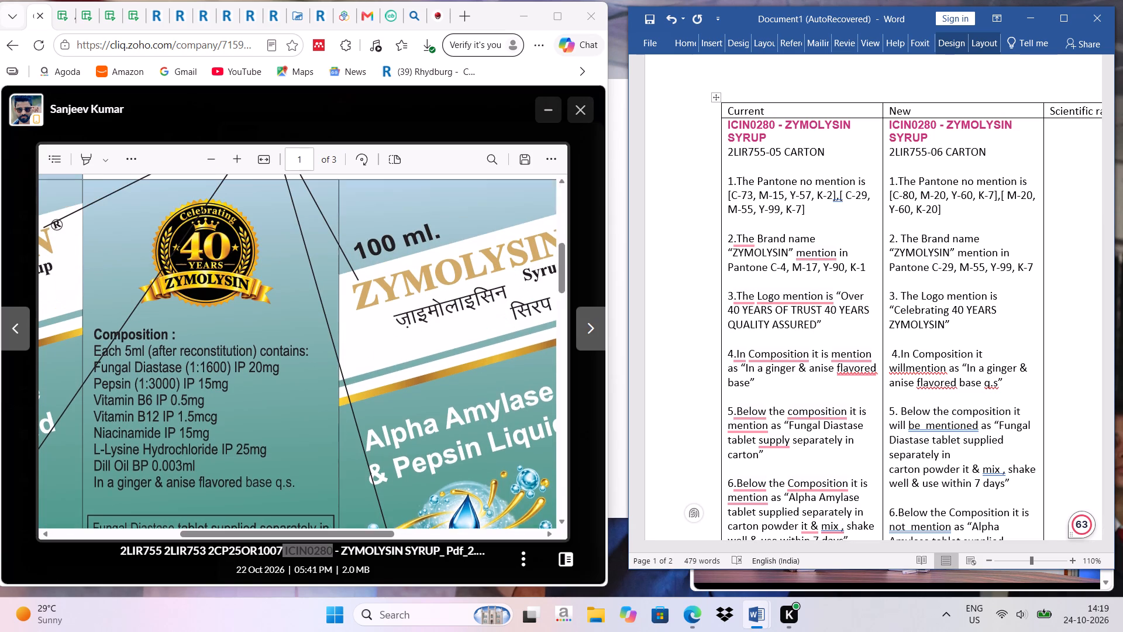
scroll(422, 346, "up", 2)
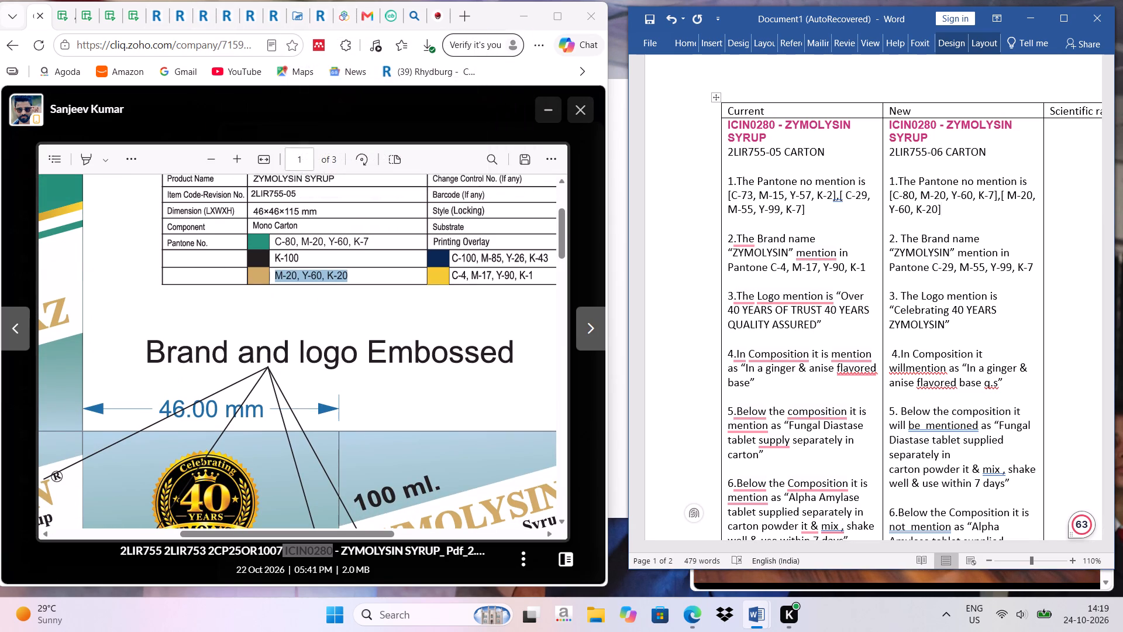
left_click(297, 15)
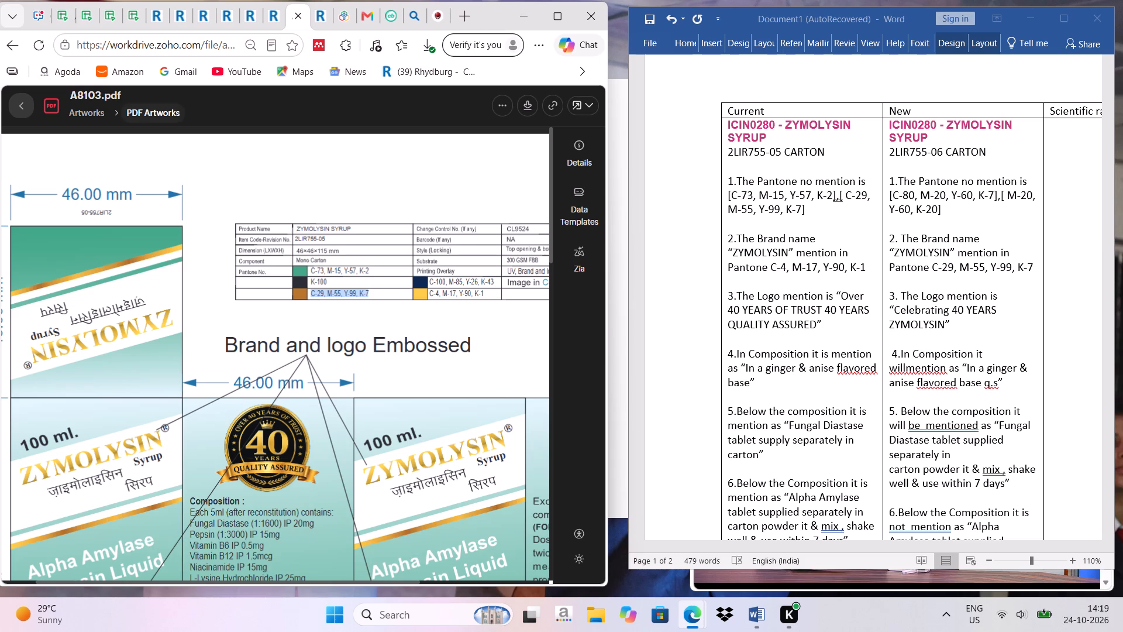
Replace the brand name's Pantone value in item 2 of the 2LIR755-06 CARTON entry with M-20, Y-60, K-20 from the Cliq PDF.
left_click(32, 11)
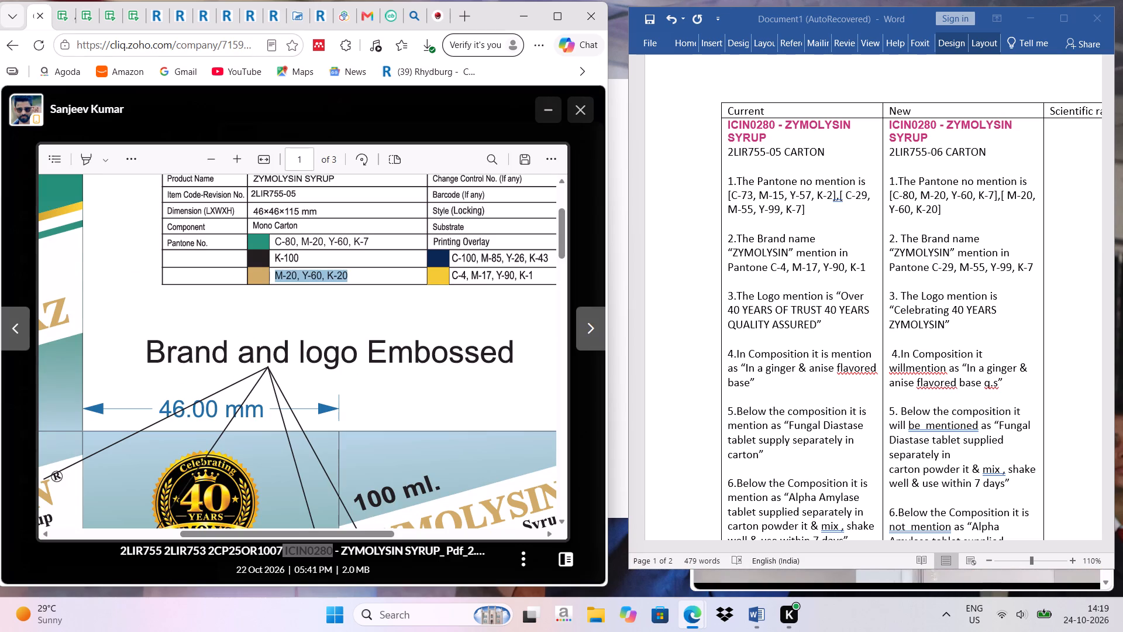
right_click(294, 278)
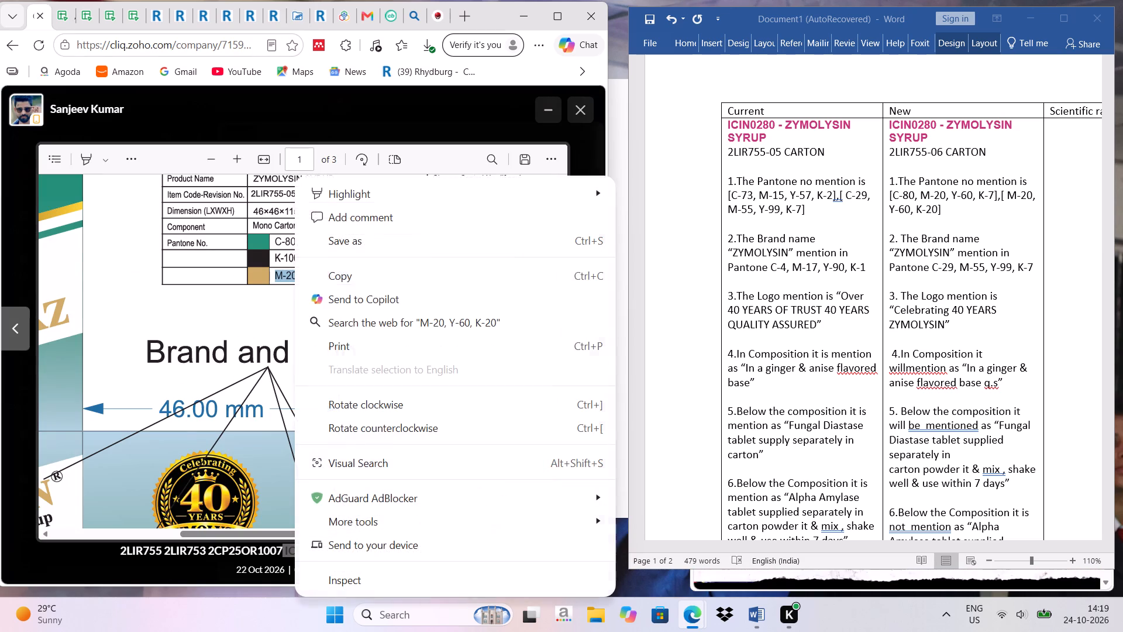
left_click(943, 277)
left_click_drag(931, 266, 994, 260)
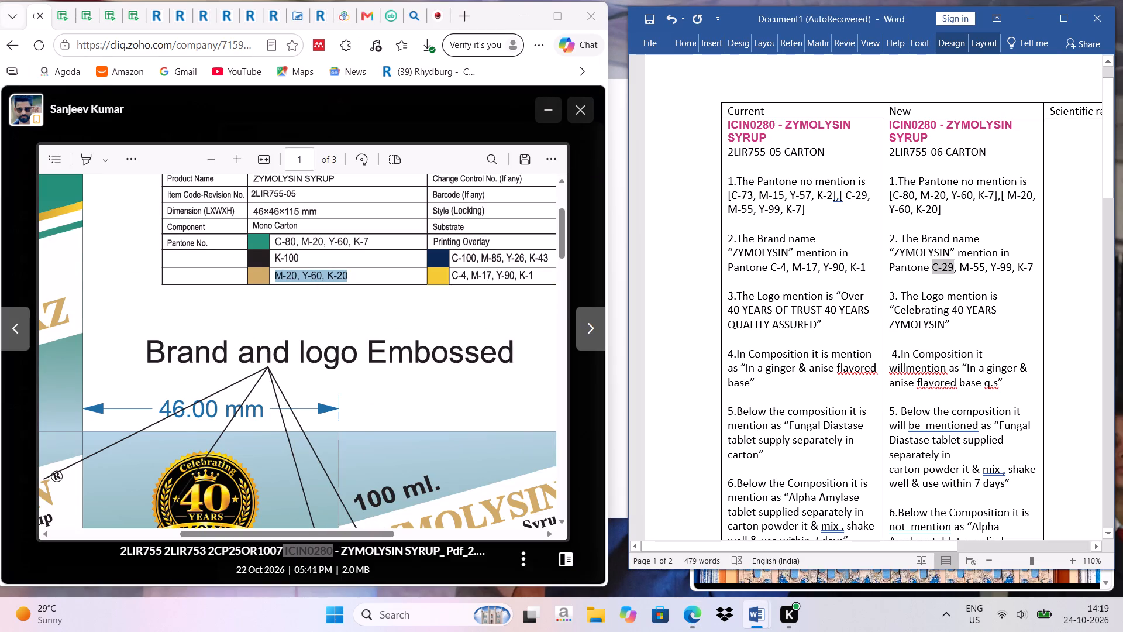
left_click_drag(994, 260, 1033, 271)
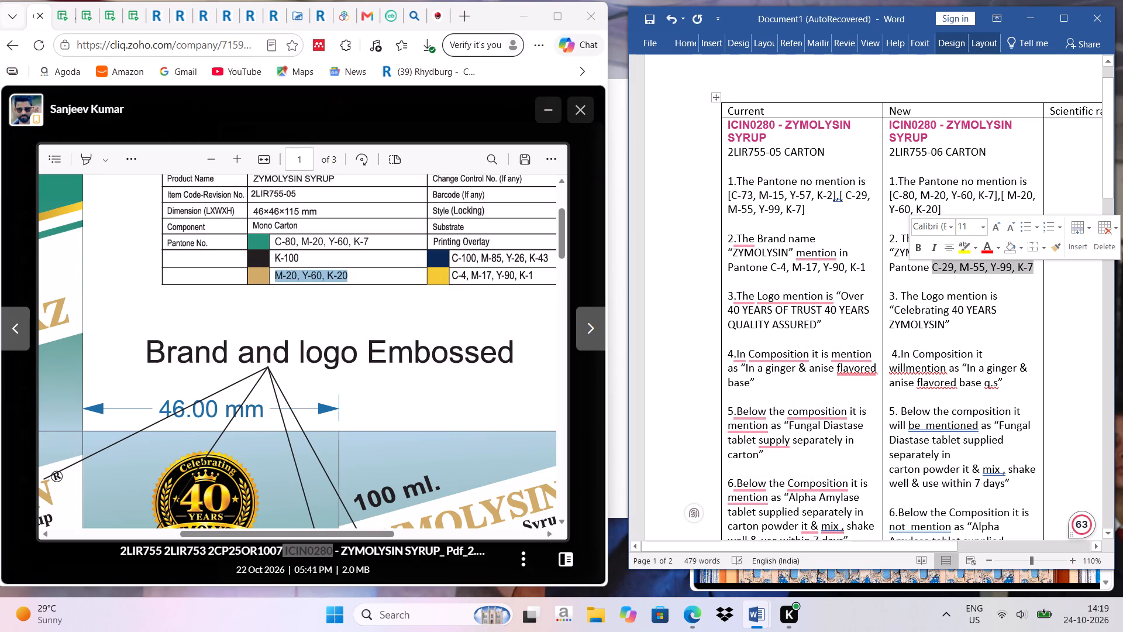
key("ctrl+v")
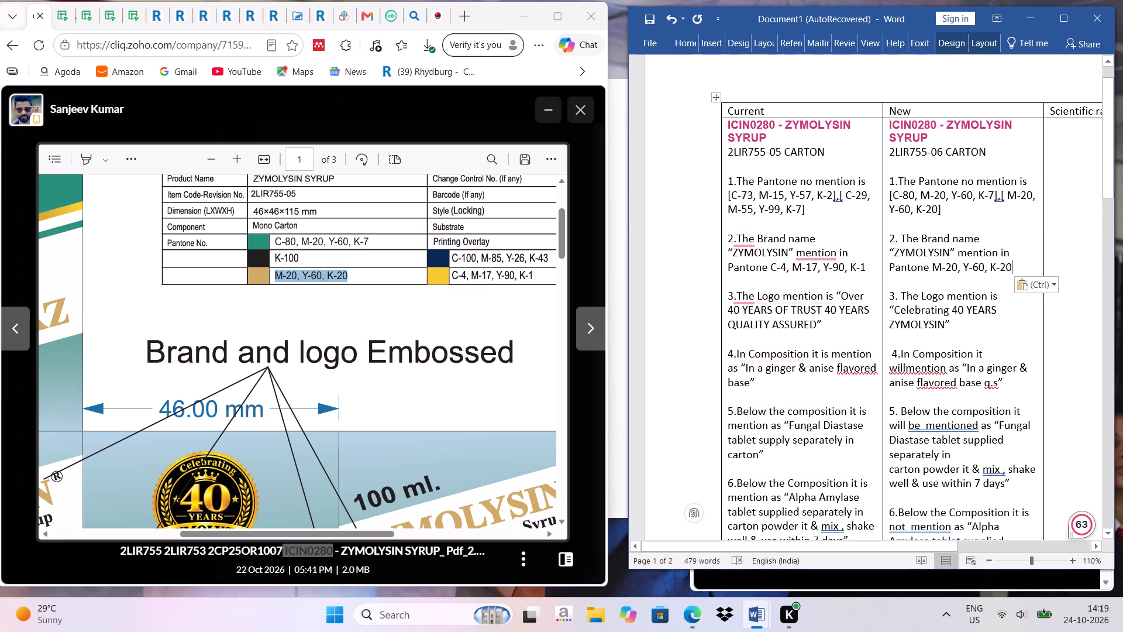
Review the remaining Word table entries and examine the Pantone table, brand name and logo on the label page of the Cliq PDF.
scroll(915, 338, "down", 4)
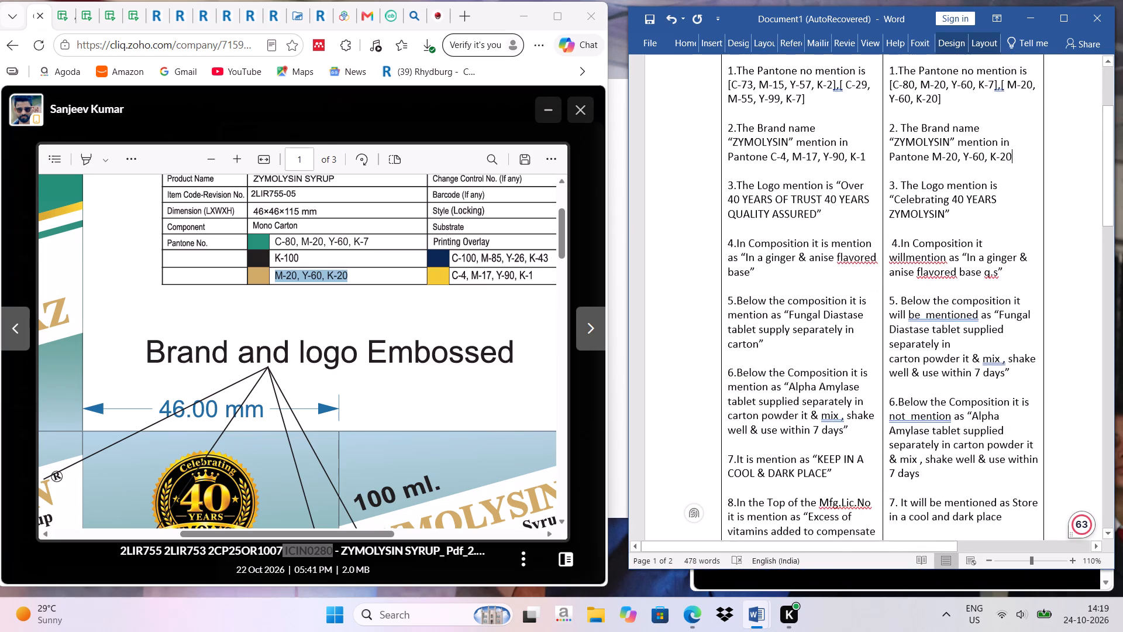
scroll(915, 338, "down", 7)
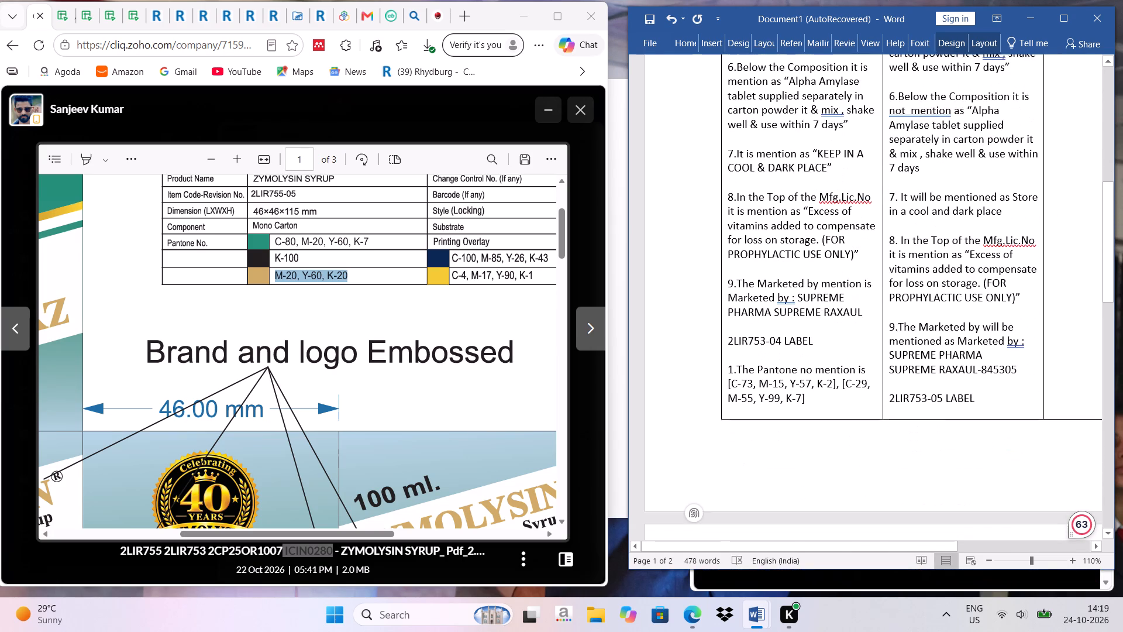
scroll(915, 337, "down", 6)
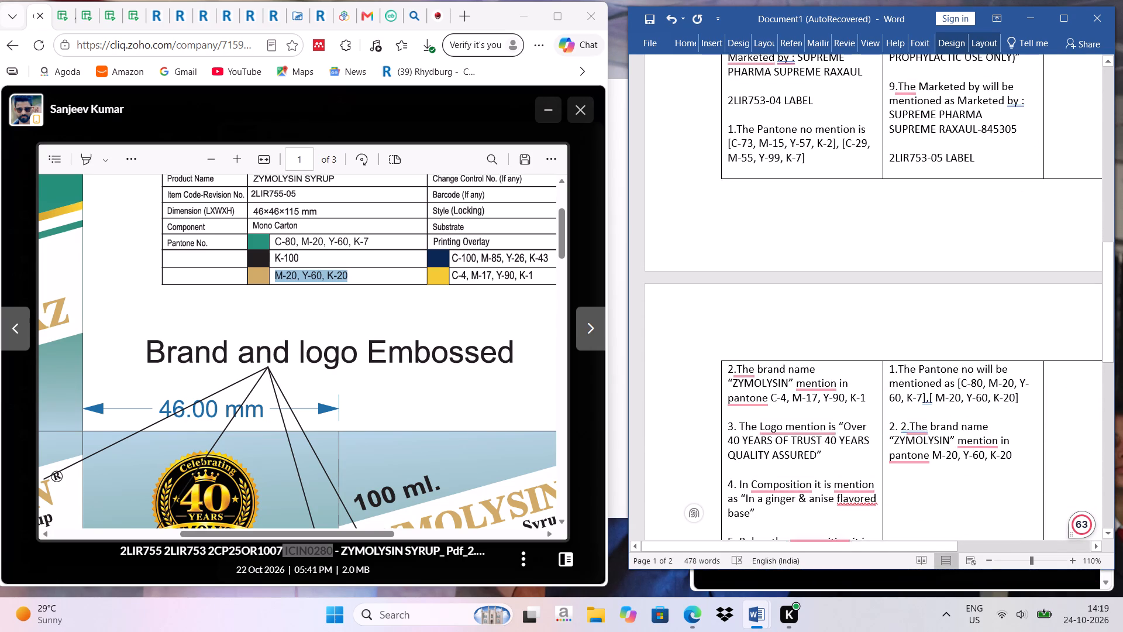
scroll(915, 337, "down", 2)
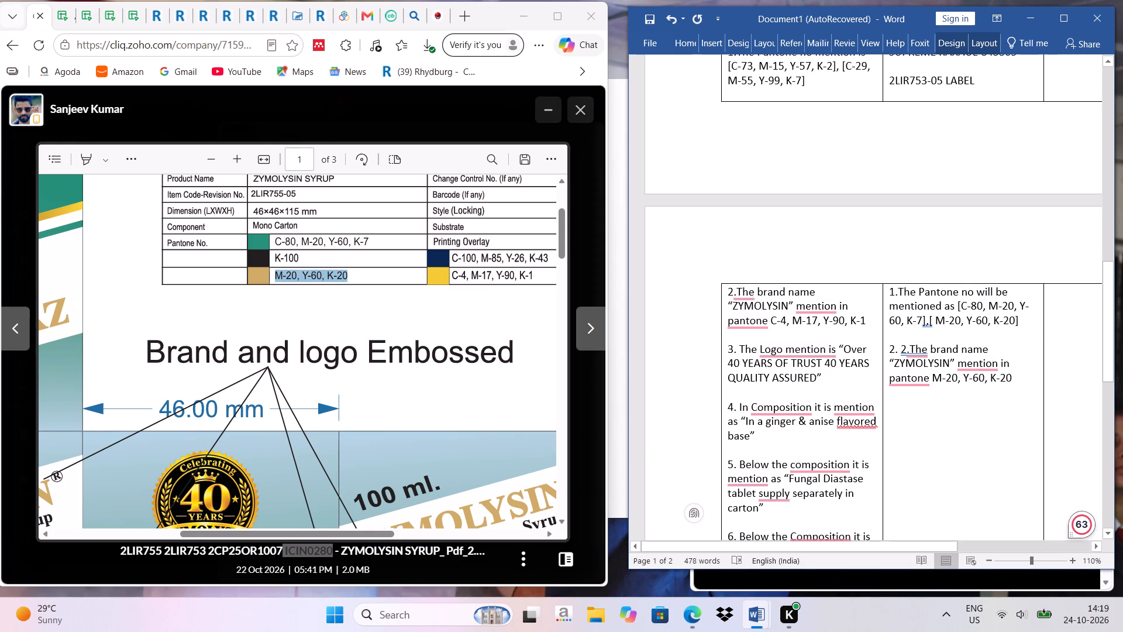
scroll(466, 376, "down", 14)
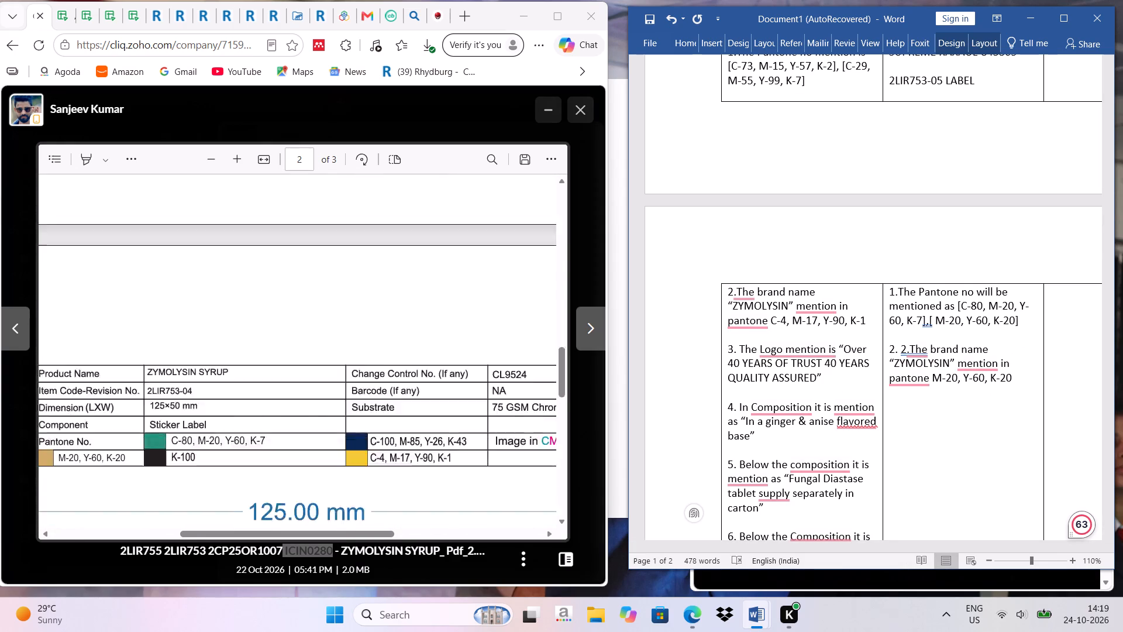
scroll(477, 371, "down", 2)
scroll(477, 371, "up", 1)
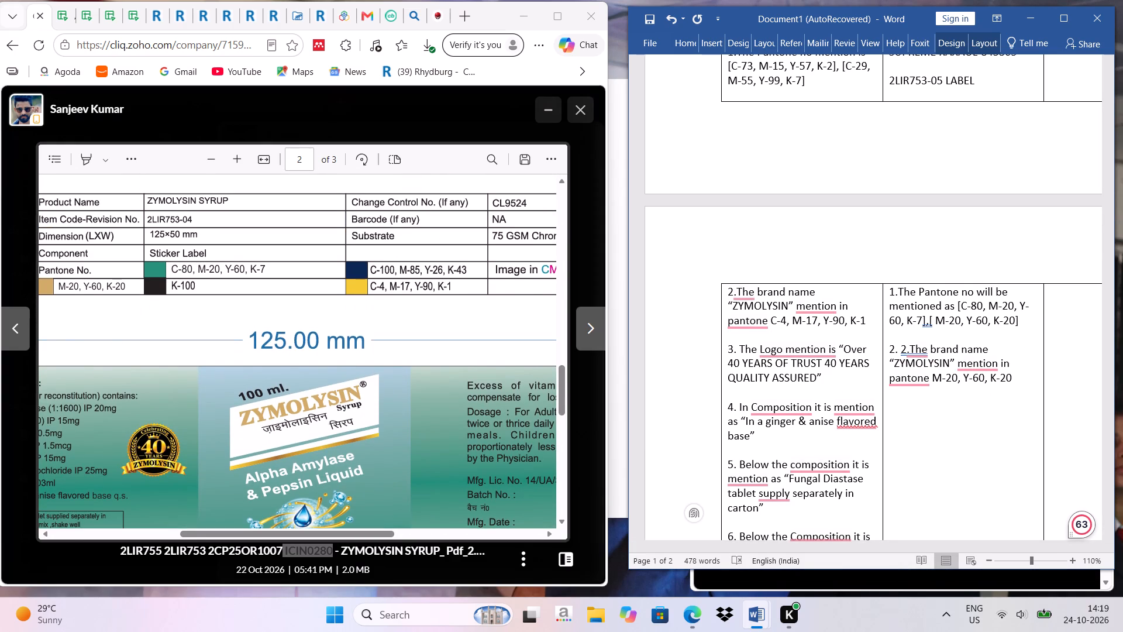
scroll(477, 371, "down", 2)
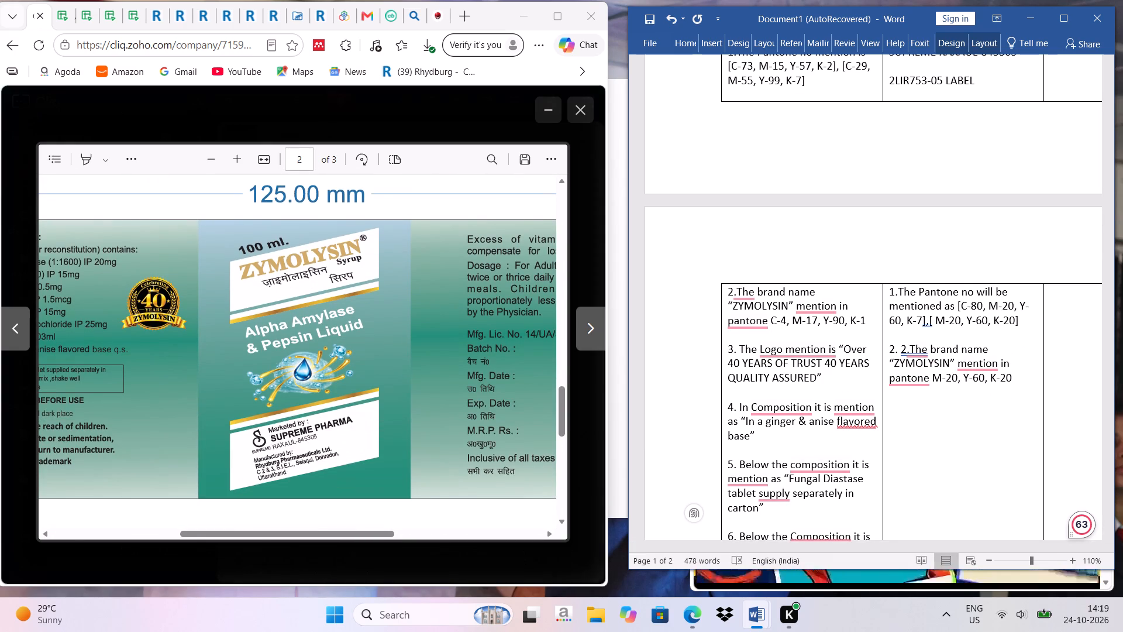
Remove the duplicate number 2 from the start of the brand name item under 2LIR753-05 LABEL.
left_click(900, 350)
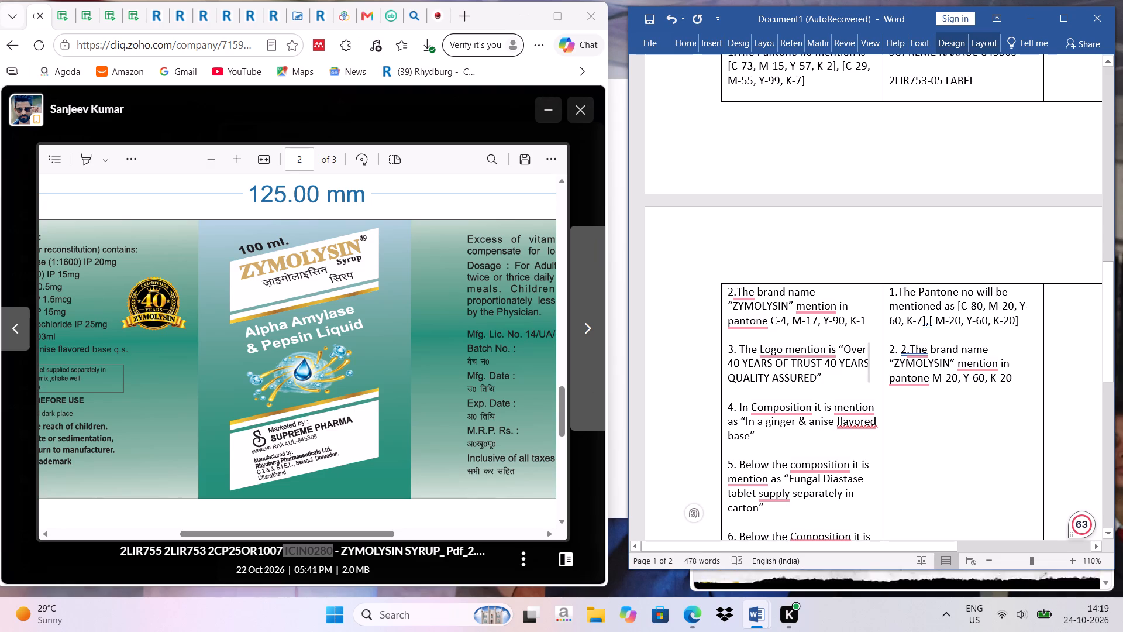
key("BackSpace")
key("BackSpace")
key("BackSpace")
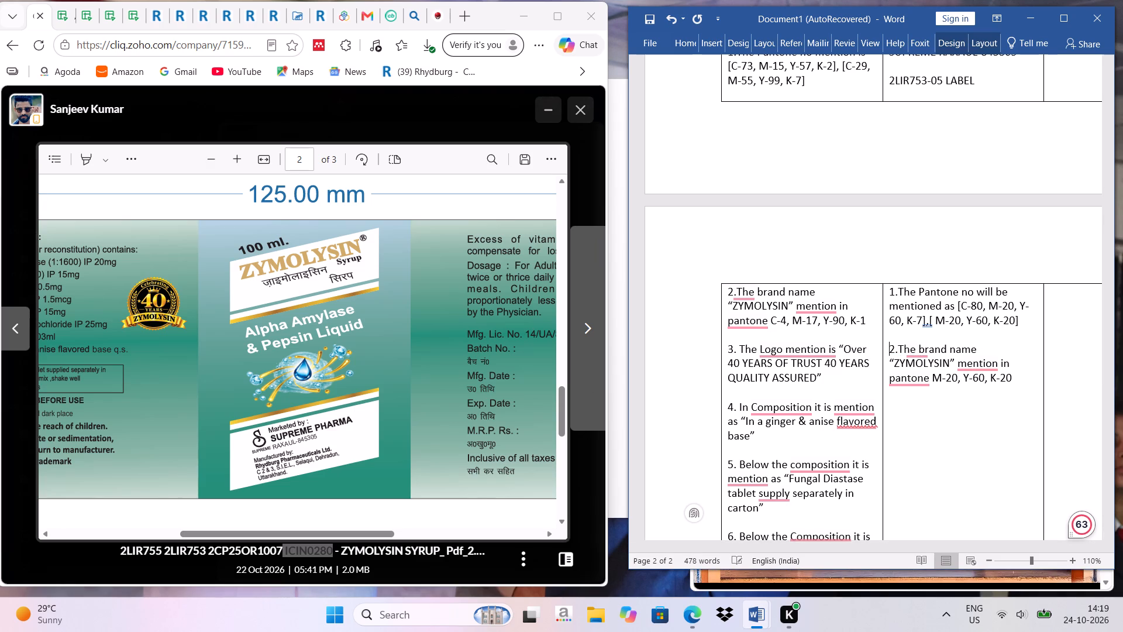
Copy item 3, the logo statement "Celebrating 40 YEARS ZYMOLYSIN", from the 2LIR755-06 CARTON entry.
scroll(977, 143, "up", 16)
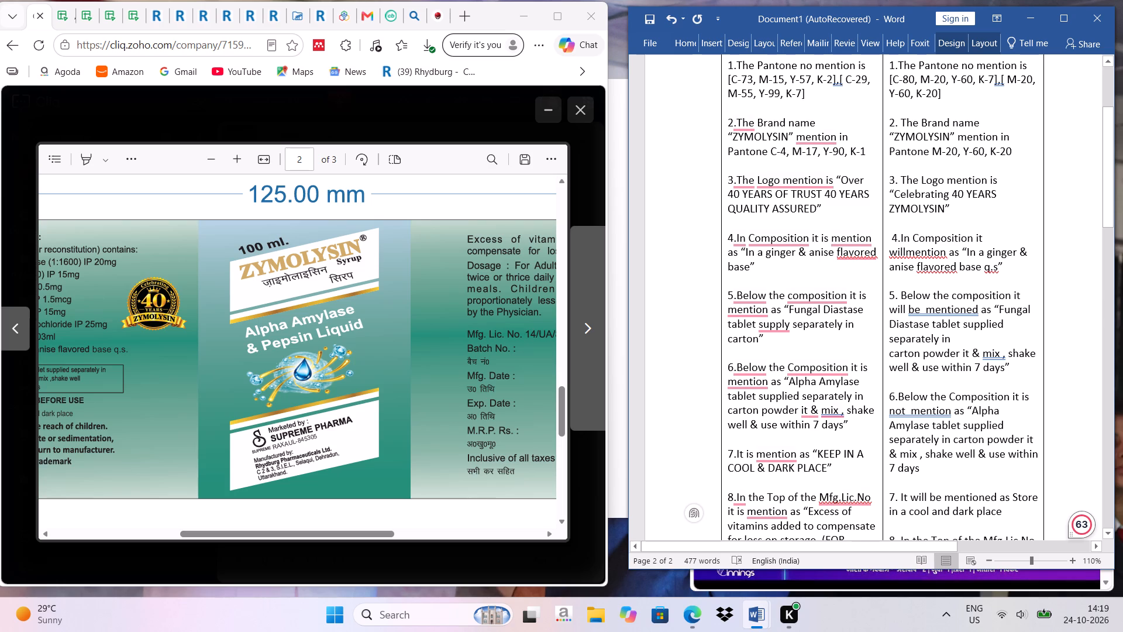
left_click_drag(890, 179, 897, 185)
left_click_drag(897, 185, 953, 212)
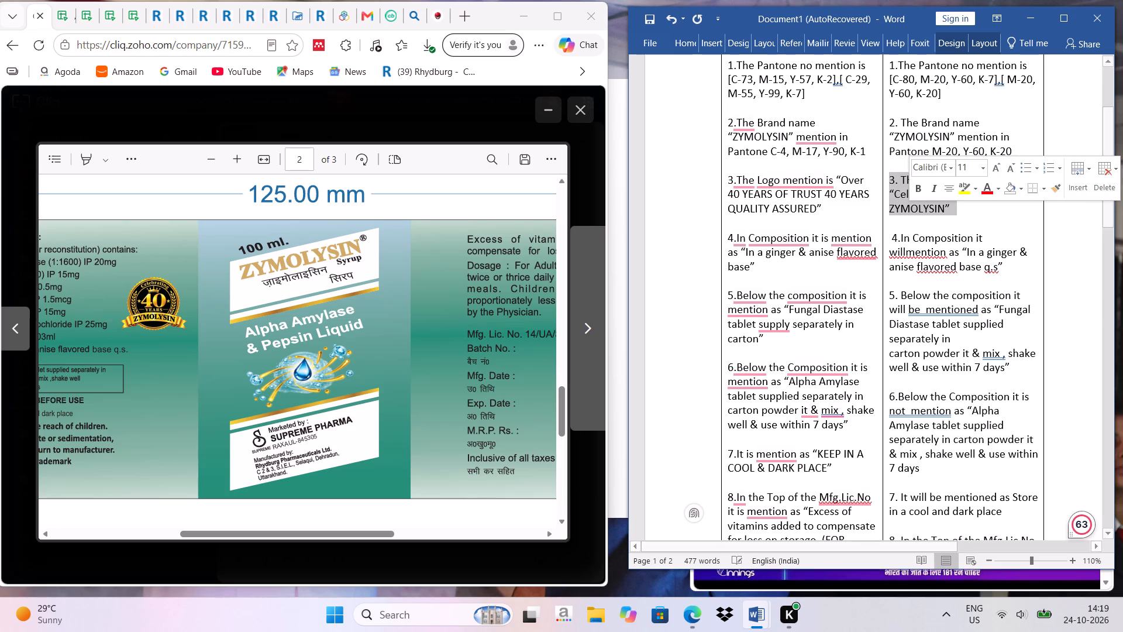
right_click(911, 207)
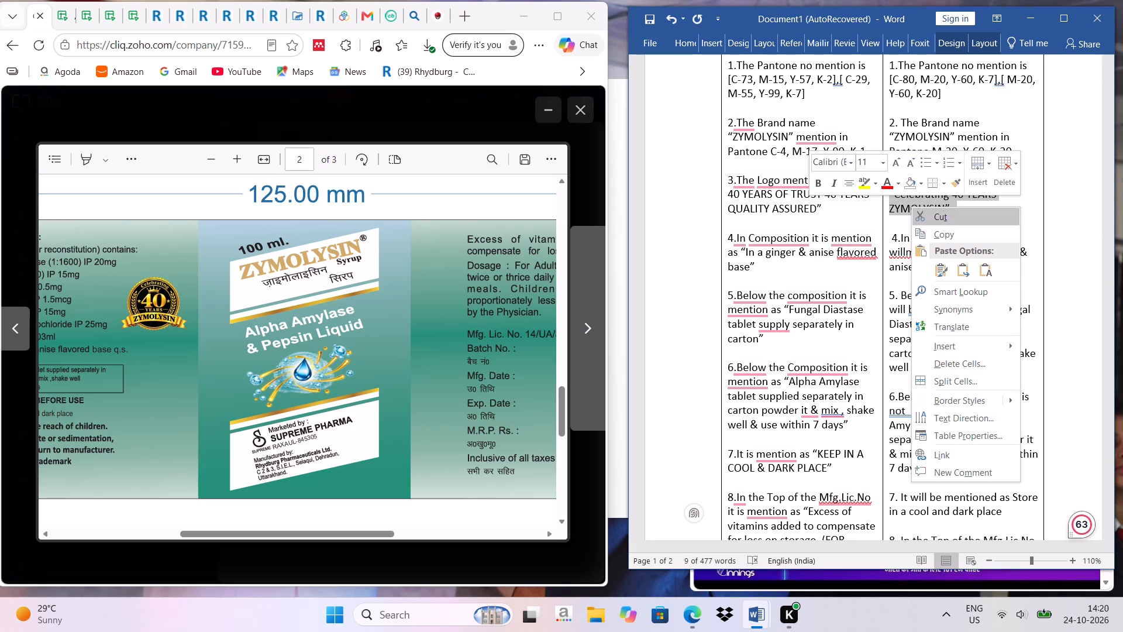
left_click(928, 232)
Add the copied logo statement as item 3 under 2LIR753-05 LABEL in the New column, with a single item number.
scroll(971, 273, "down", 11)
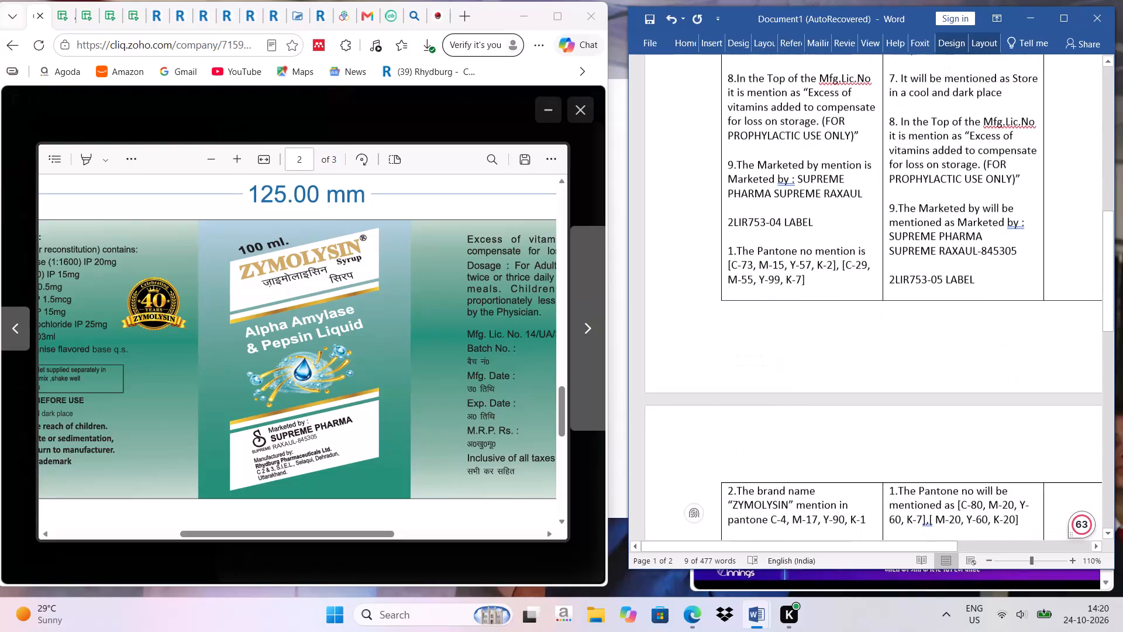
scroll(970, 273, "down", 8)
left_click(924, 305)
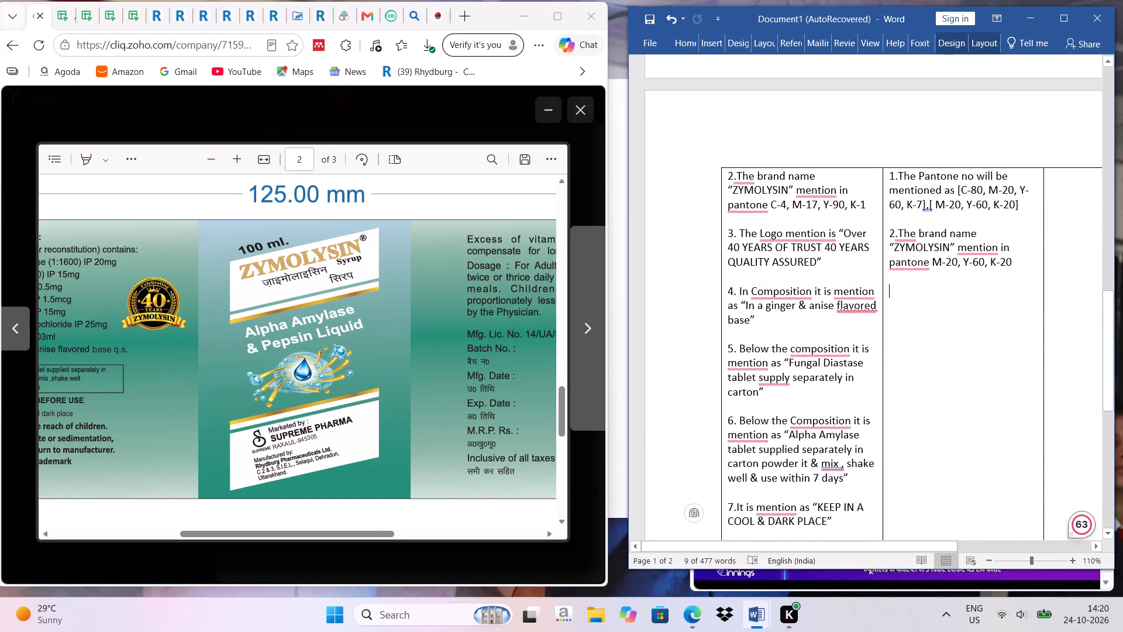
type("3.")
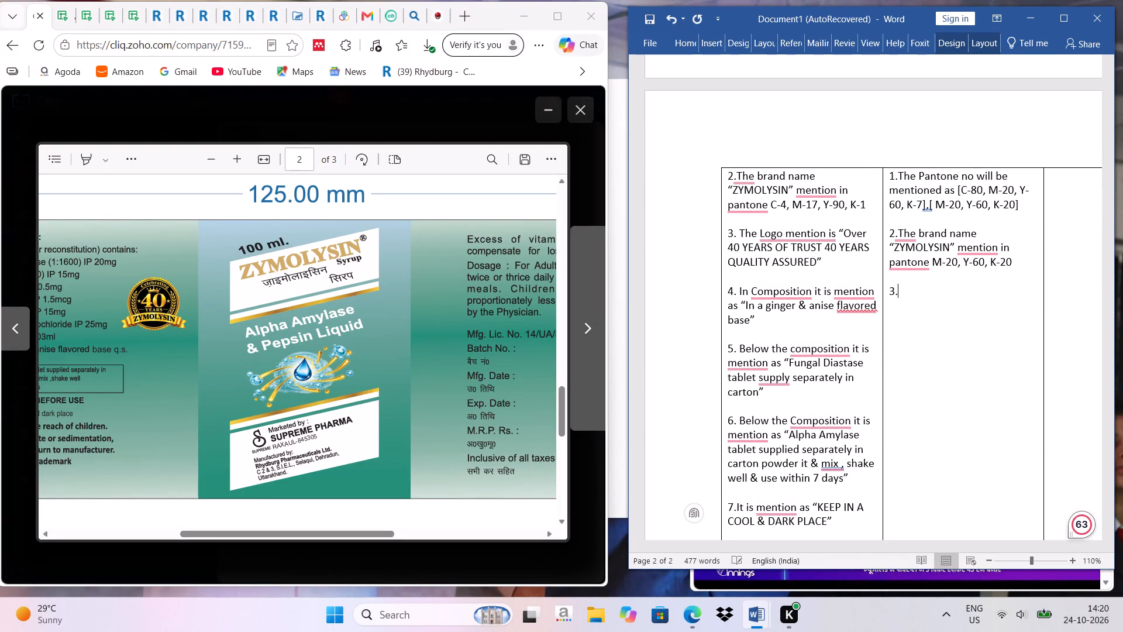
key("ctrl+v")
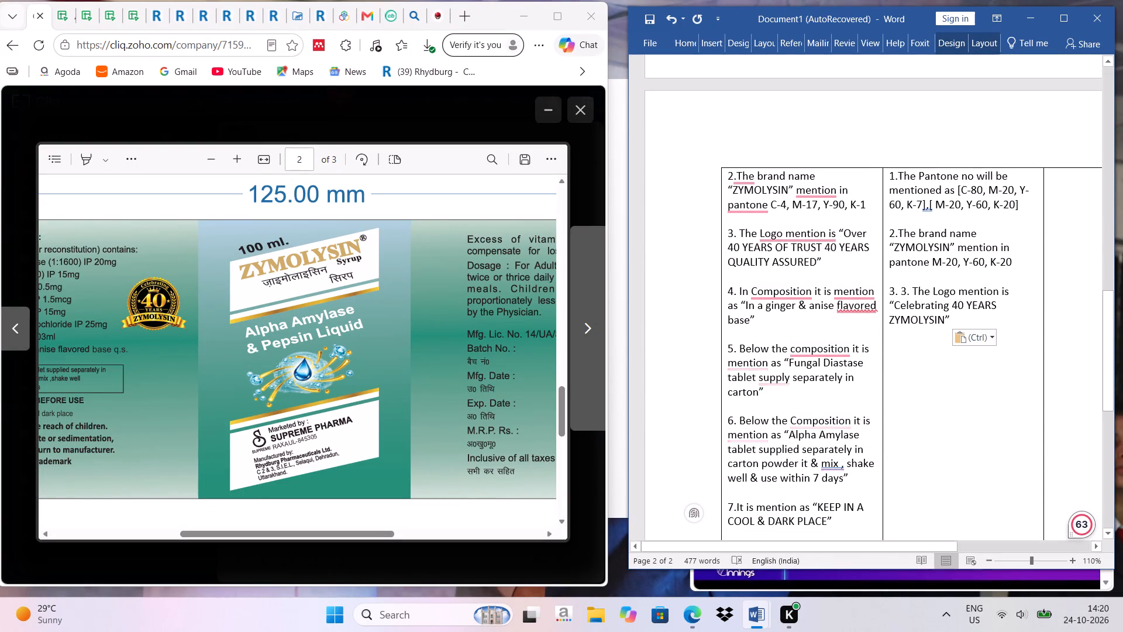
left_click(898, 296)
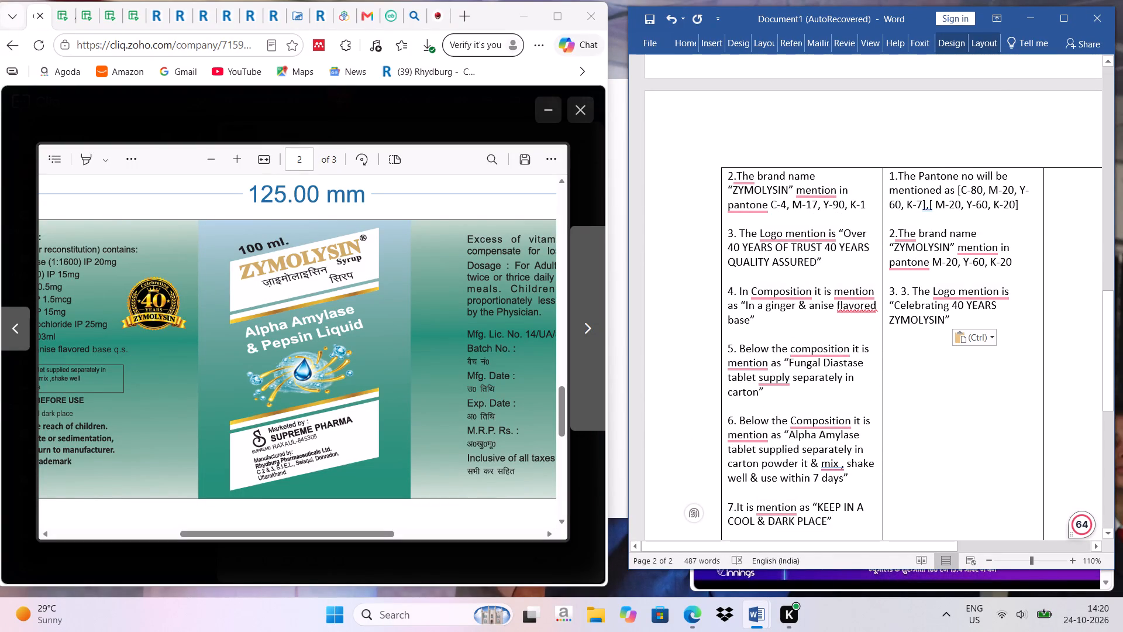
key("BackSpace")
key("BackSpace")
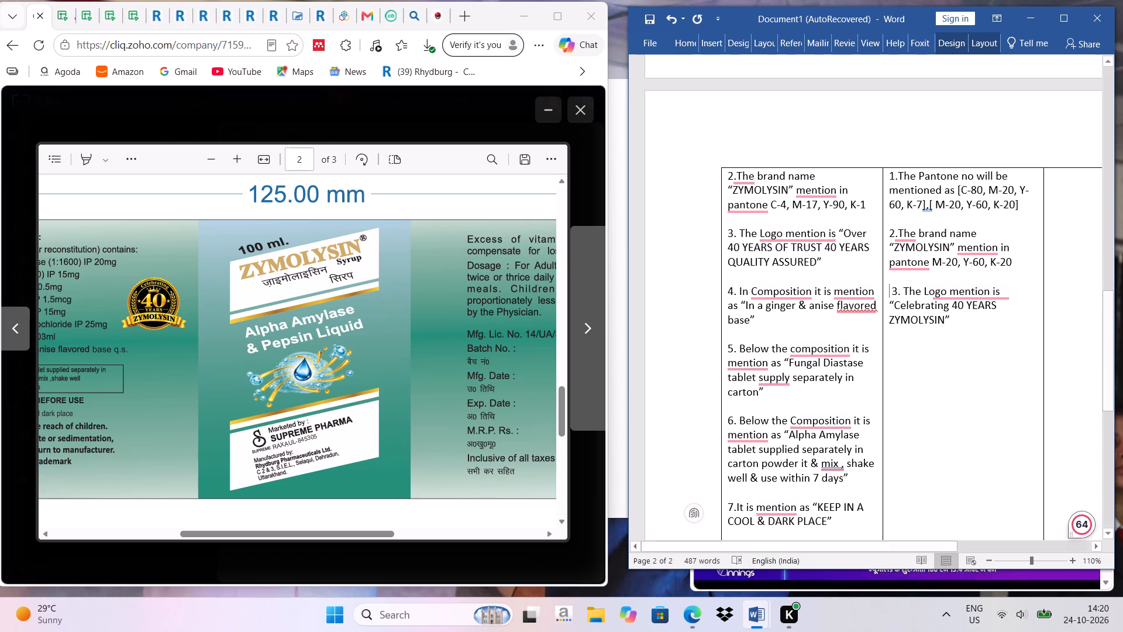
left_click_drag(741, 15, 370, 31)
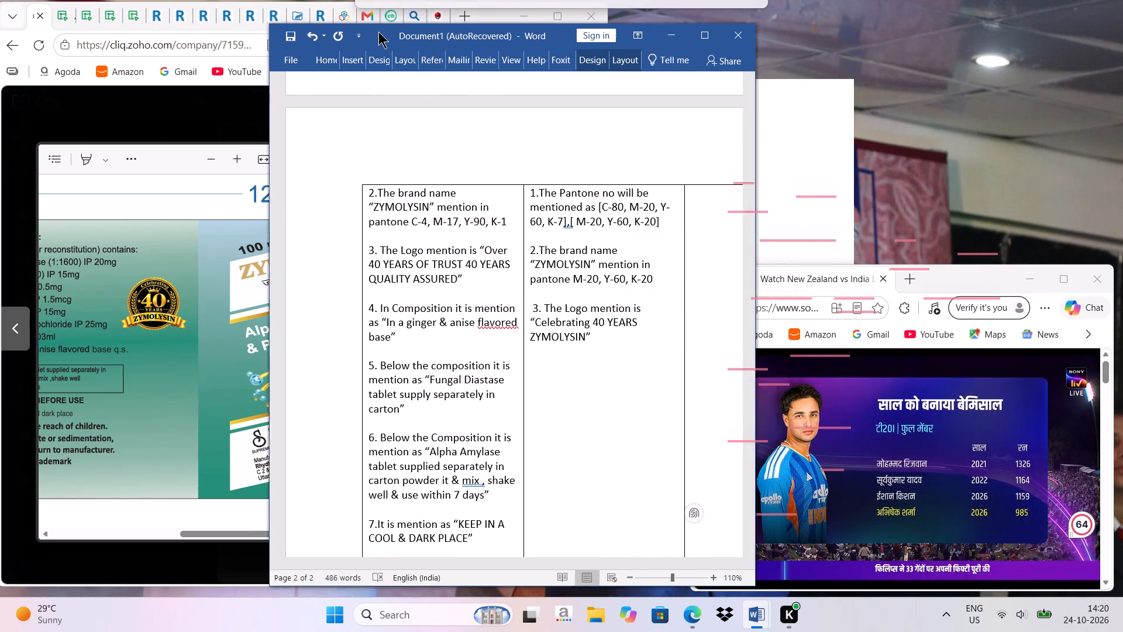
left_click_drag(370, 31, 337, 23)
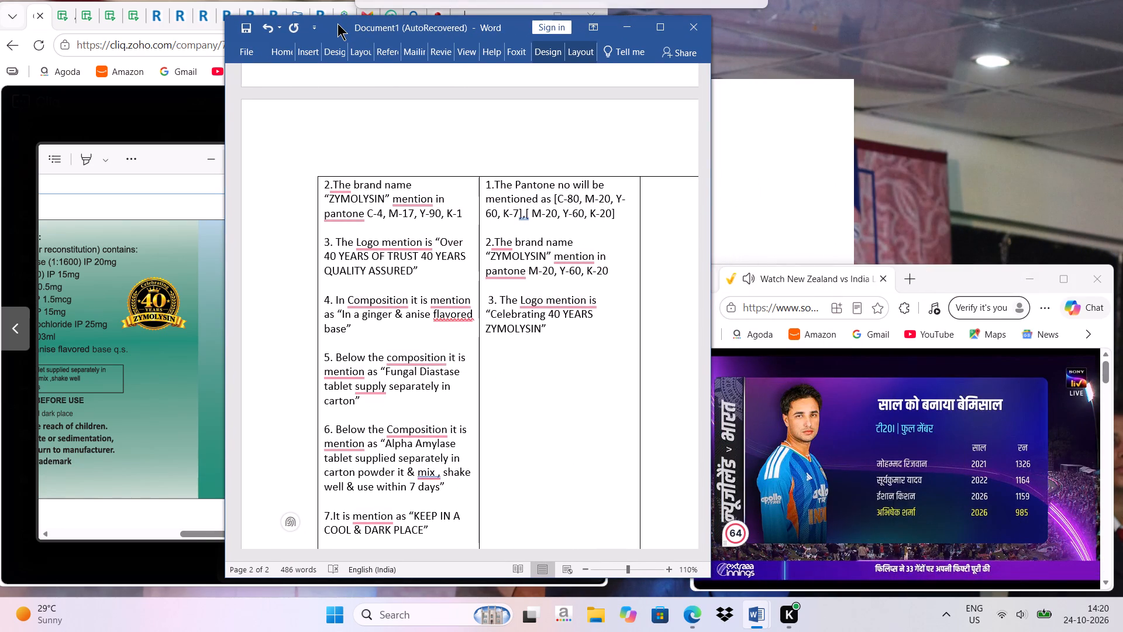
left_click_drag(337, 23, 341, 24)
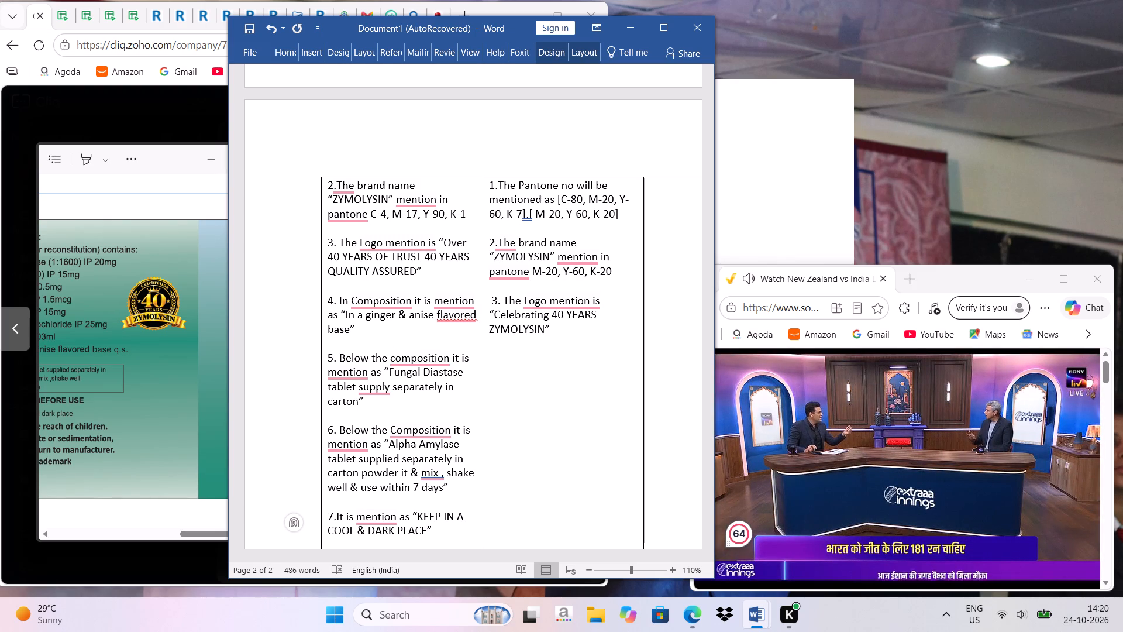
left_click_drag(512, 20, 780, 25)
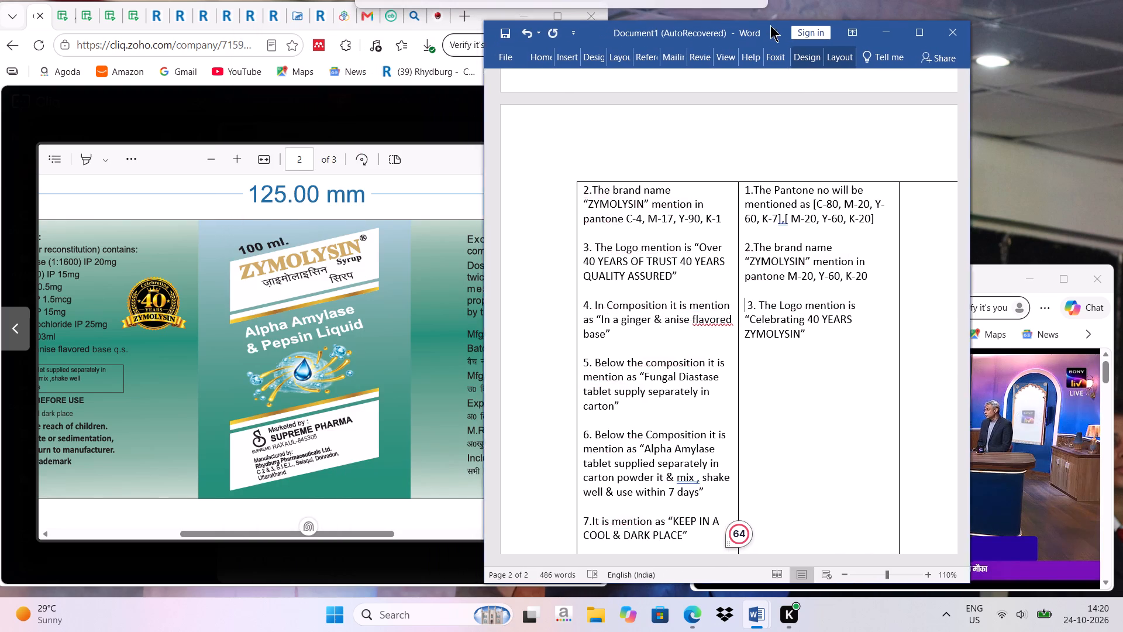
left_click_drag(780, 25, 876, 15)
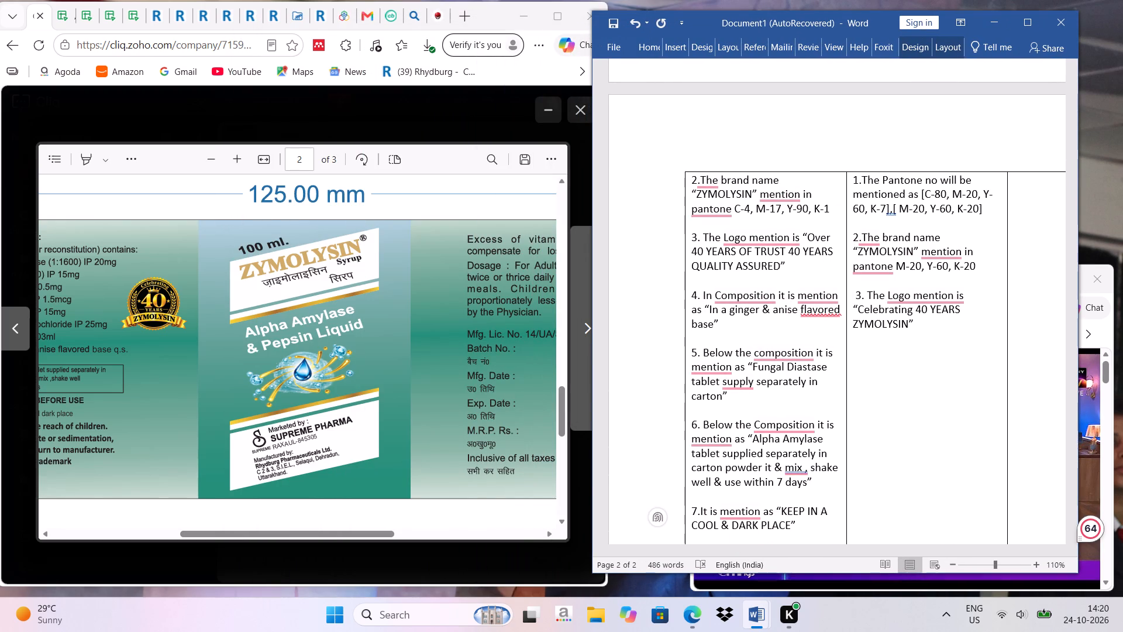
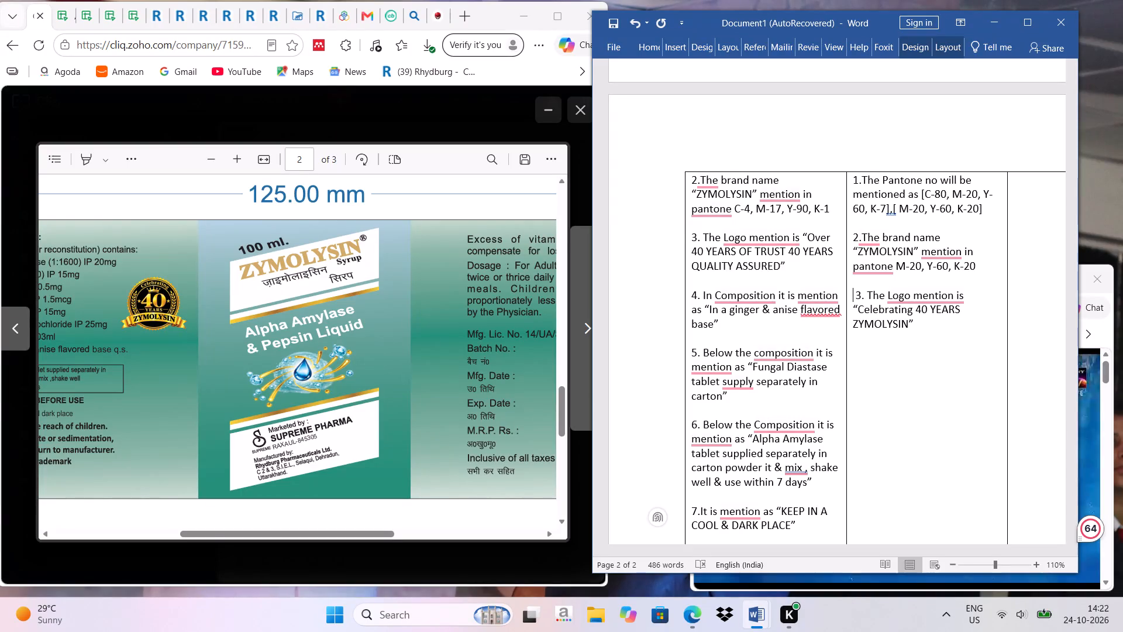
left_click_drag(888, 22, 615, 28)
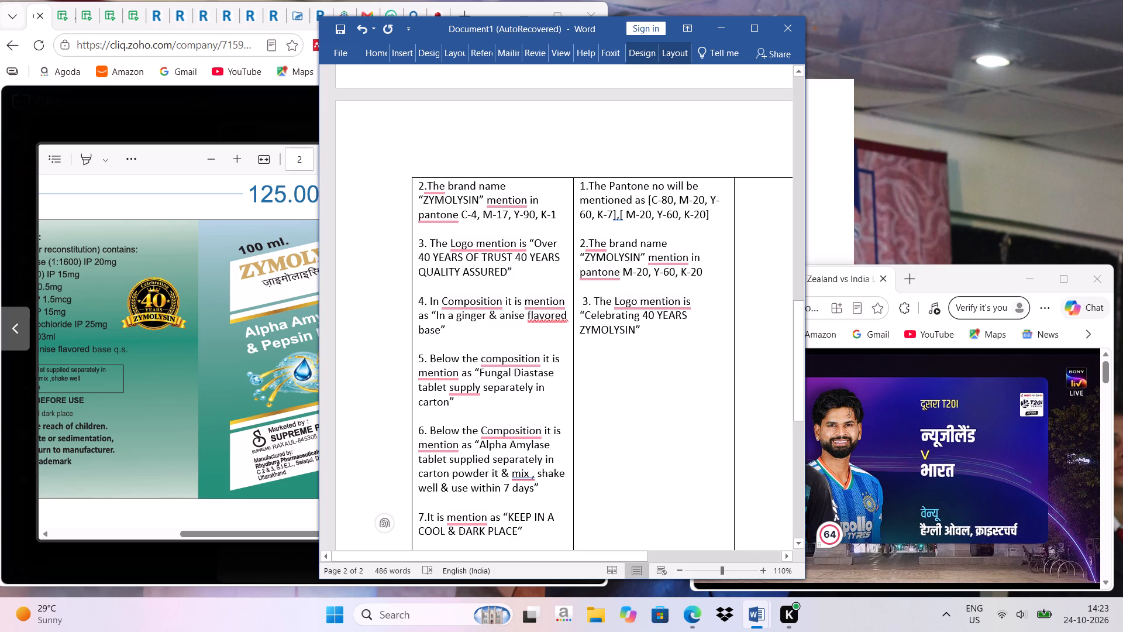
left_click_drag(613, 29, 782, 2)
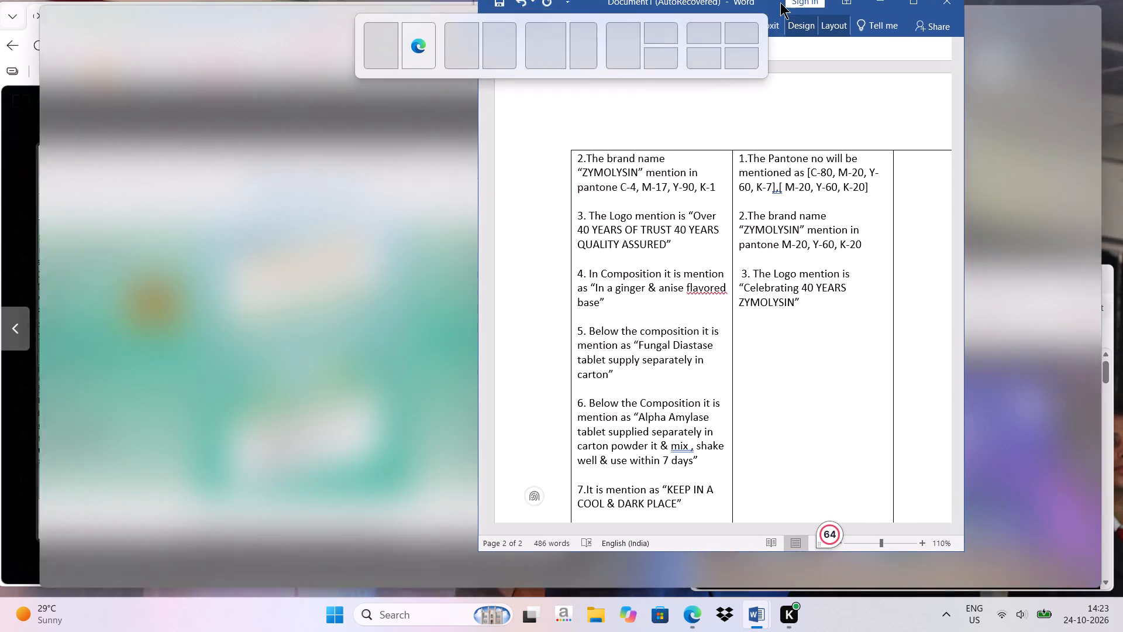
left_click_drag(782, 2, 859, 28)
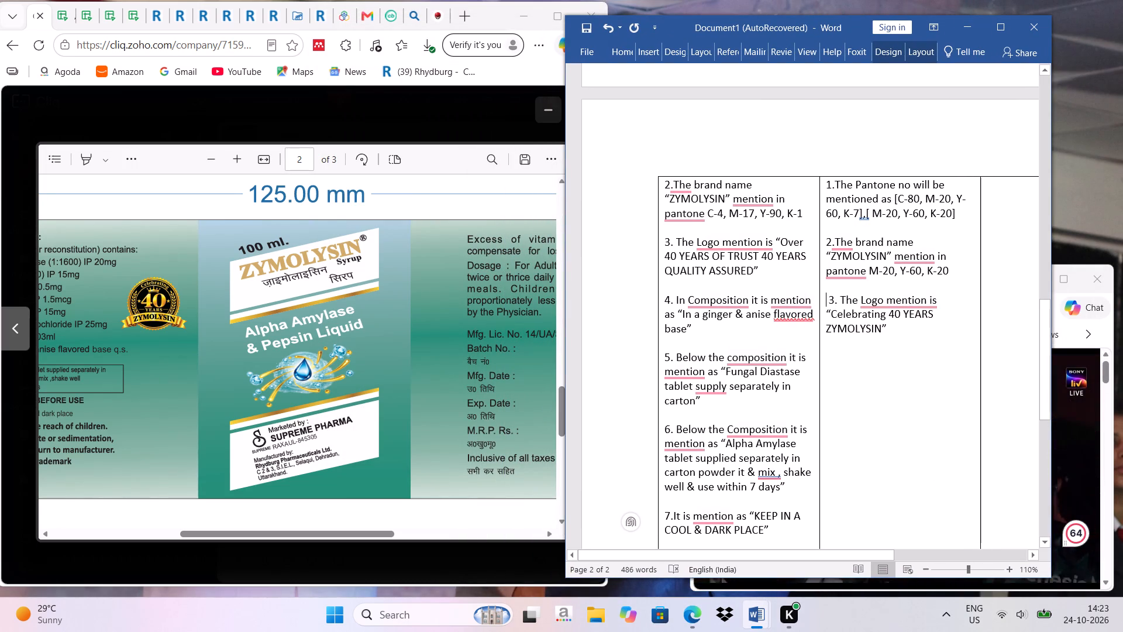
Correct "willmention" to "will be mention" in composition item 4 of the 2LIR755-06 CARTON entry.
scroll(894, 347, "up", 10)
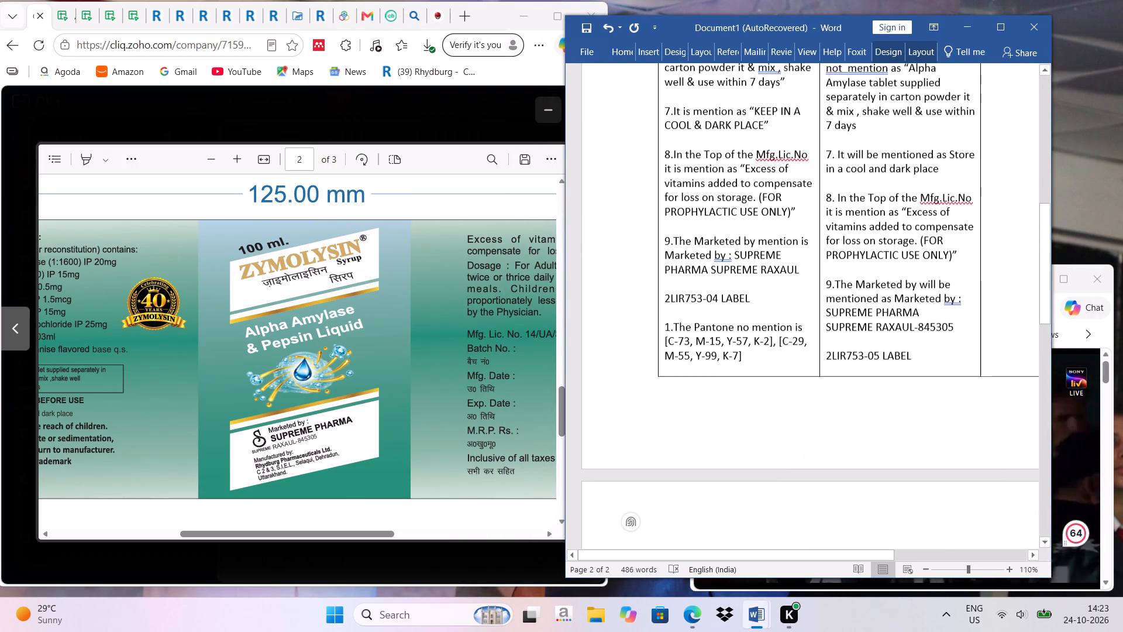
scroll(894, 347, "up", 4)
scroll(796, 214, "up", 6)
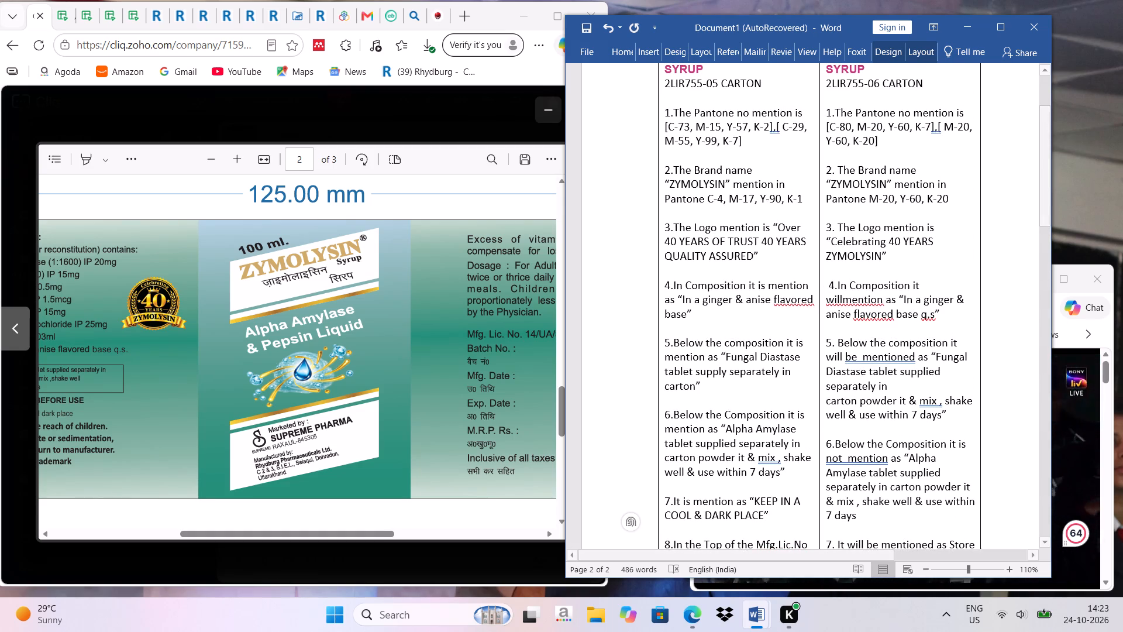
left_click(843, 303)
key("space")
type("be")
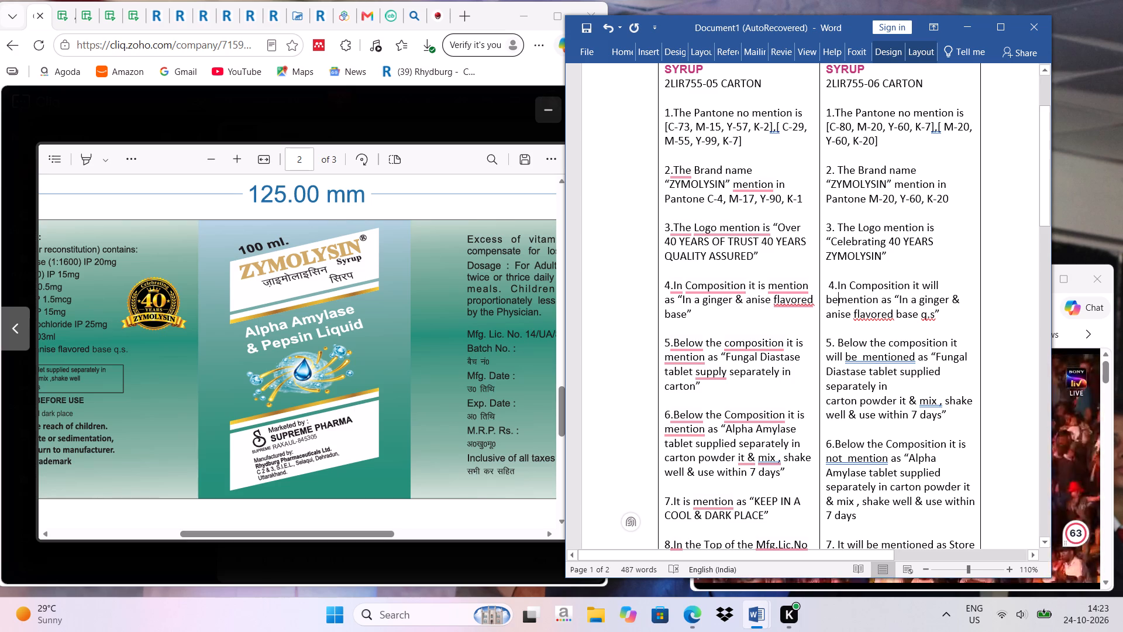
key("space")
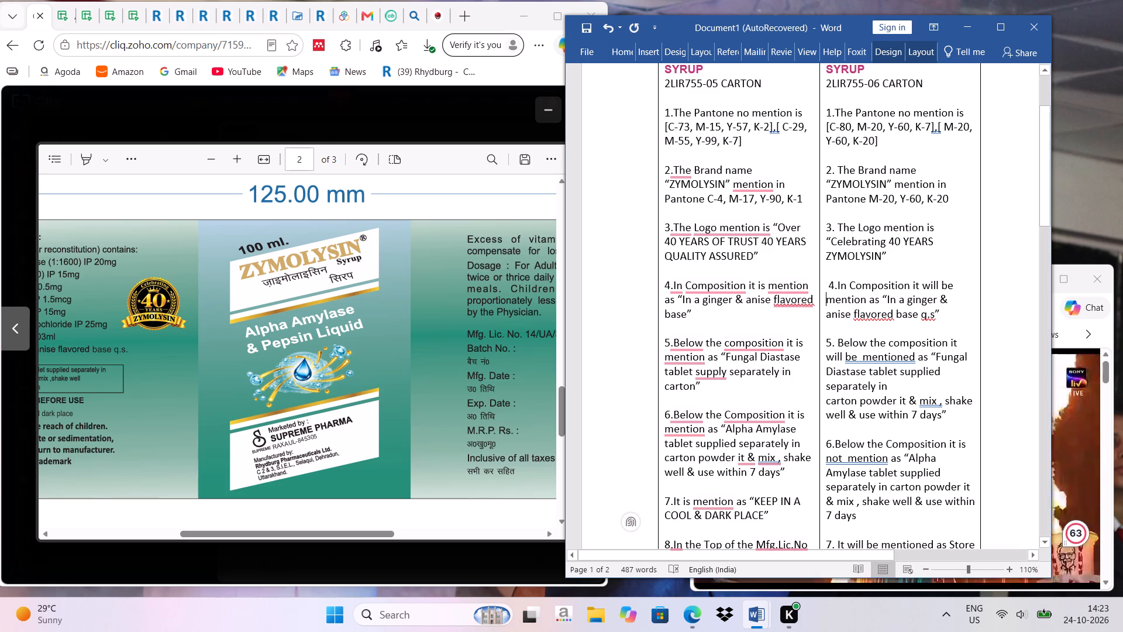
Copy composition item 4 from the 2LIR755-06 CARTON entry and add it below the logo statement under 2LIR753-05 LABEL in the New column.
left_click_drag(831, 286, 948, 317)
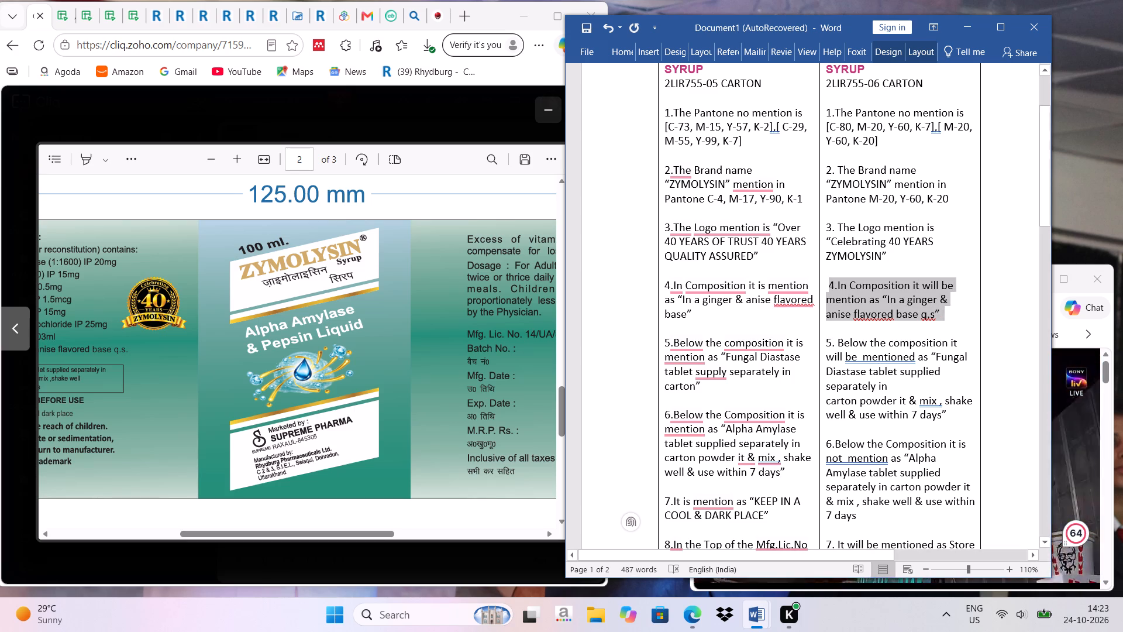
left_click_drag(948, 317, 949, 317)
right_click(872, 300)
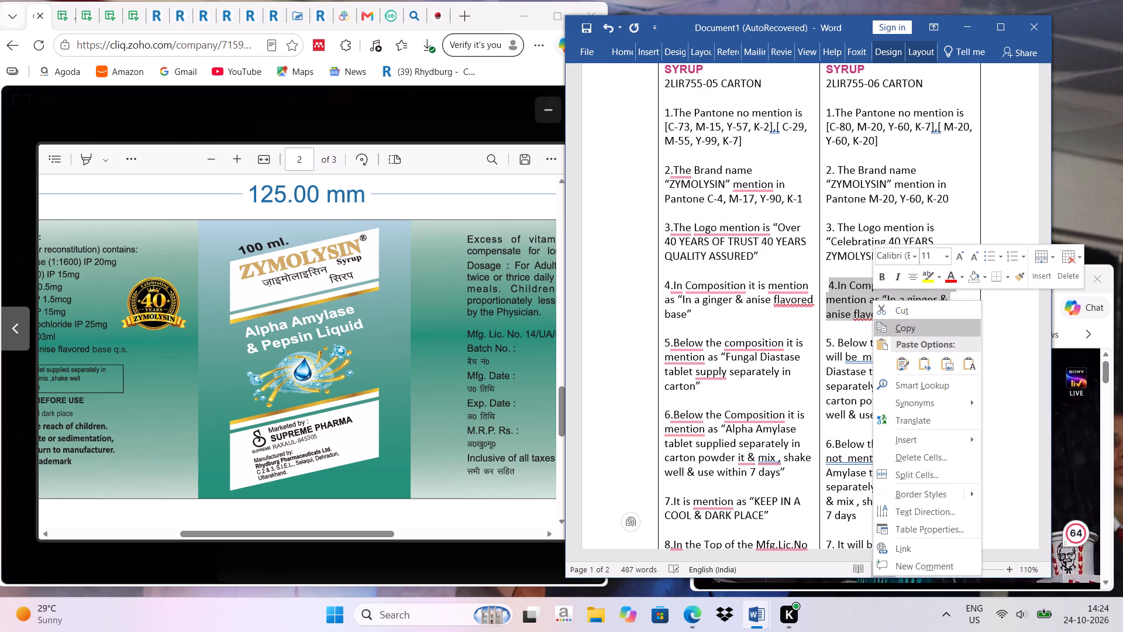
left_click(907, 331)
scroll(901, 322, "down", 20)
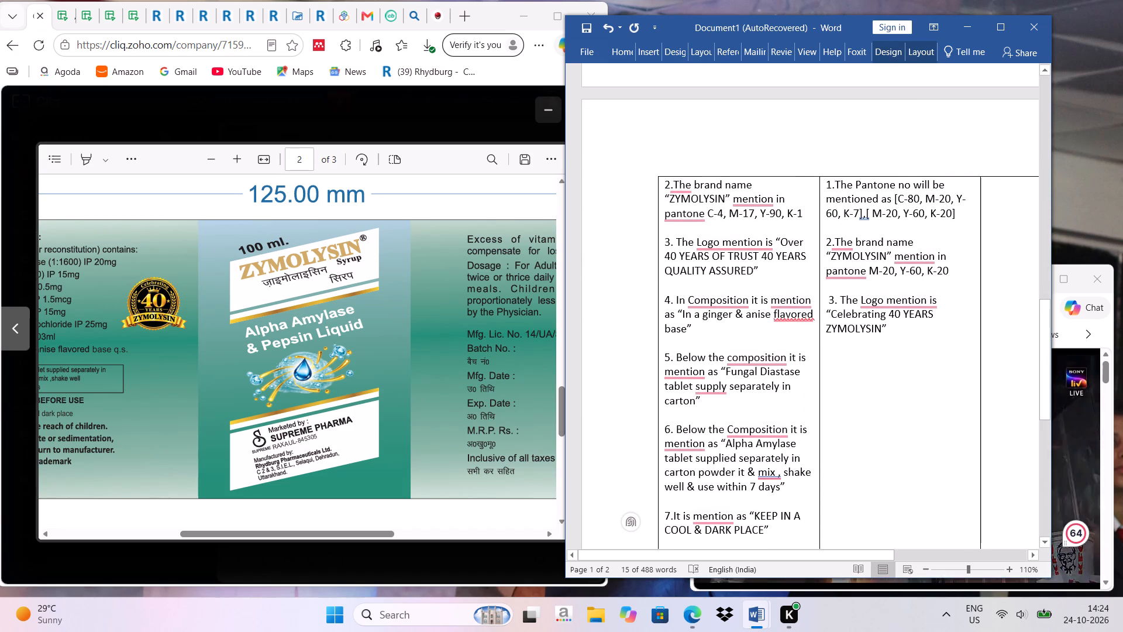
left_click(932, 352)
key("Return")
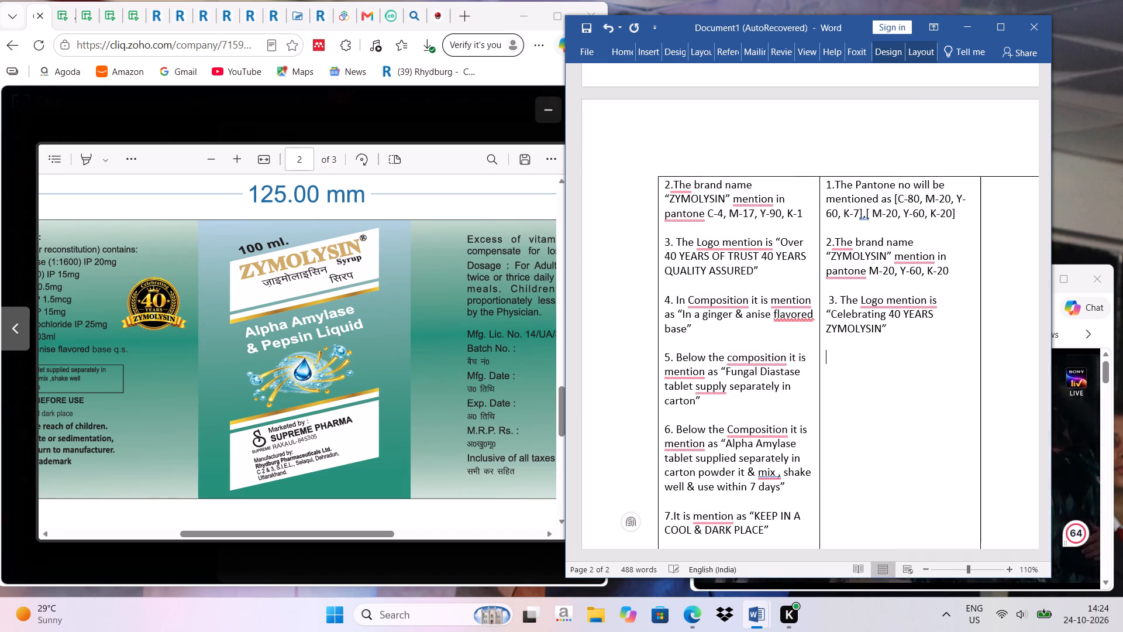
key("ctrl+v")
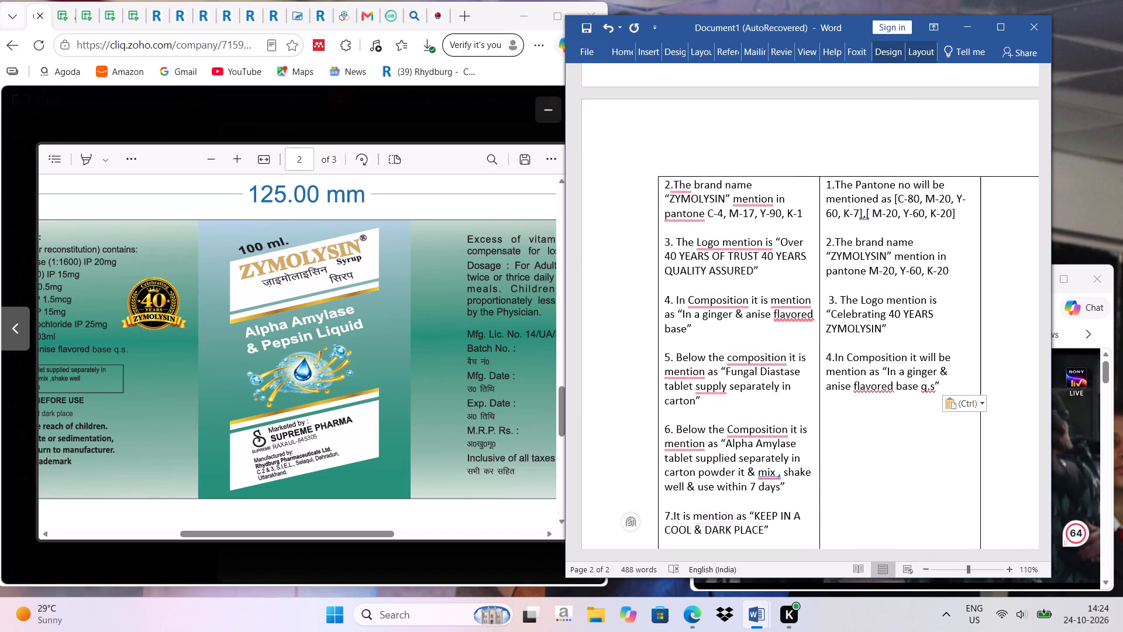
Copy item 5, the "Fungal Diastase tablet supplied separately in carton" statement, from the 2LIR755-06 CARTON entry.
scroll(932, 352, "up", 14)
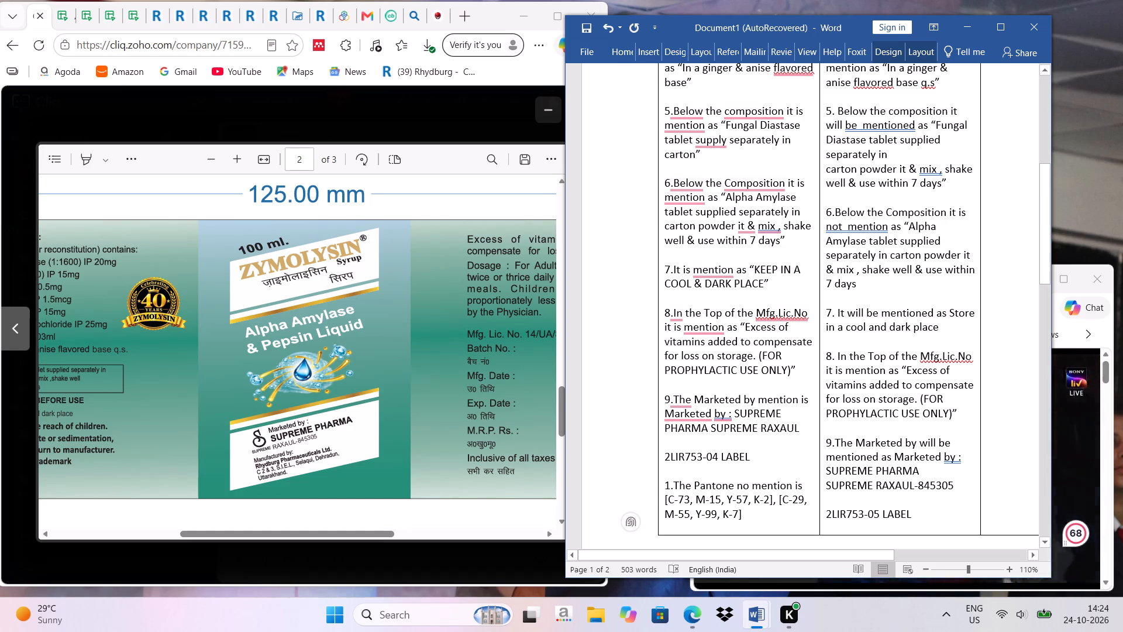
left_click_drag(826, 113, 938, 186)
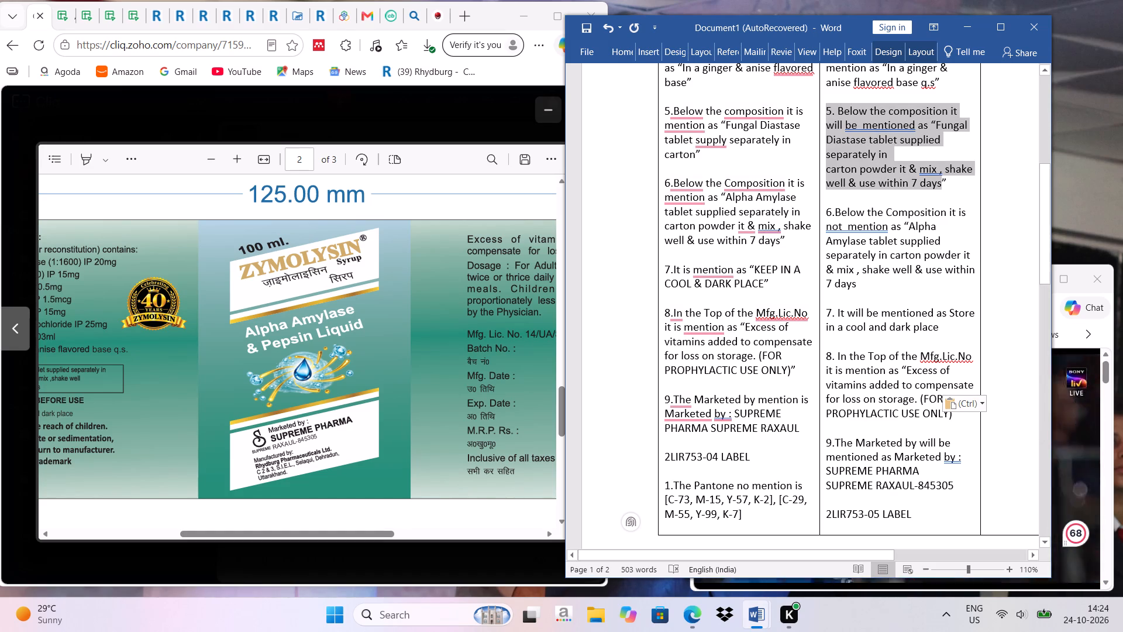
left_click_drag(938, 186, 957, 186)
right_click(860, 157)
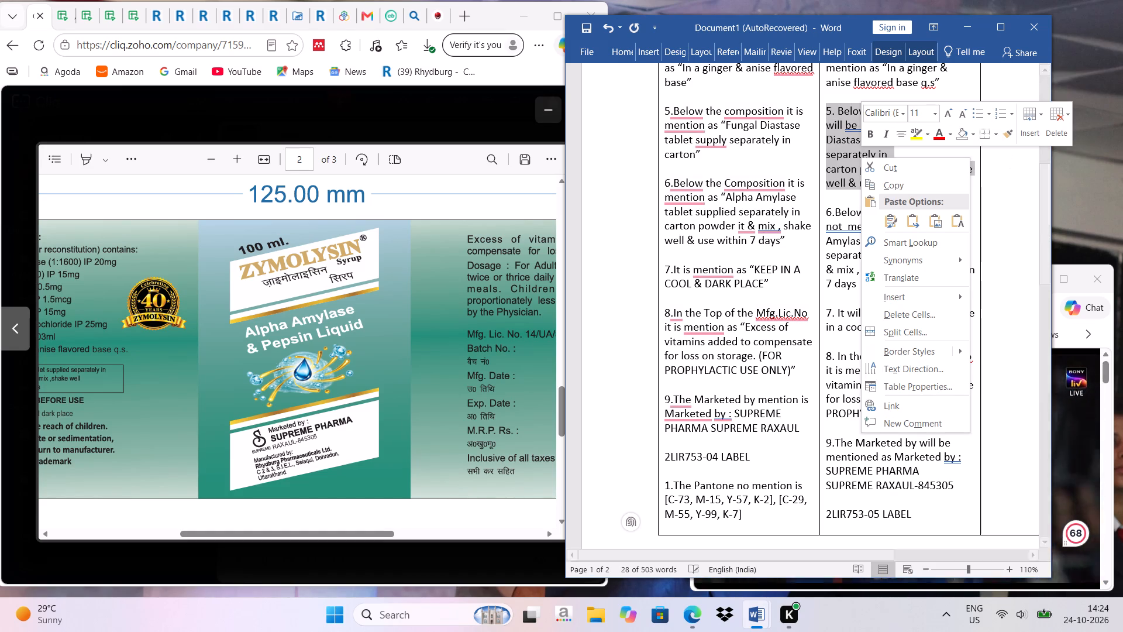
left_click(890, 178)
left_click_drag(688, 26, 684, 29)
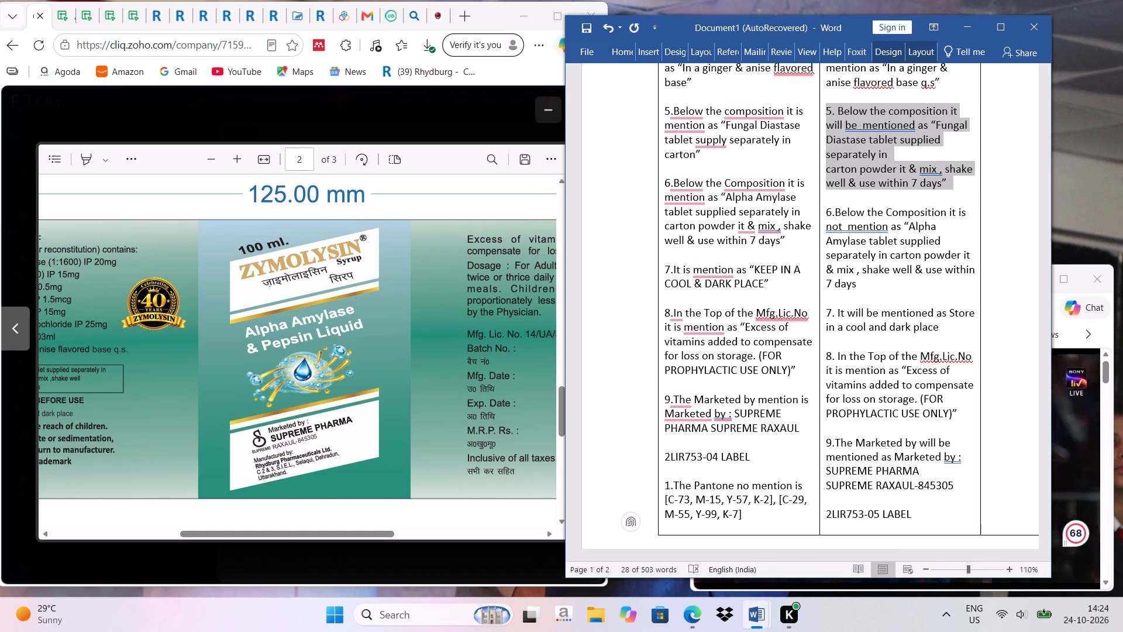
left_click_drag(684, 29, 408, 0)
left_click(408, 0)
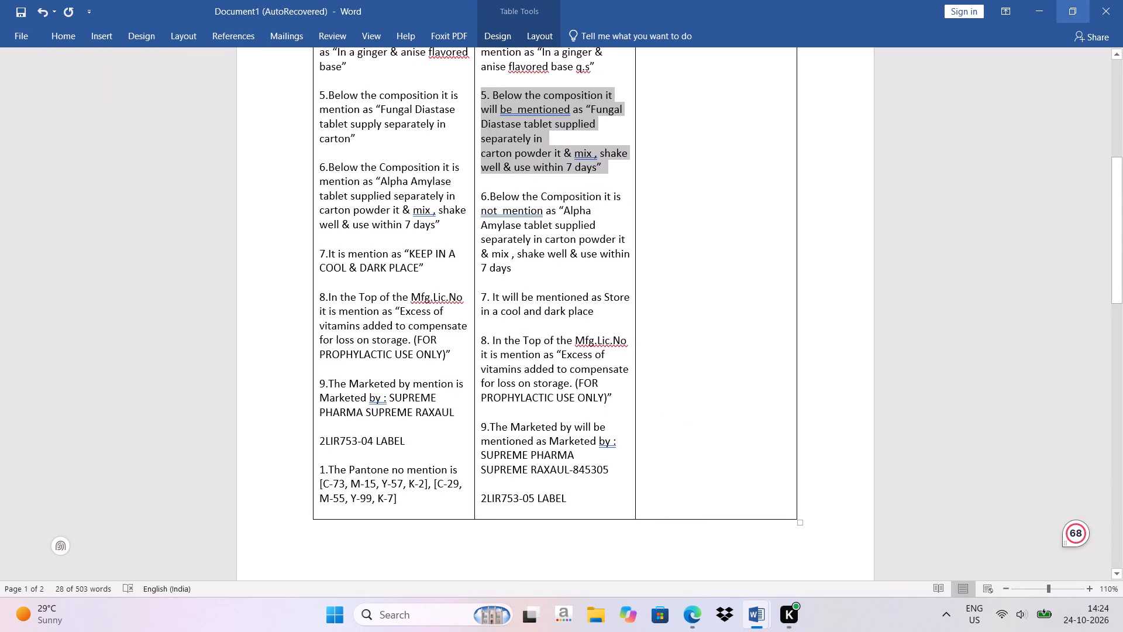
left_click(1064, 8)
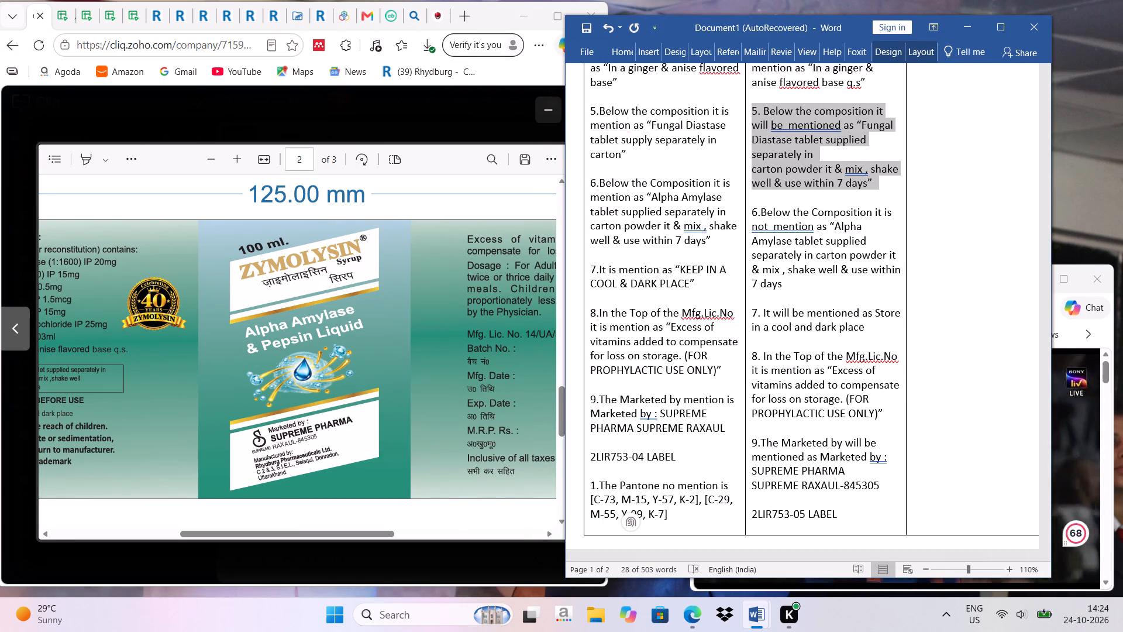
Reposition the Word window and move and narrow the Edge cricket stream window so they sit side by side.
left_click_drag(681, 26, 337, 28)
left_click_drag(986, 280, 1002, 171)
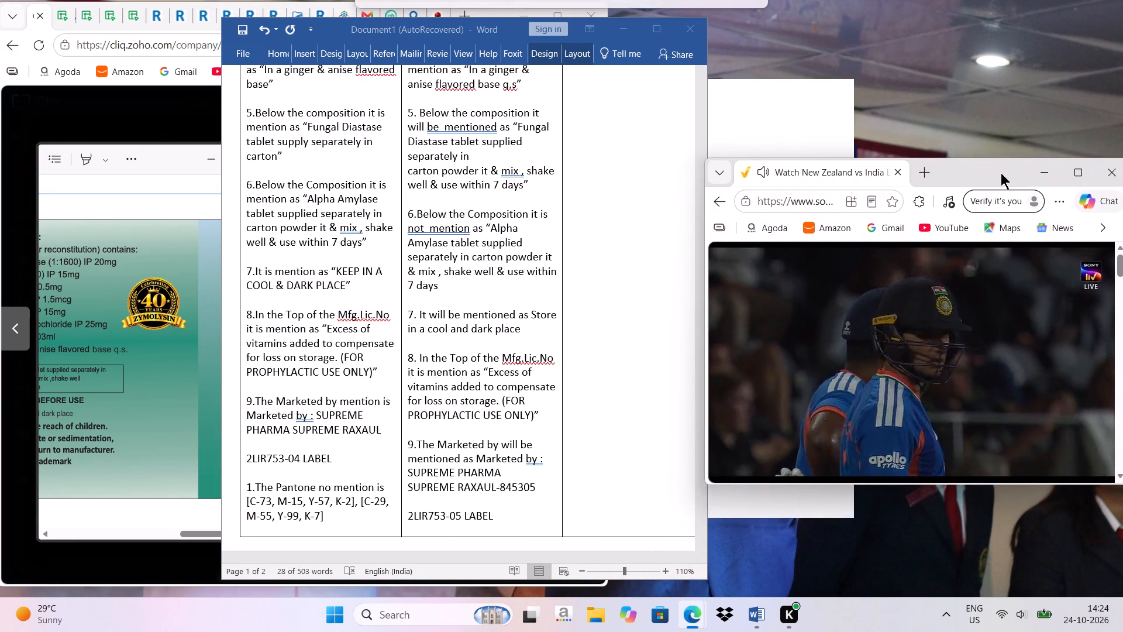
left_click_drag(1002, 171, 997, 169)
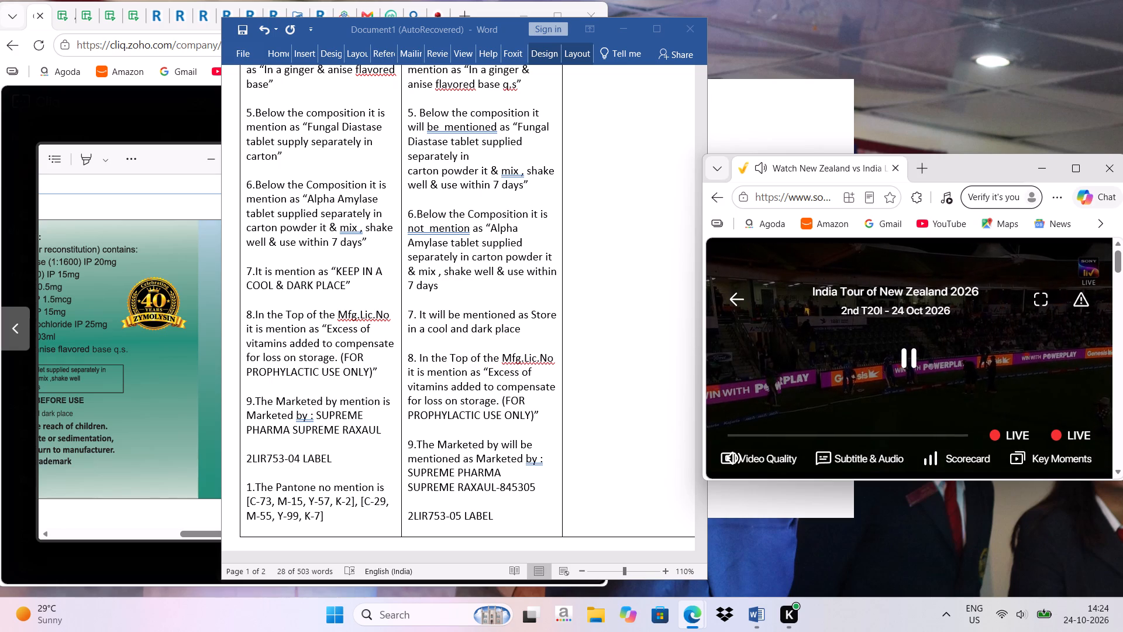
left_click_drag(700, 342, 729, 341)
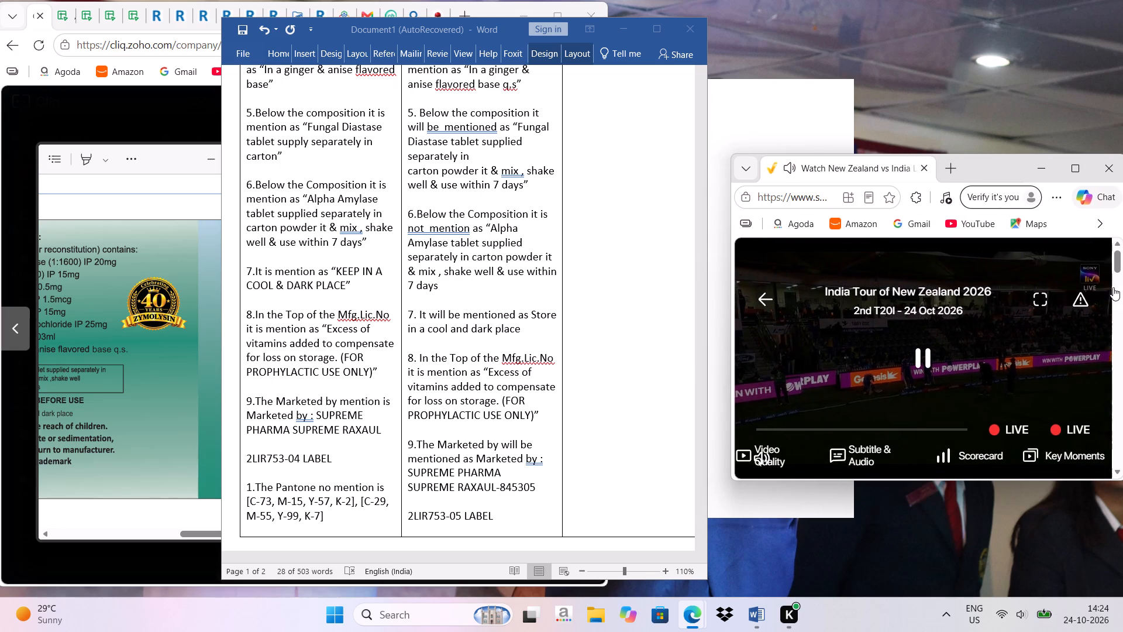
left_click_drag(995, 169, 984, 166)
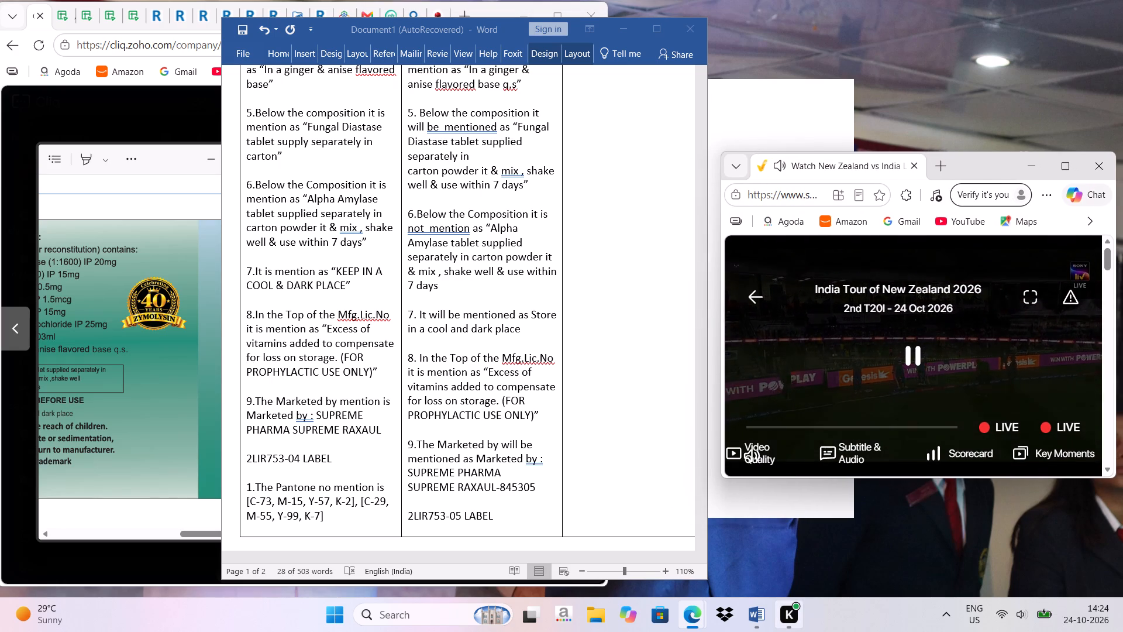
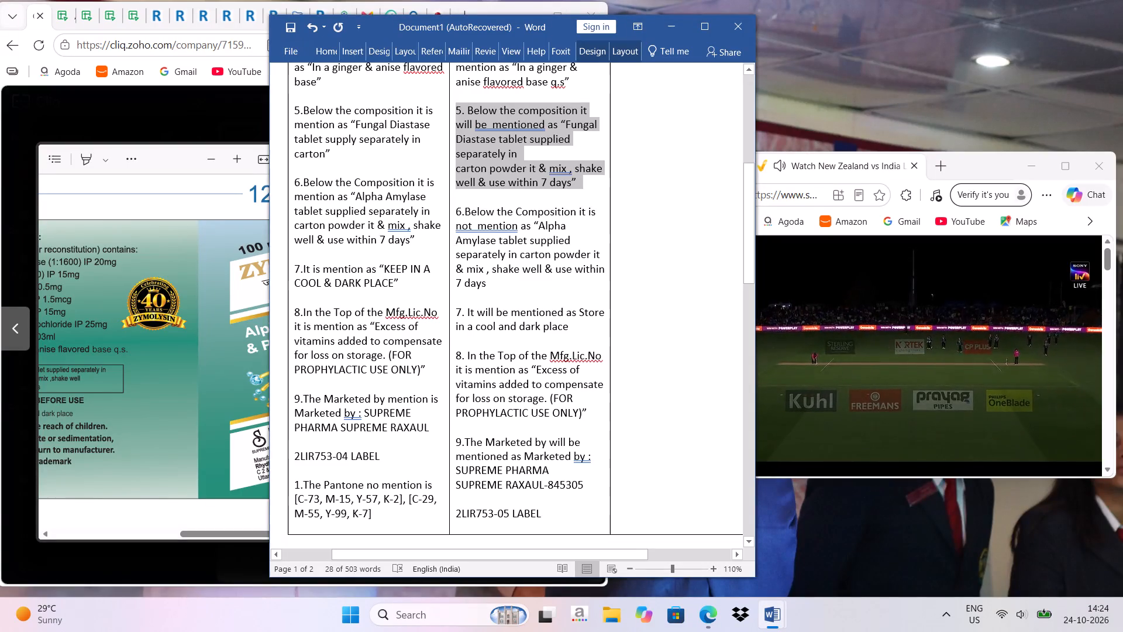
Copy item 5, the Fungal Diastase statement, from the 2LIR755-06 CARTON entry and add it after a "5." below item 4 under 2LIR753-05 LABEL.
scroll(636, 394, "down", 2)
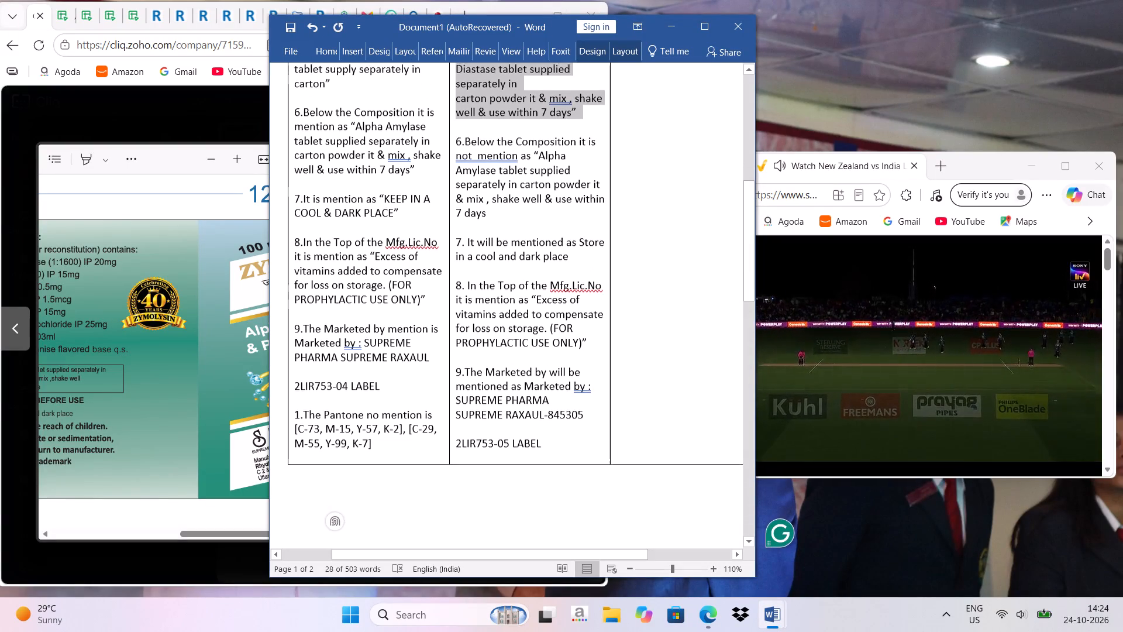
scroll(636, 394, "up", 3)
right_click(484, 184)
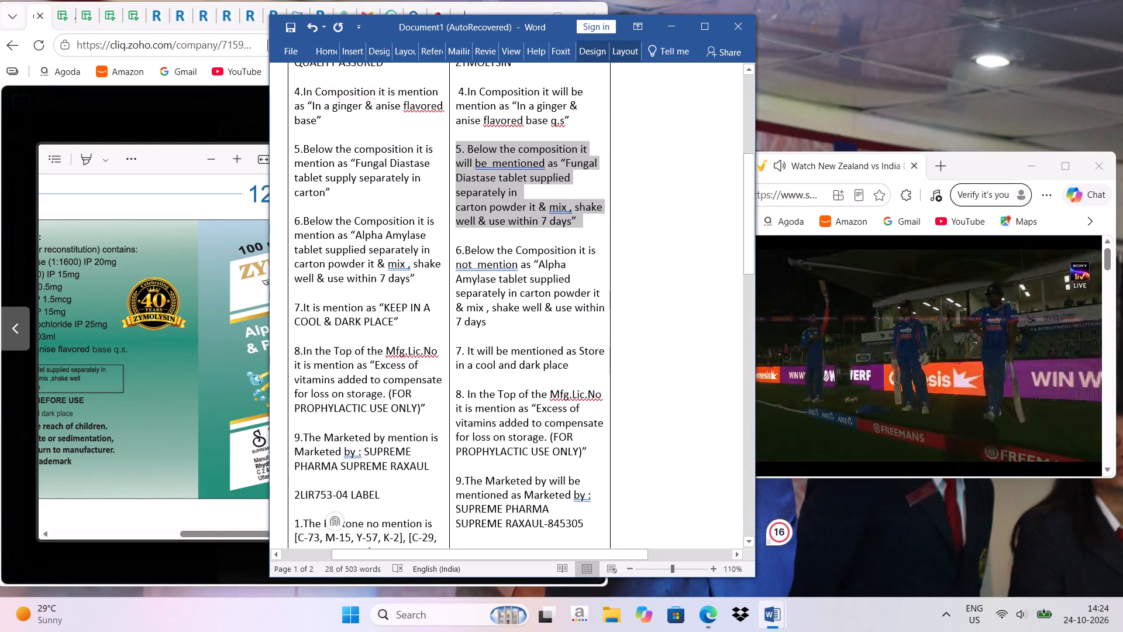
left_click(519, 214)
scroll(592, 266, "down", 1)
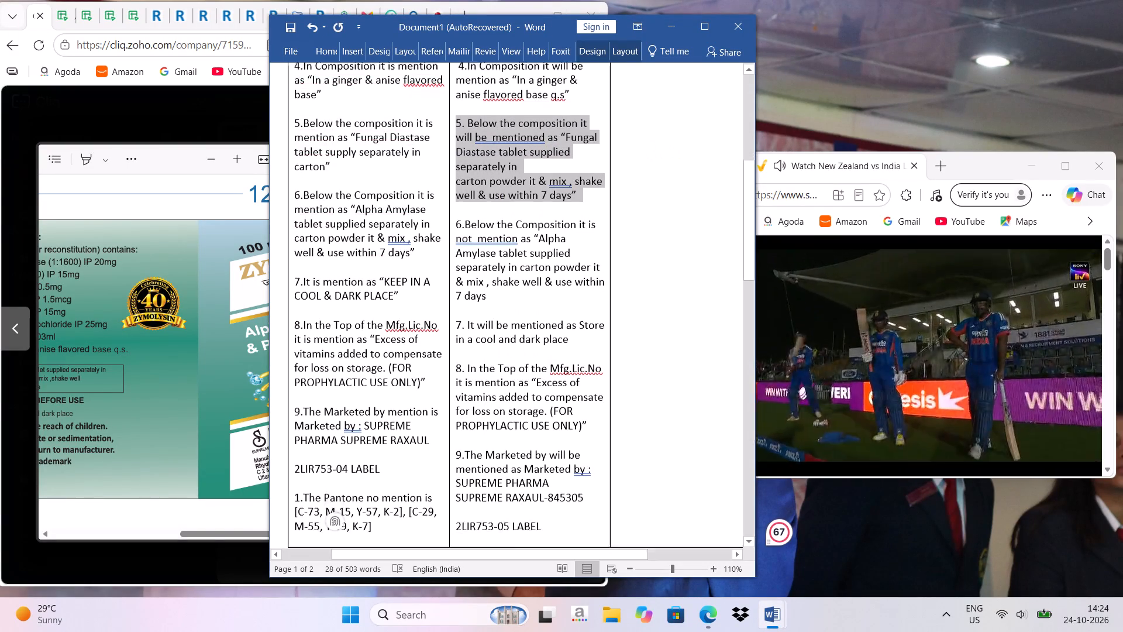
scroll(592, 266, "down", 10)
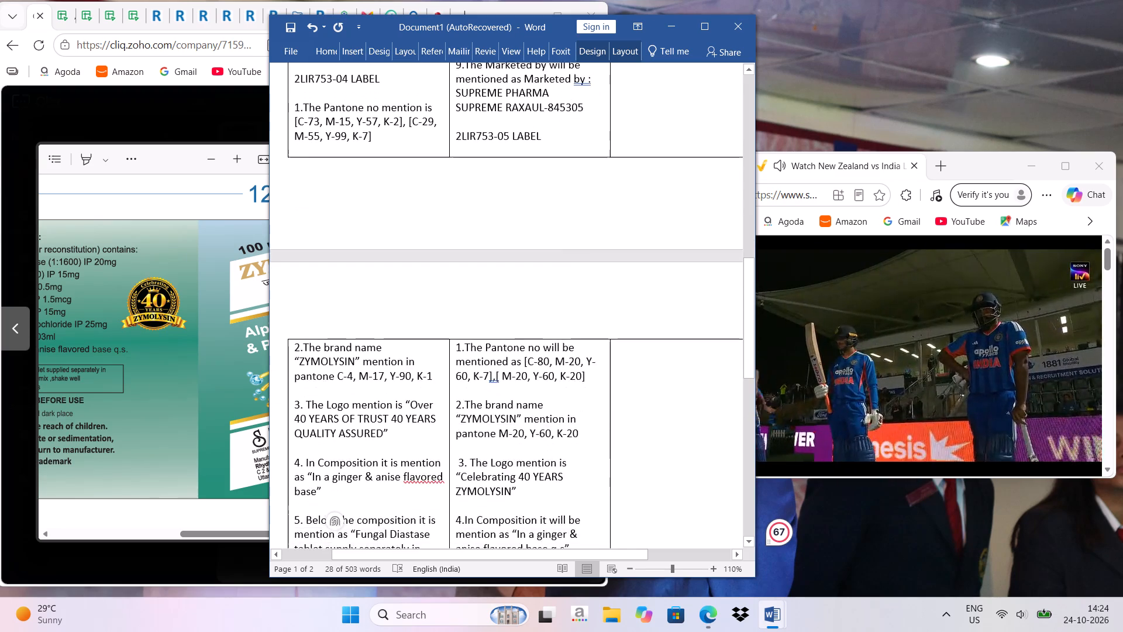
scroll(588, 265, "down", 5)
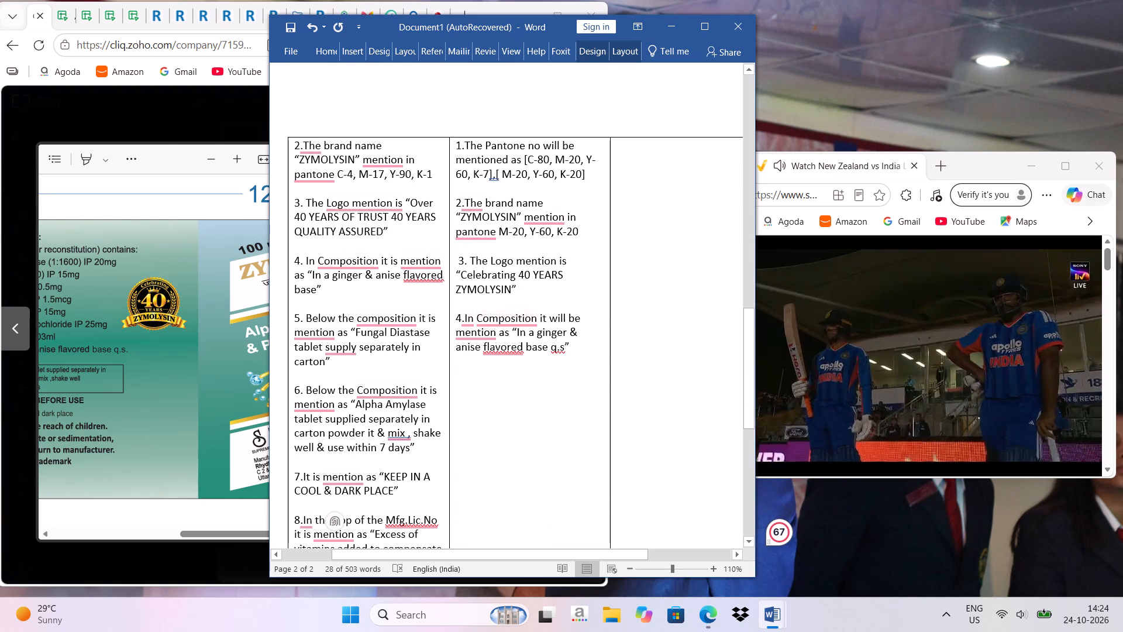
left_click(569, 360)
key("Return")
type("5.")
key("ctrl+v")
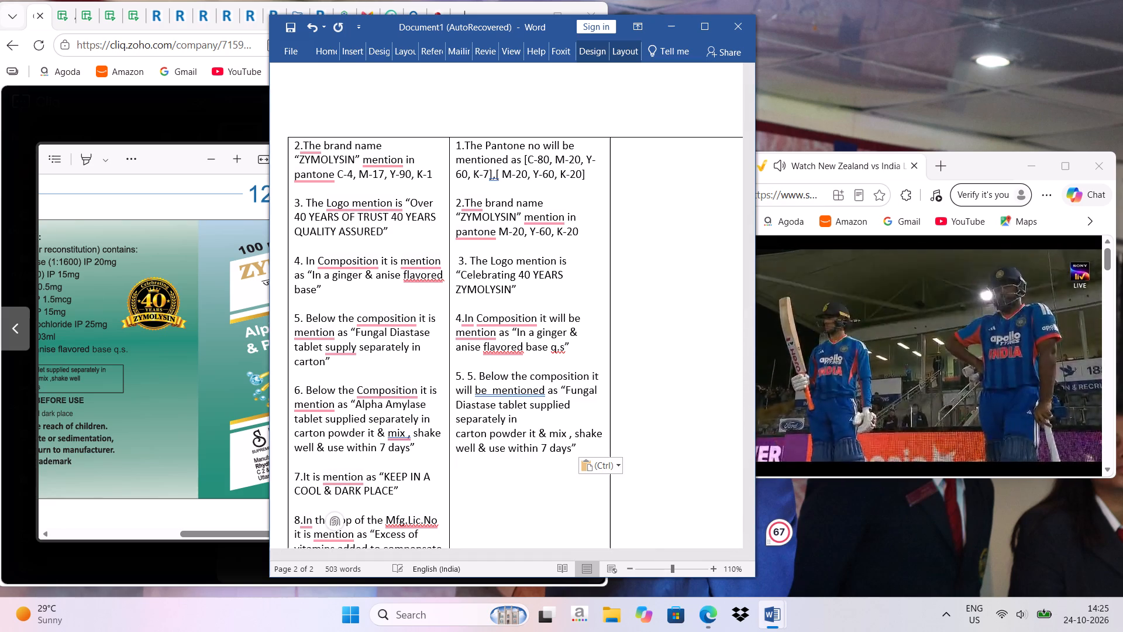
Remove the duplicate "5." at the start of the Fungal Diastase statement under 2LIR753-05 LABEL.
left_click(467, 374)
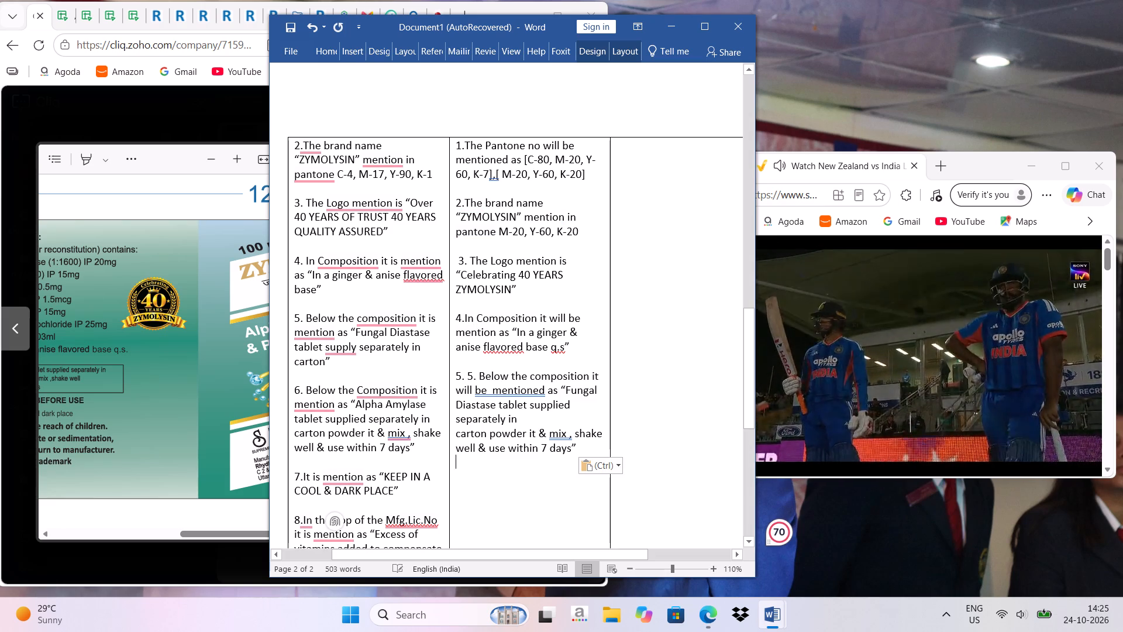
key("BackSpace")
key("BackSpace")
key("BackSpace")
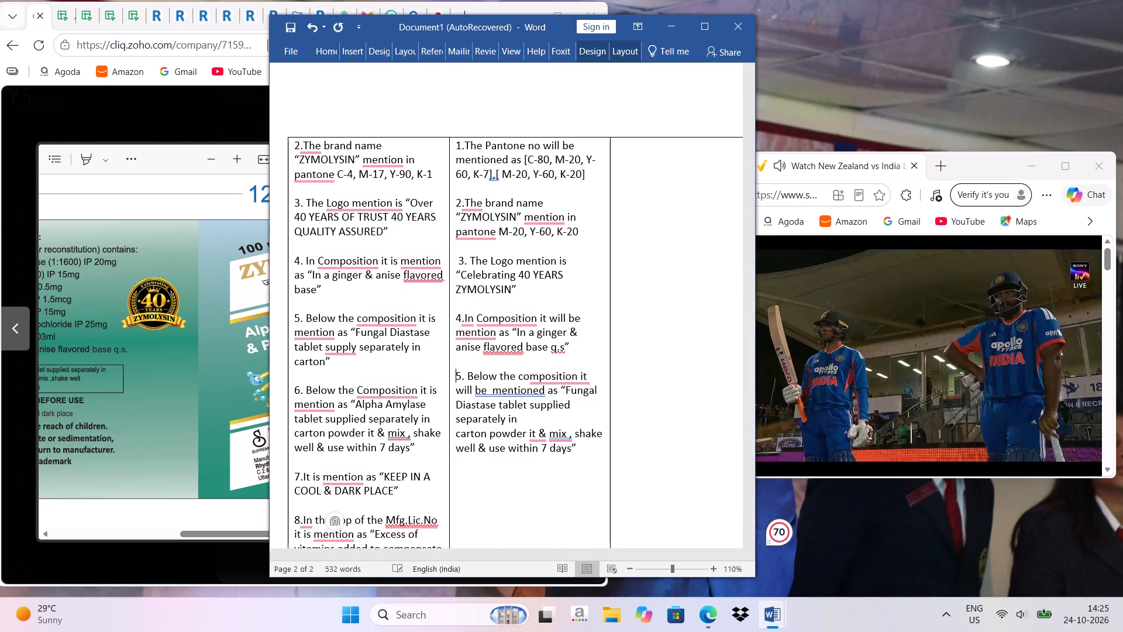
Start a new entry numbered "6." after a blank line below item 5 under 2LIR753-05 LABEL.
key("Down")
key("Down")
key("Down")
key("Down")
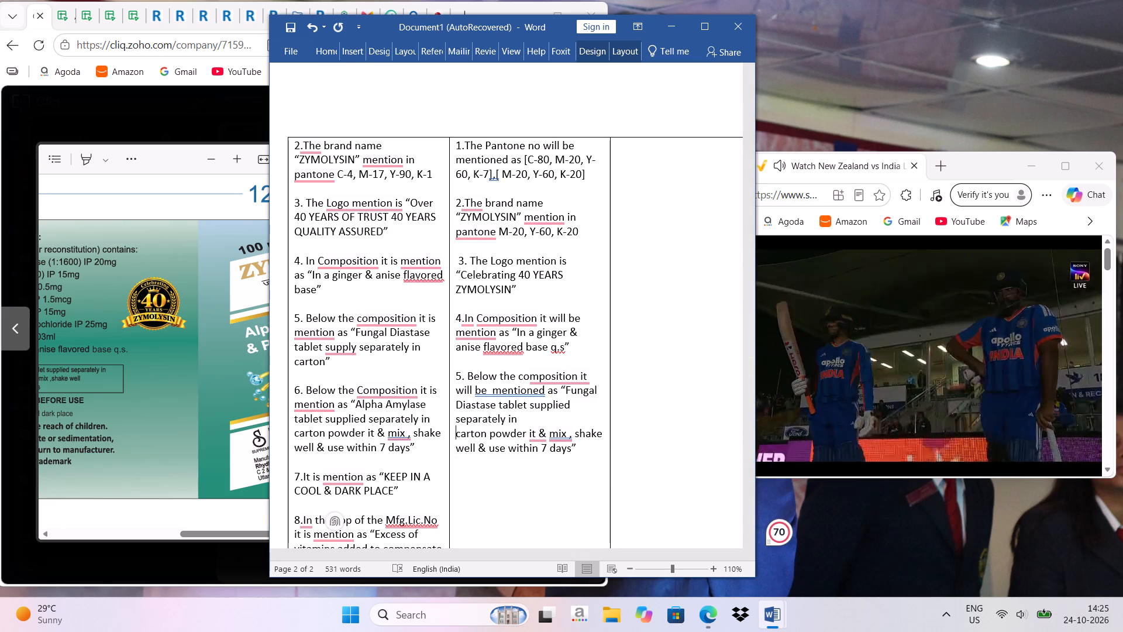
key("Down")
key("Right")
key("Right")
key("Right")
key("Right")
key("Right")
key("Right")
key("Right")
key("Right")
key("Right")
key("Right")
key("Right")
key("Right")
key("Right")
key("Right")
key("Right")
key("Right")
key("Right")
key("Right")
key("Right")
key("Right")
key("Right")
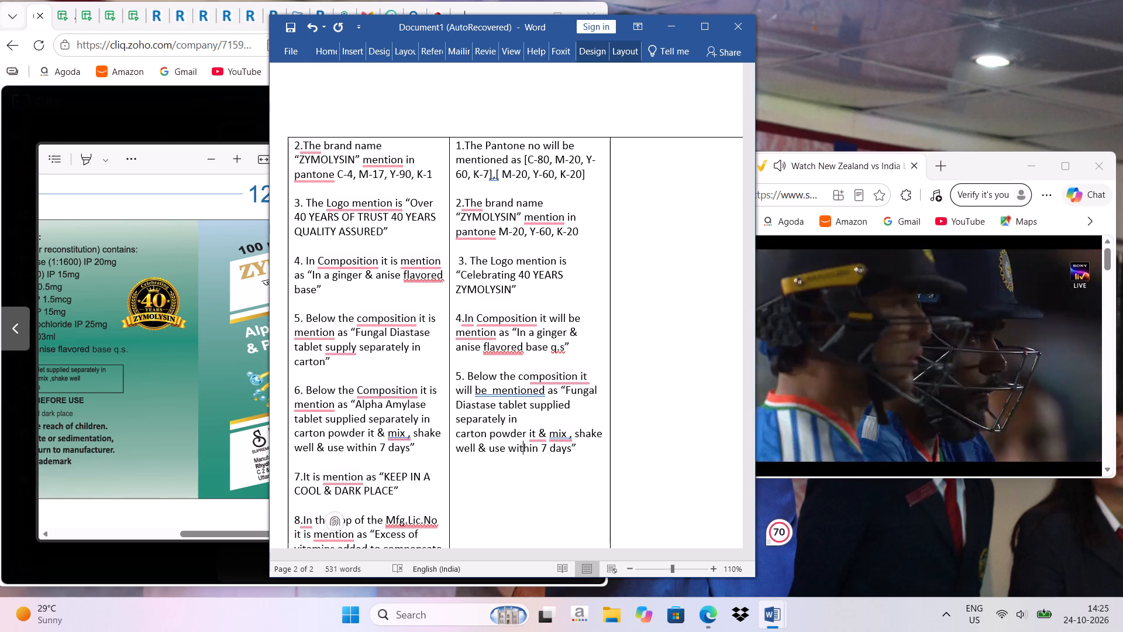
key("Right")
key("Right")
key("Right")
key("Right")
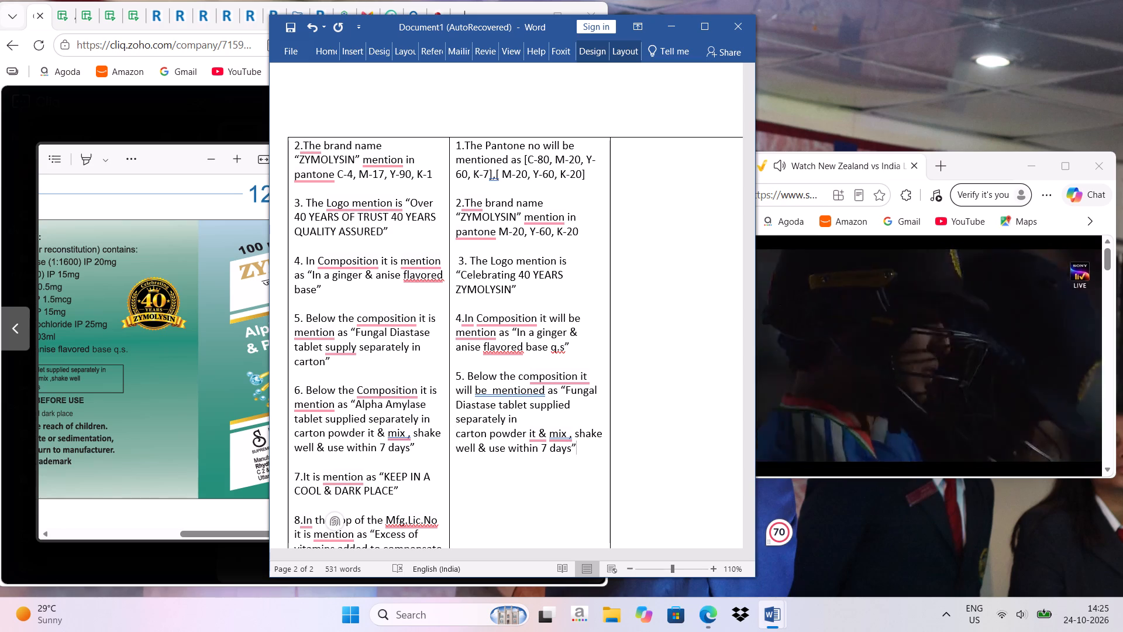
key("Return")
key("Return")
type("6.")
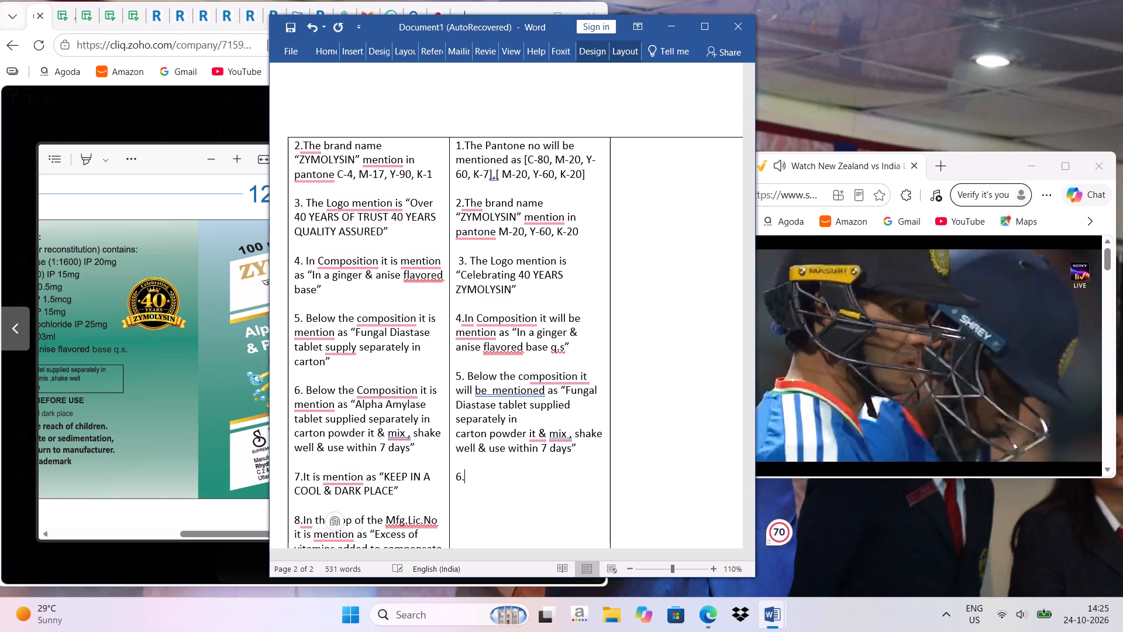
Copy item 6, the "not mention" Alpha Amylase statement, from the 2LIR755-06 CARTON entry into the new item 6 under 2LIR753-05 LABEL.
scroll(467, 374, "up", 12)
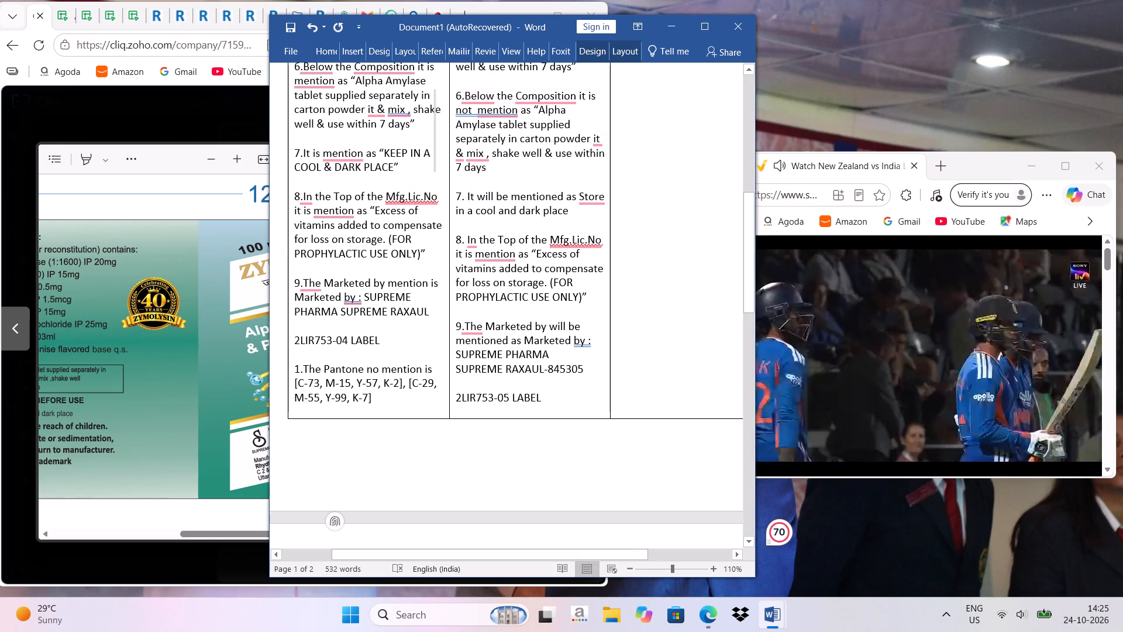
left_click_drag(457, 90, 500, 171)
right_click(477, 115)
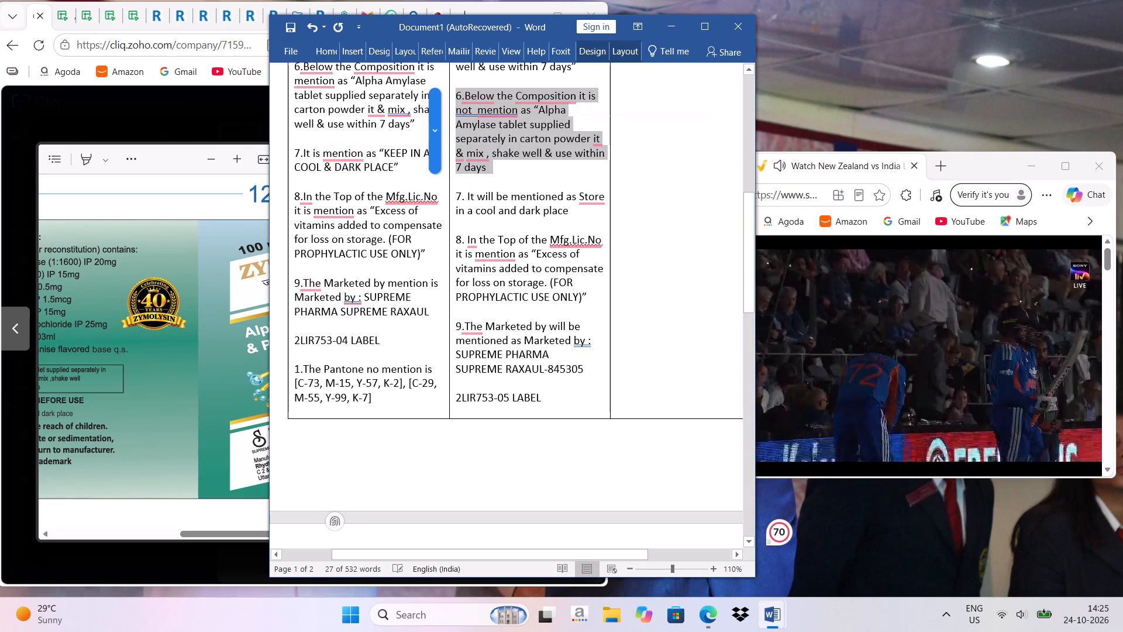
left_click(512, 143)
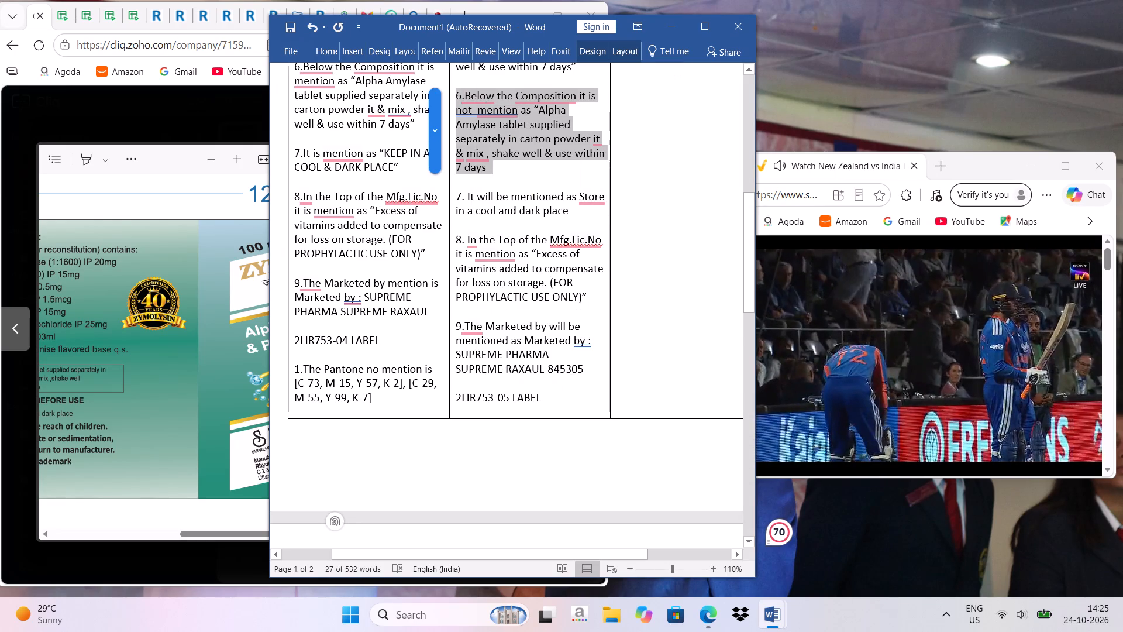
scroll(564, 260, "down", 12)
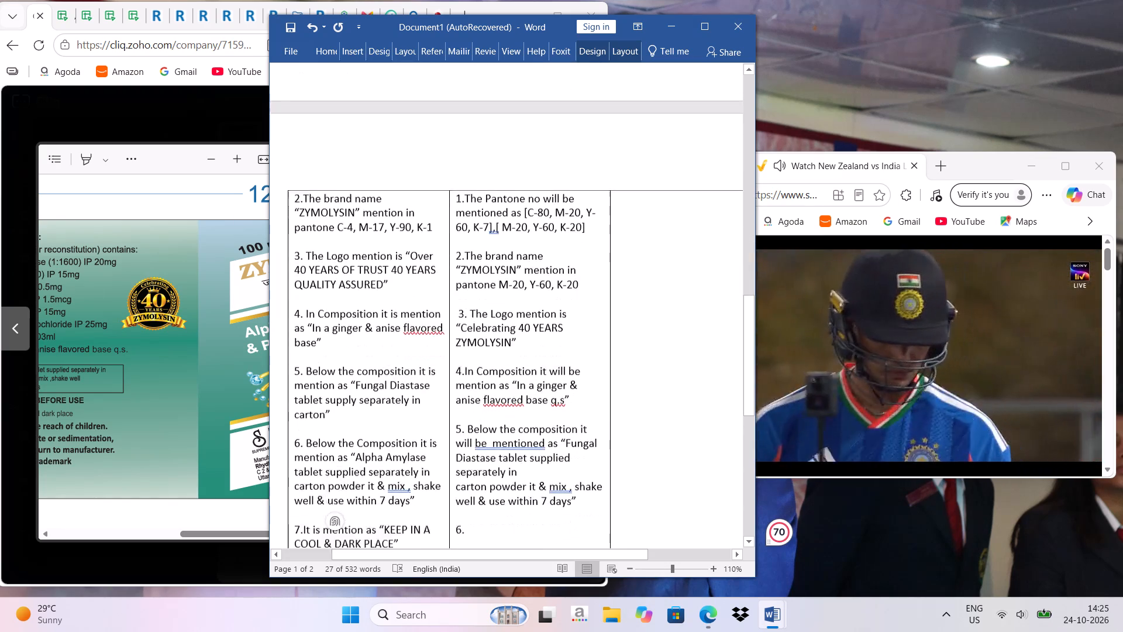
scroll(553, 260, "down", 6)
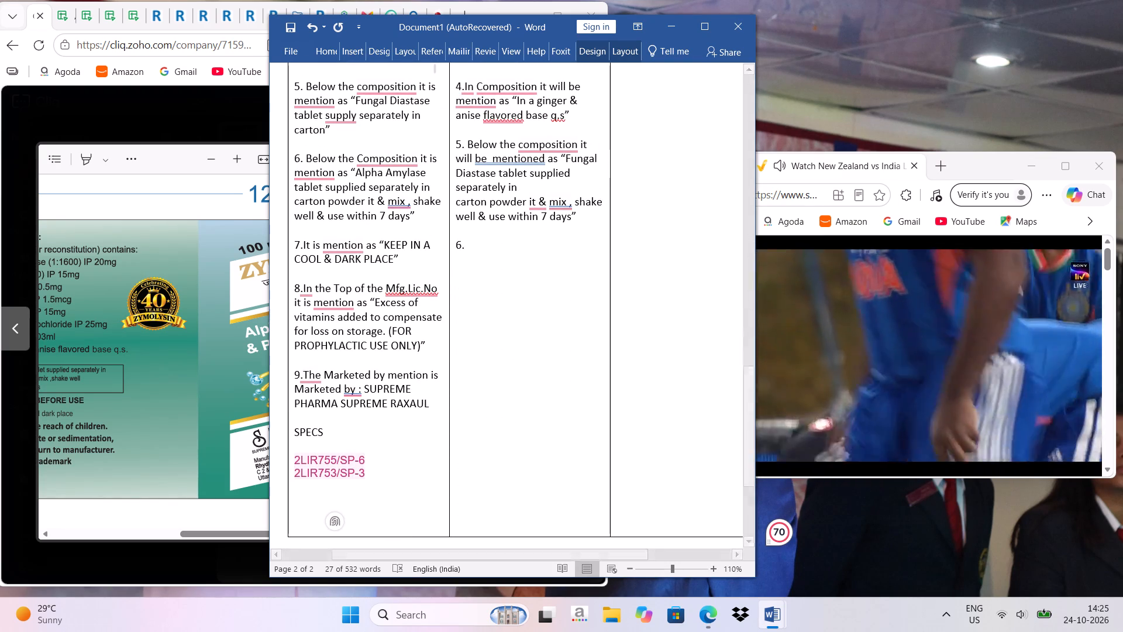
left_click(473, 276)
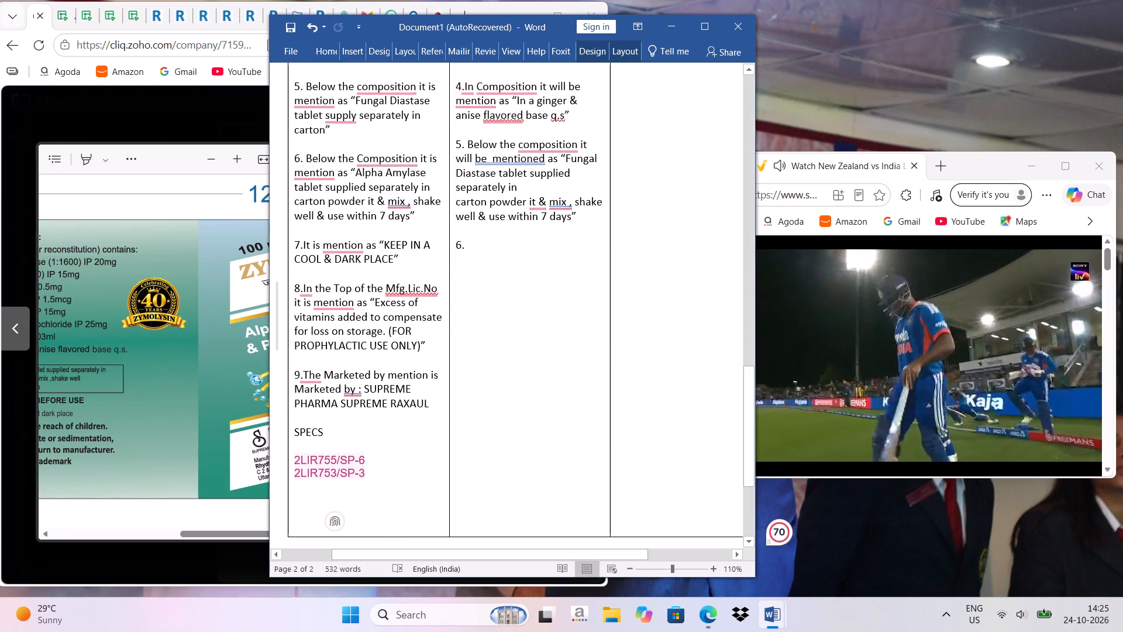
left_click(474, 246)
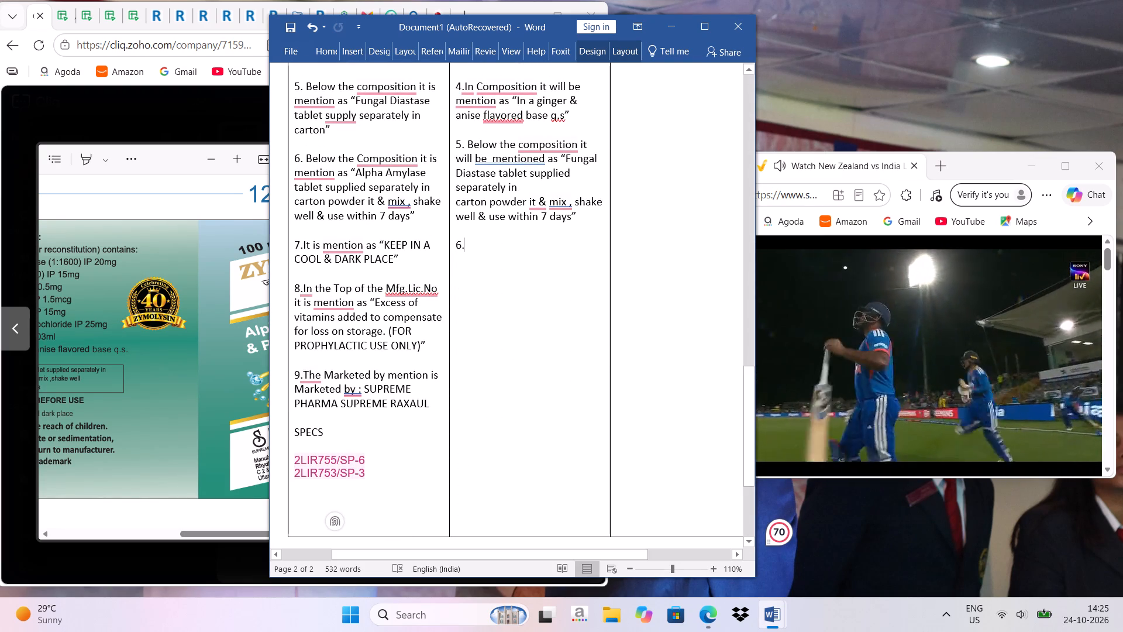
key("space")
key("ctrl+v")
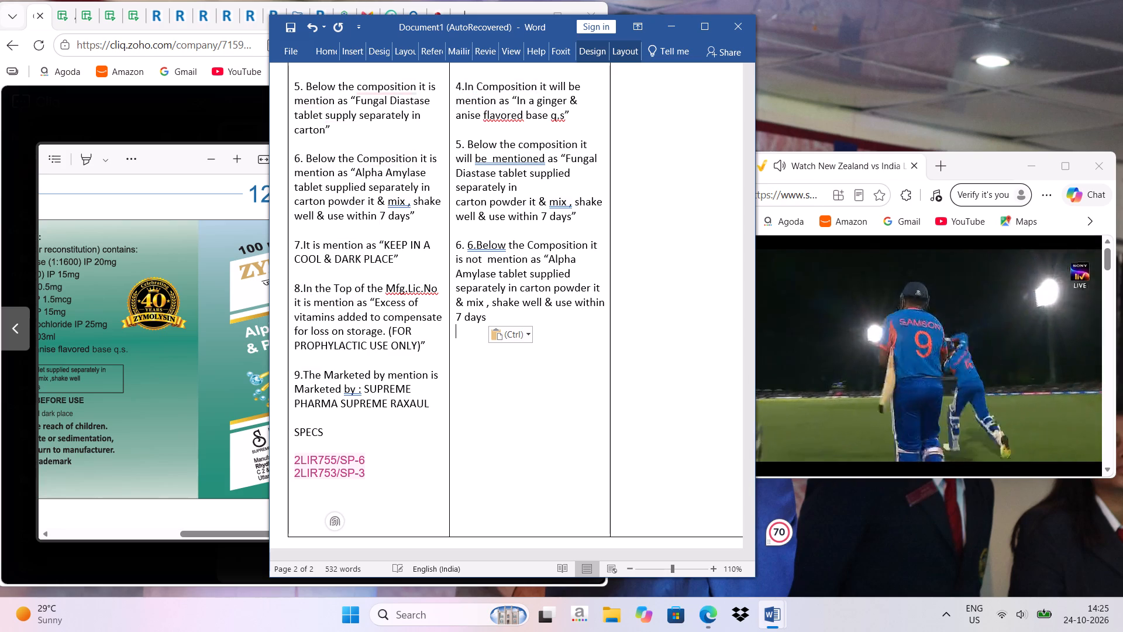
Remove the duplicate "6." at the start of the Alpha Amylase statement under 2LIR753-05 LABEL.
left_click(469, 242)
key("BackSpace")
key("BackSpace")
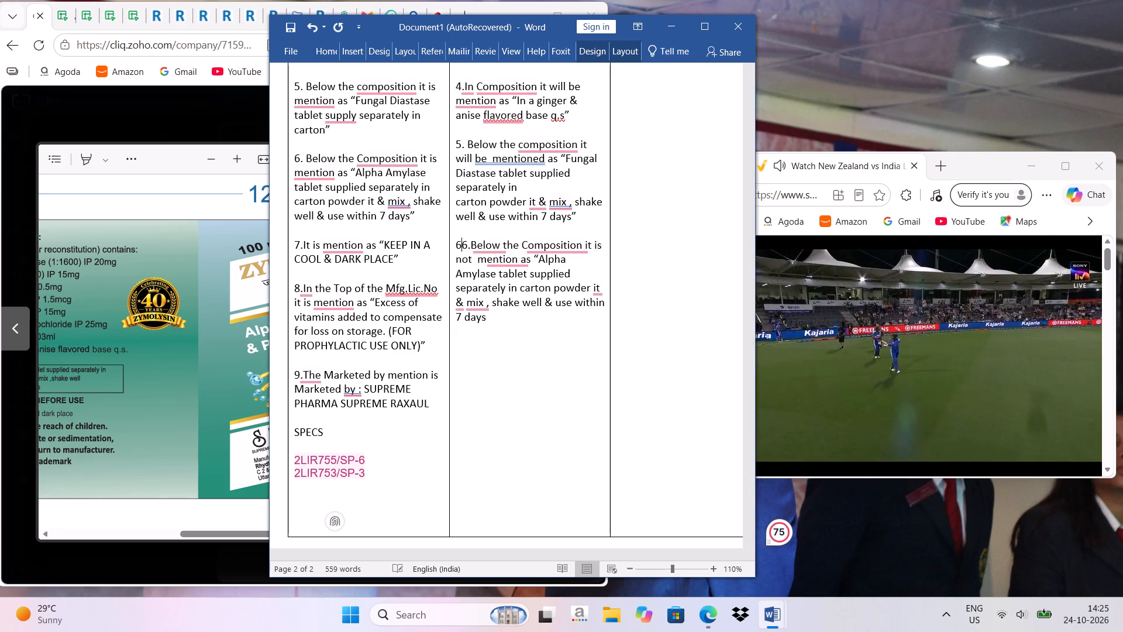
key("BackSpace")
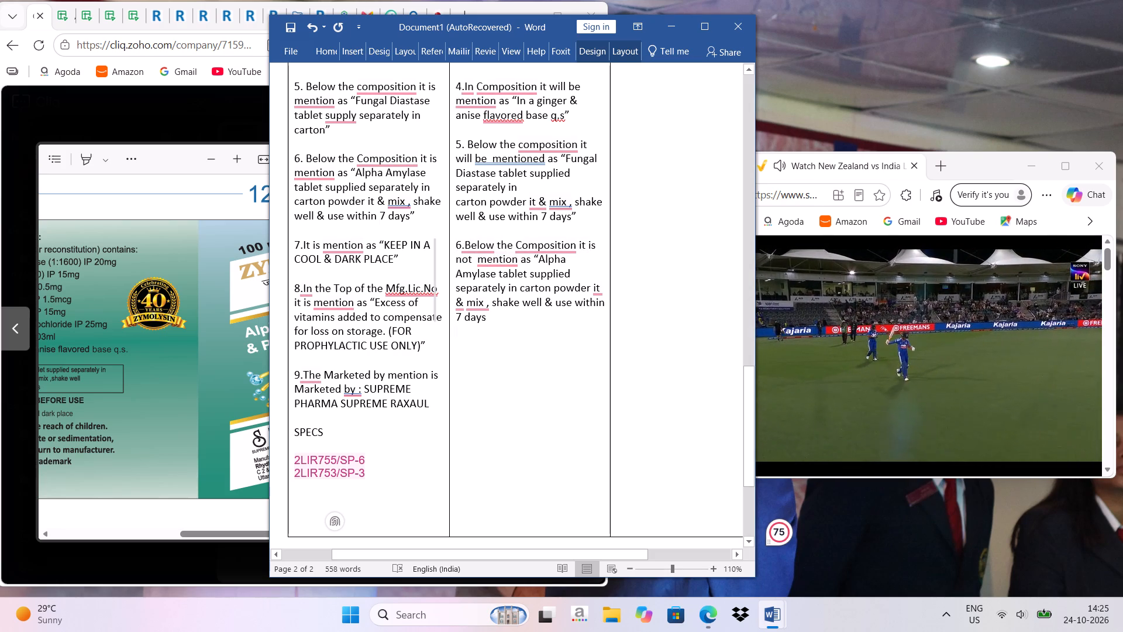
Copy item 7, "It will be mentioned as Store in a cool and dark place", from the carton entry and add it below item 6 of the label.
scroll(443, 269, "up", 13)
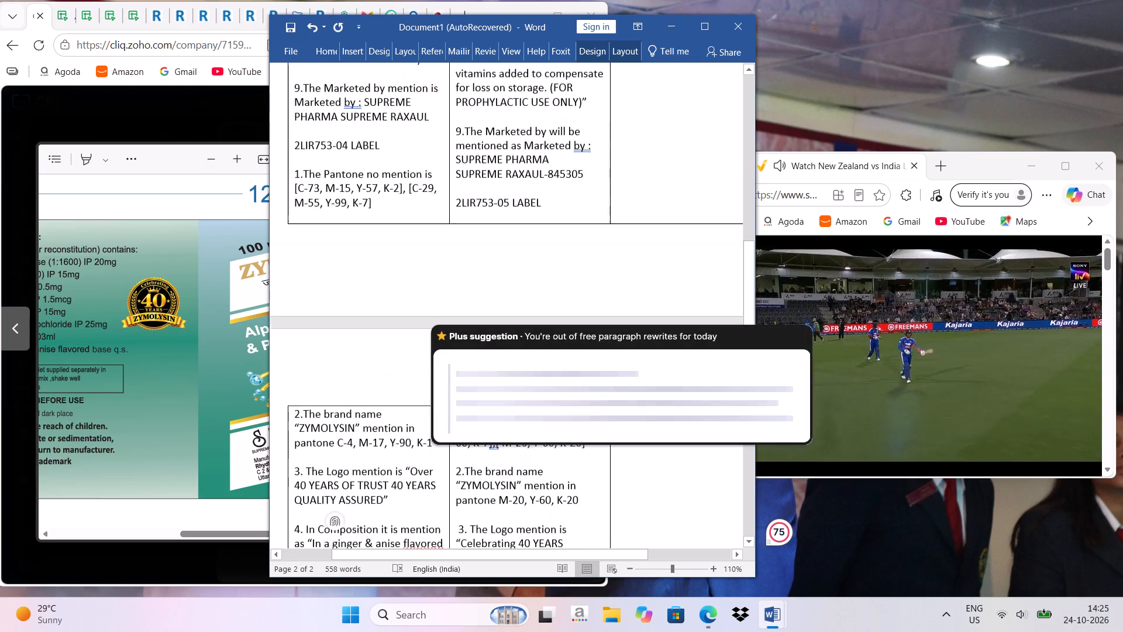
scroll(443, 269, "up", 4)
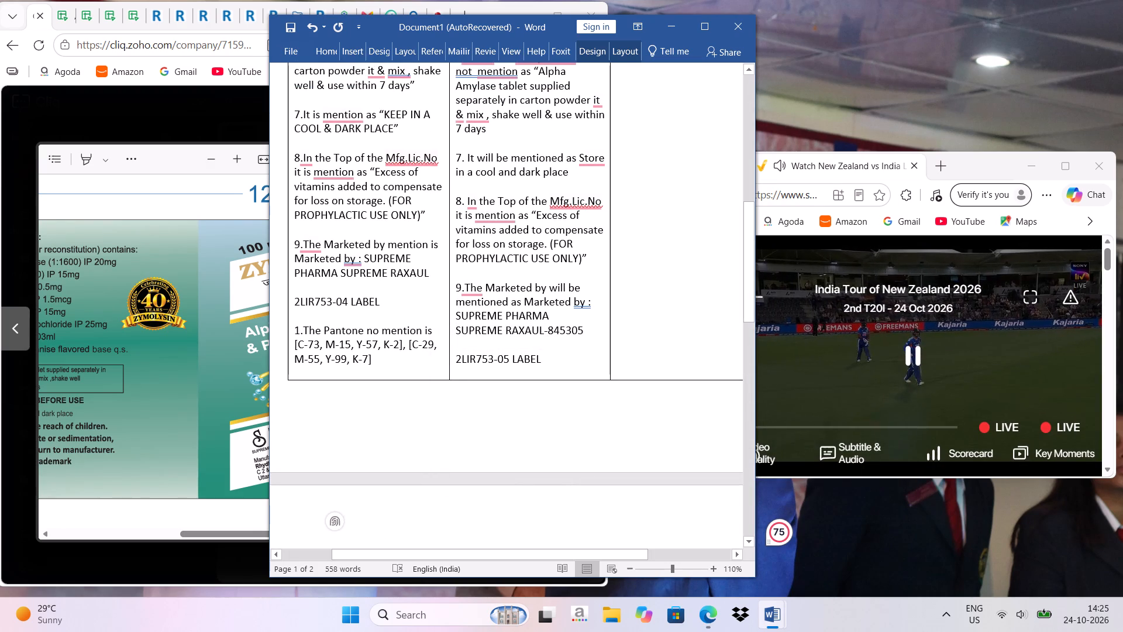
left_click_drag(458, 156, 560, 181)
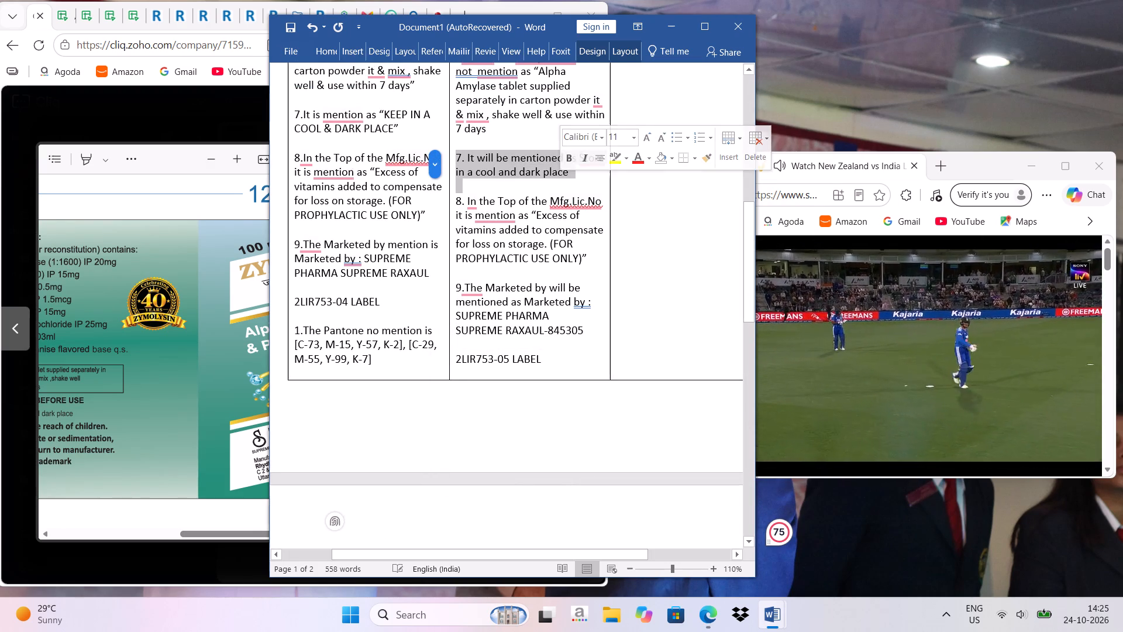
right_click(540, 170)
left_click(573, 200)
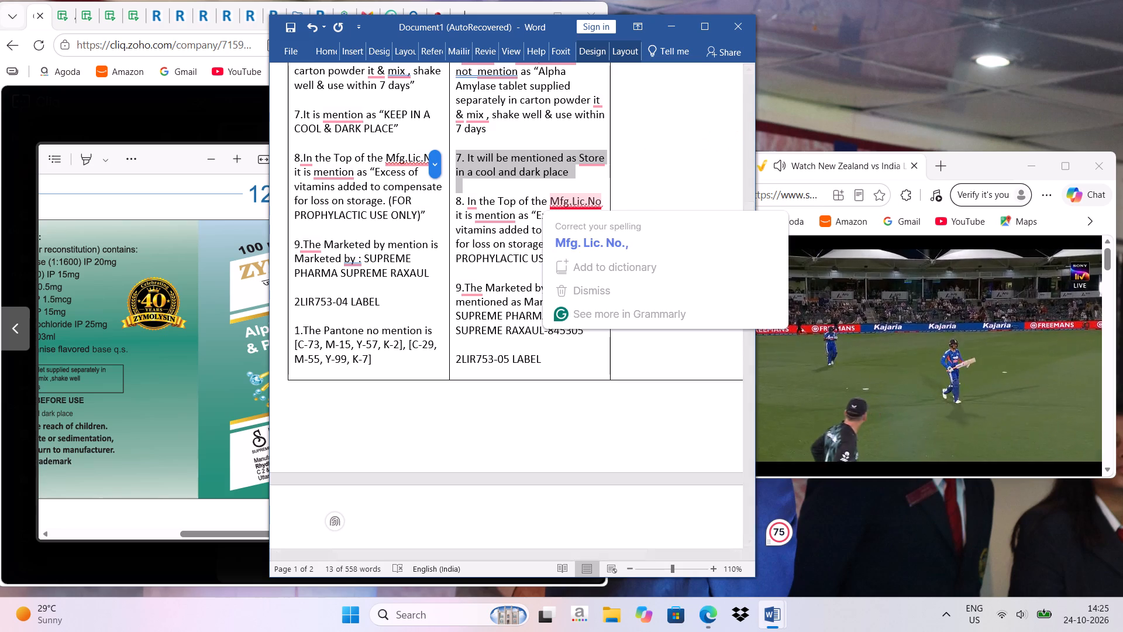
scroll(705, 169, "down", 8)
scroll(685, 217, "down", 9)
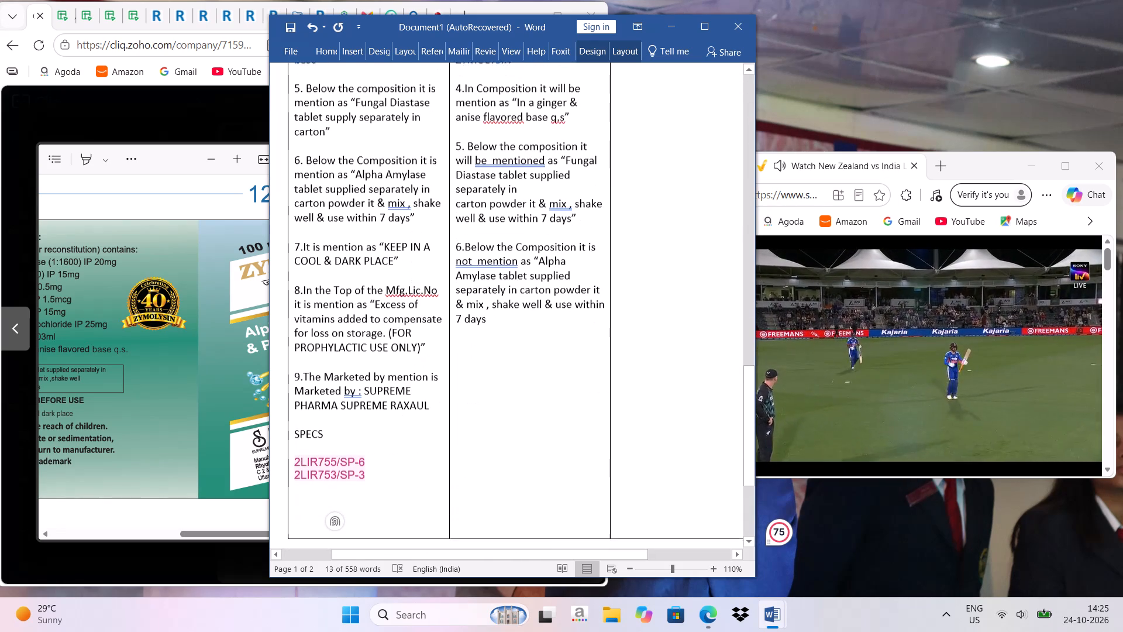
left_click(466, 305)
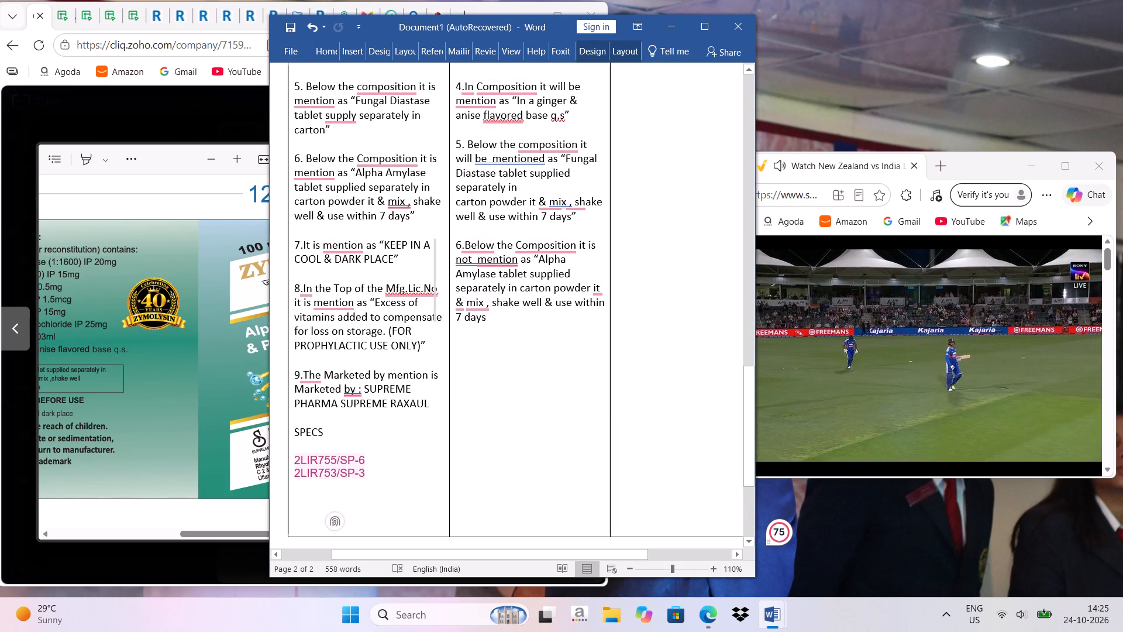
left_click(528, 329)
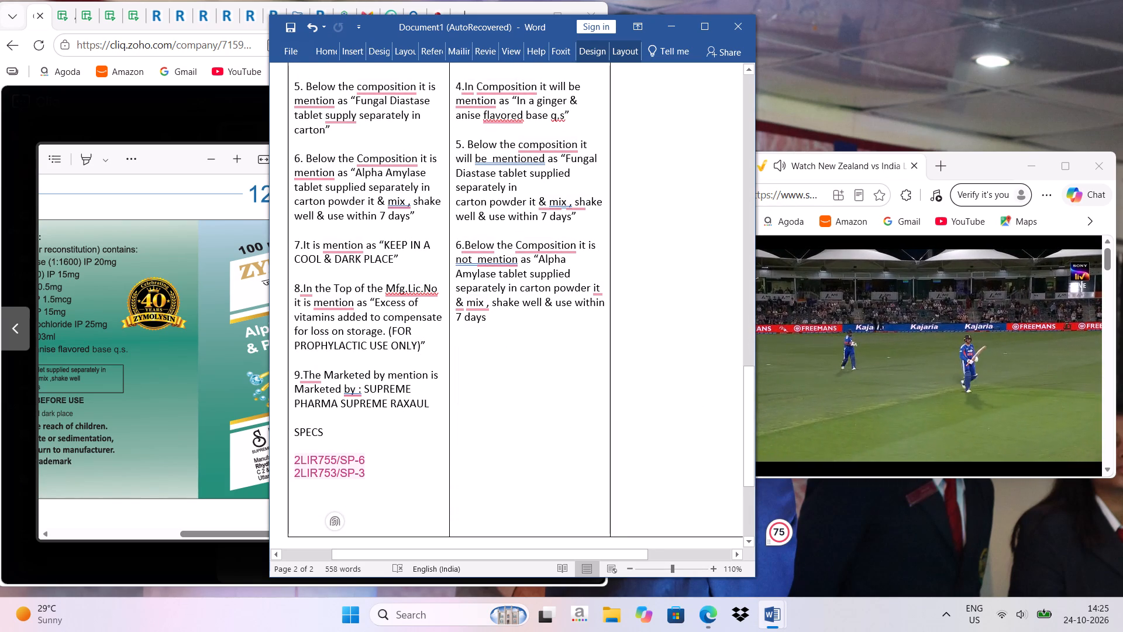
key("Return")
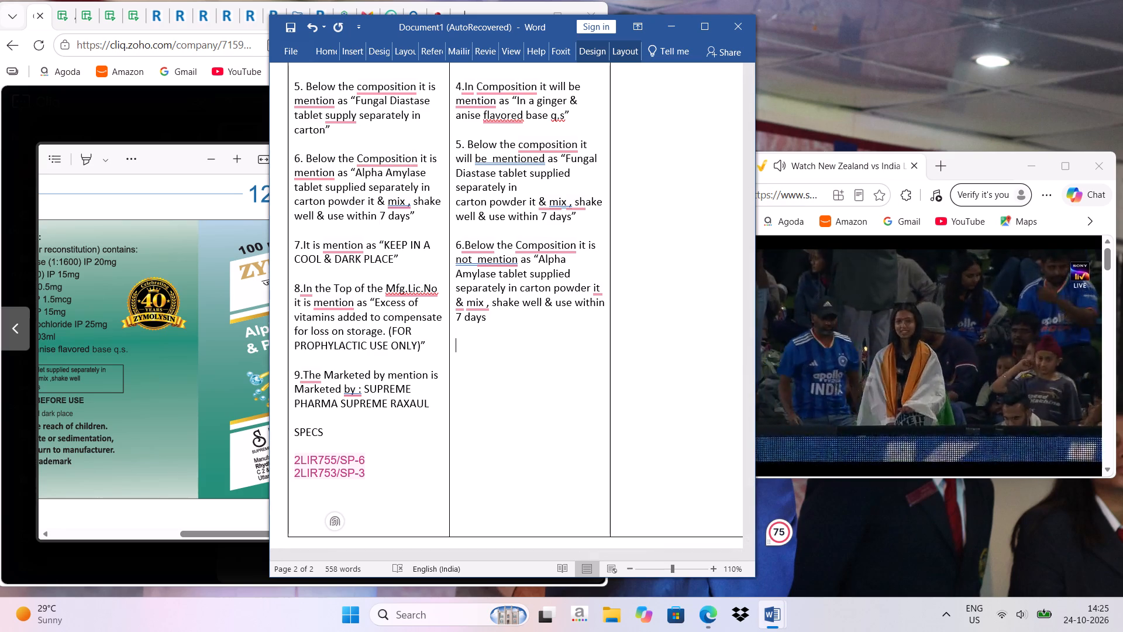
key("ctrl+v")
Copy item 8, the "Excess of vitamins" statement, from the 2LIR755-06 CARTON entry and add it below item 7 of the 2LIR753-05 LABEL.
scroll(515, 335, "up", 2)
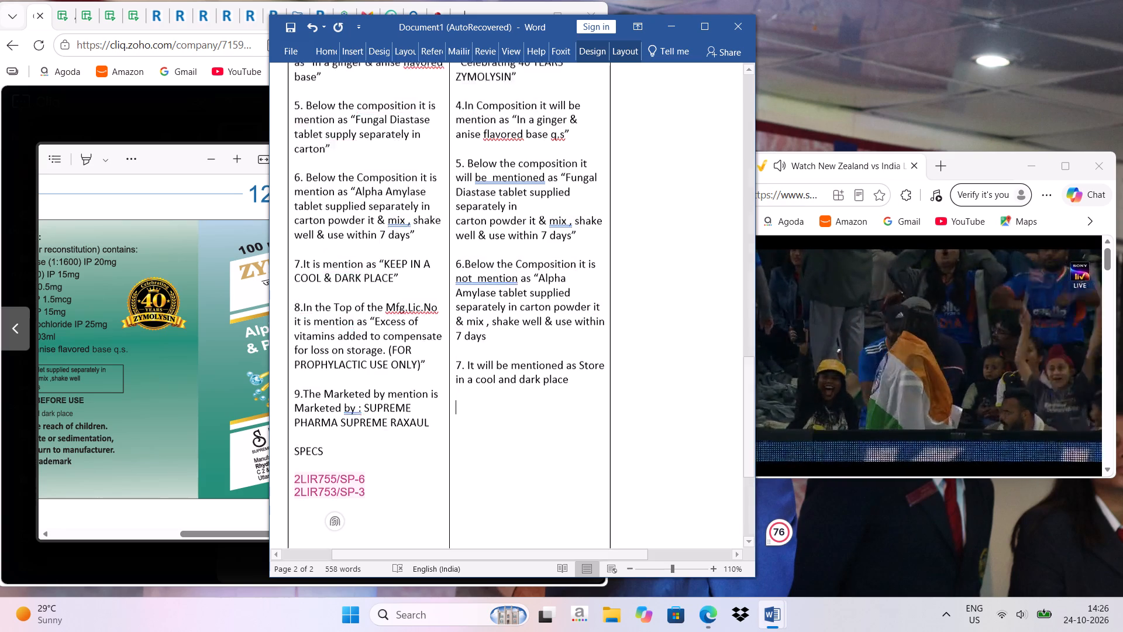
scroll(515, 335, "up", 12)
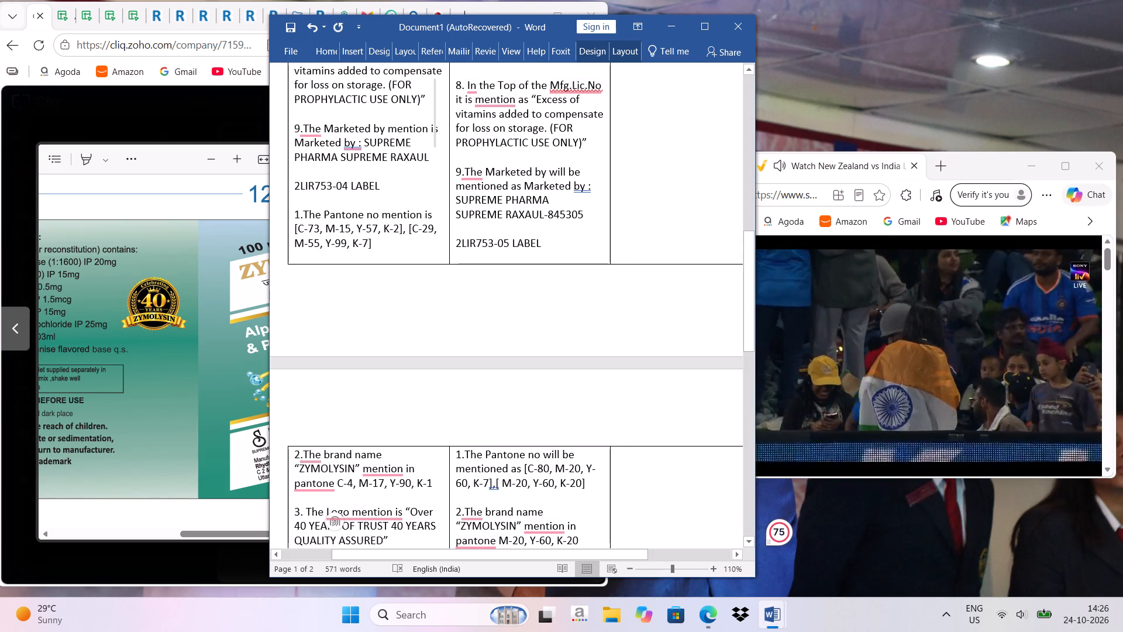
left_click_drag(456, 85, 583, 146)
right_click(528, 118)
left_click(566, 143)
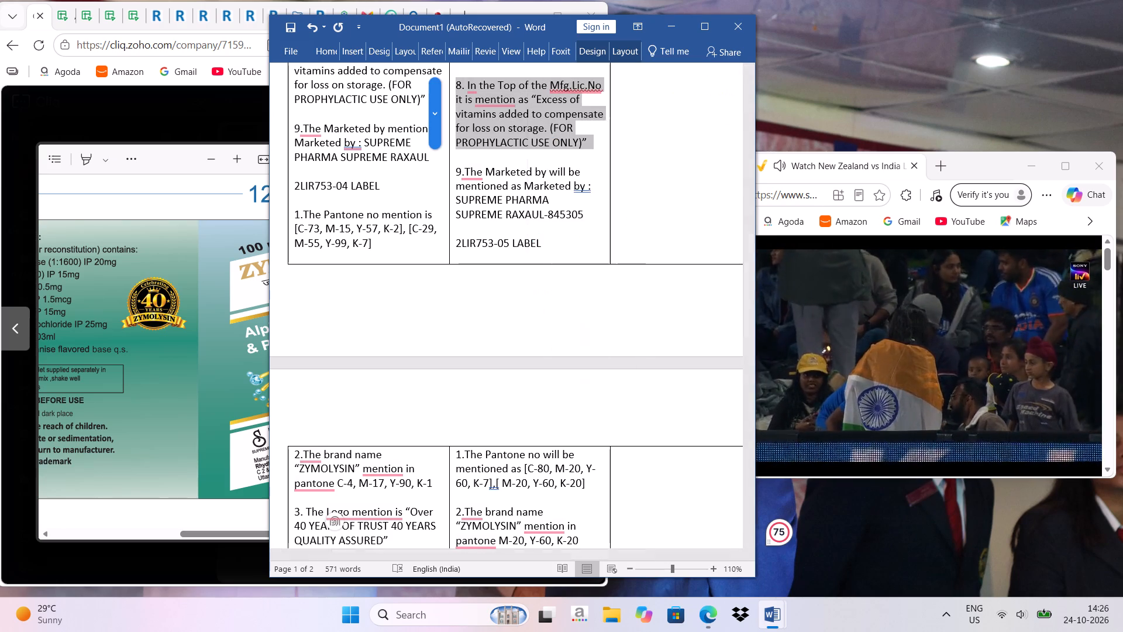
scroll(663, 229, "down", 18)
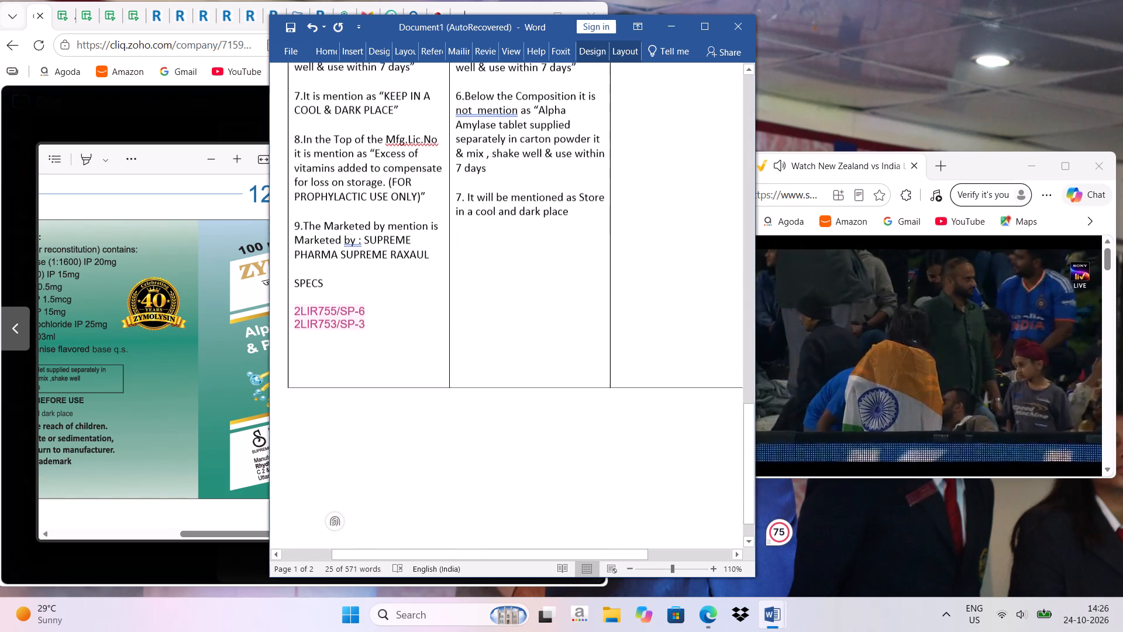
left_click(464, 224)
key("Return")
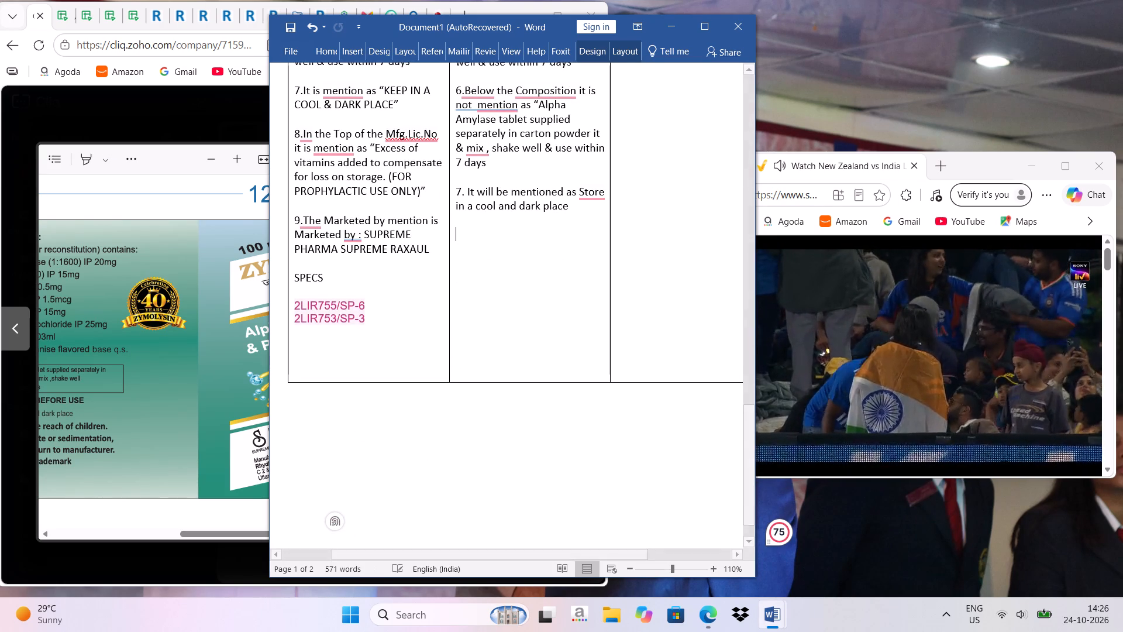
key("ctrl+v")
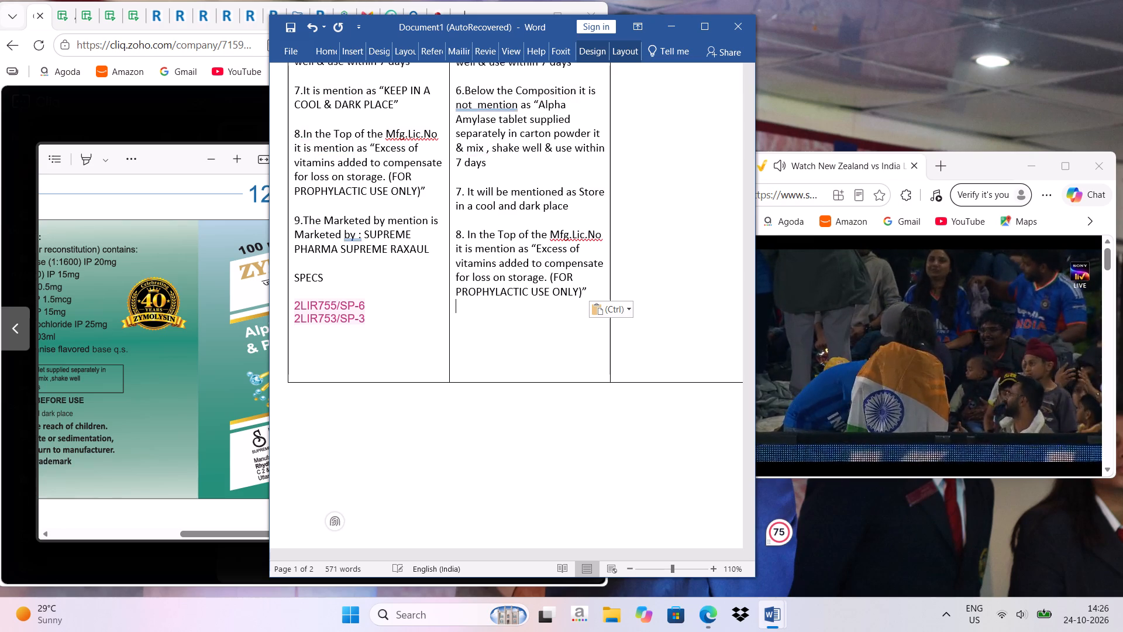
Copy item 9, the "Marketed by : SUPREME PHARMA" statement, from the 2LIR755-06 CARTON entry and add it below item 8 of the label.
scroll(464, 224, "up", 17)
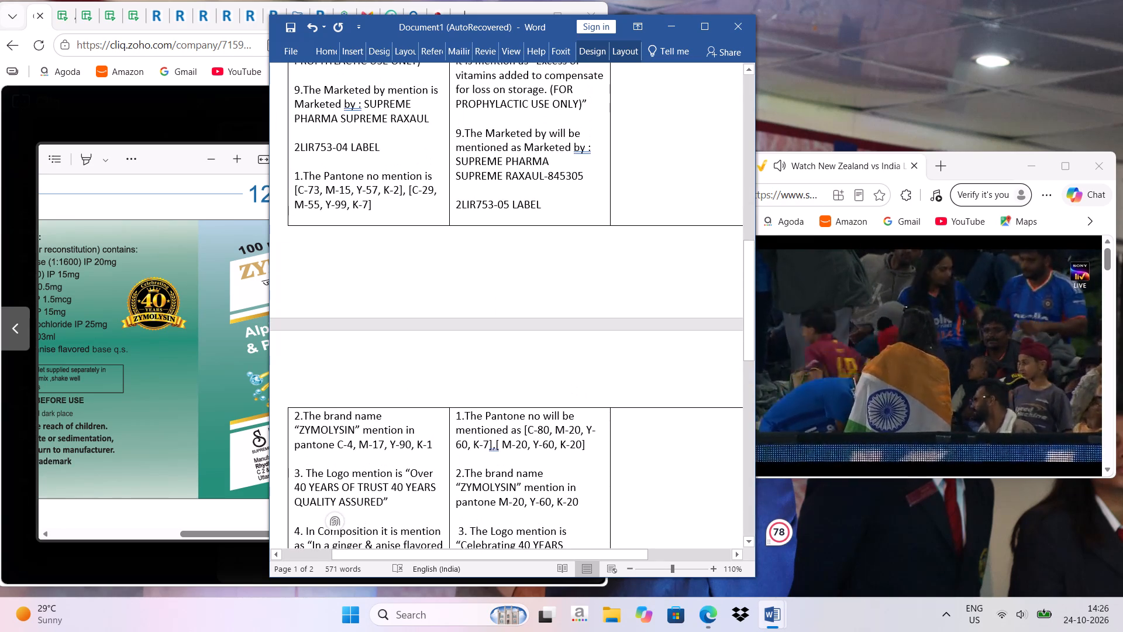
left_click_drag(457, 133, 543, 173)
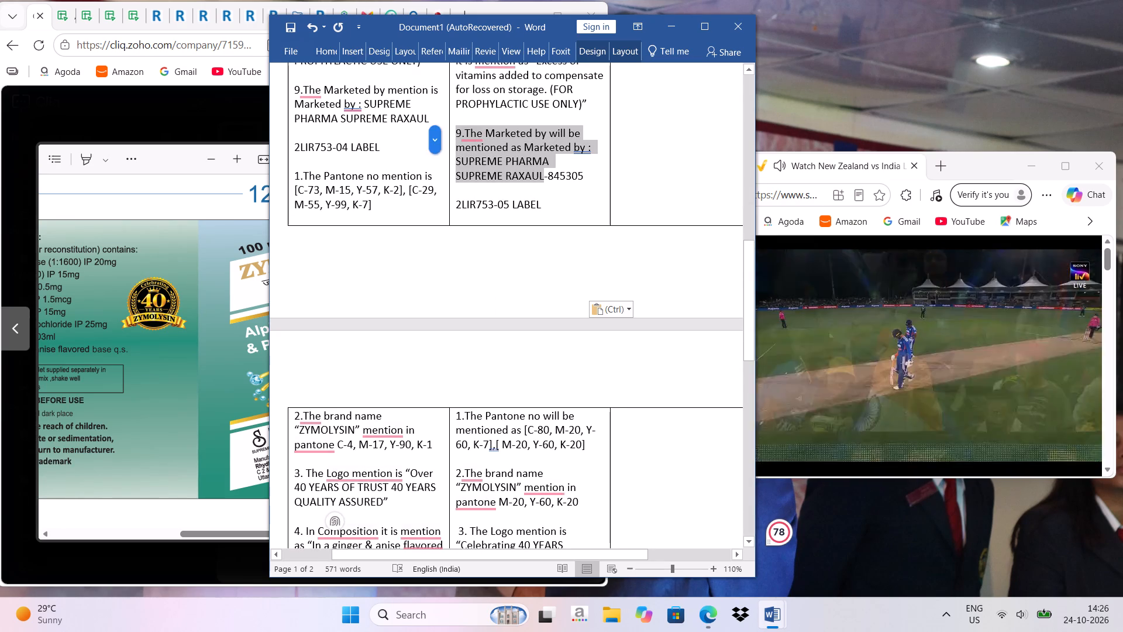
left_click_drag(543, 173, 580, 184)
right_click(502, 157)
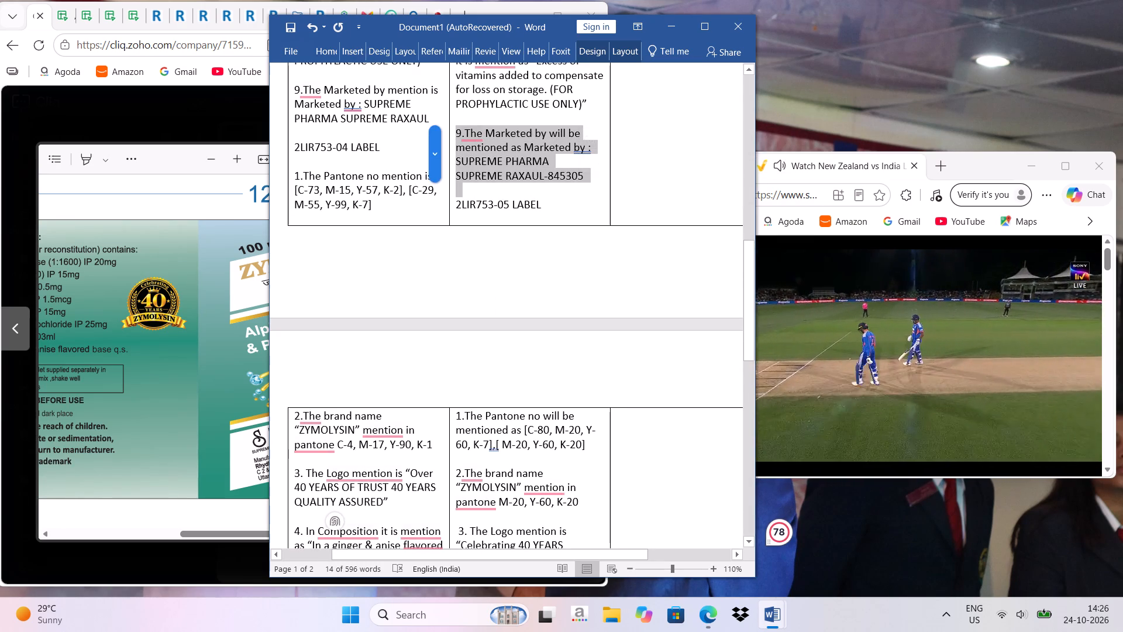
left_click(557, 184)
scroll(639, 245, "down", 9)
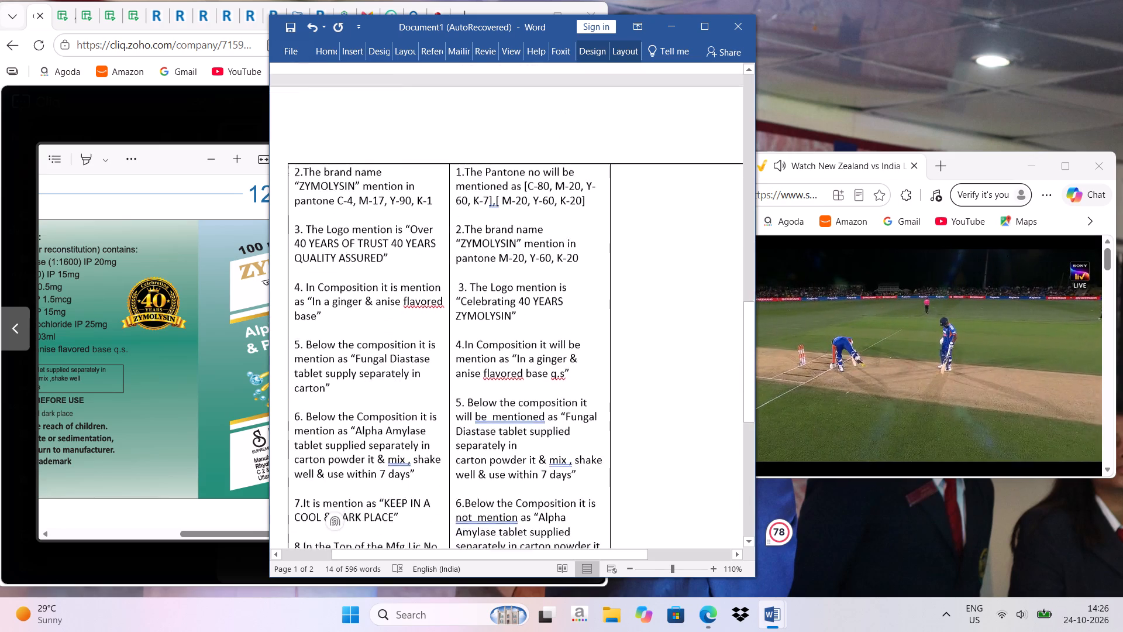
scroll(639, 246, "down", 7)
left_click(479, 370)
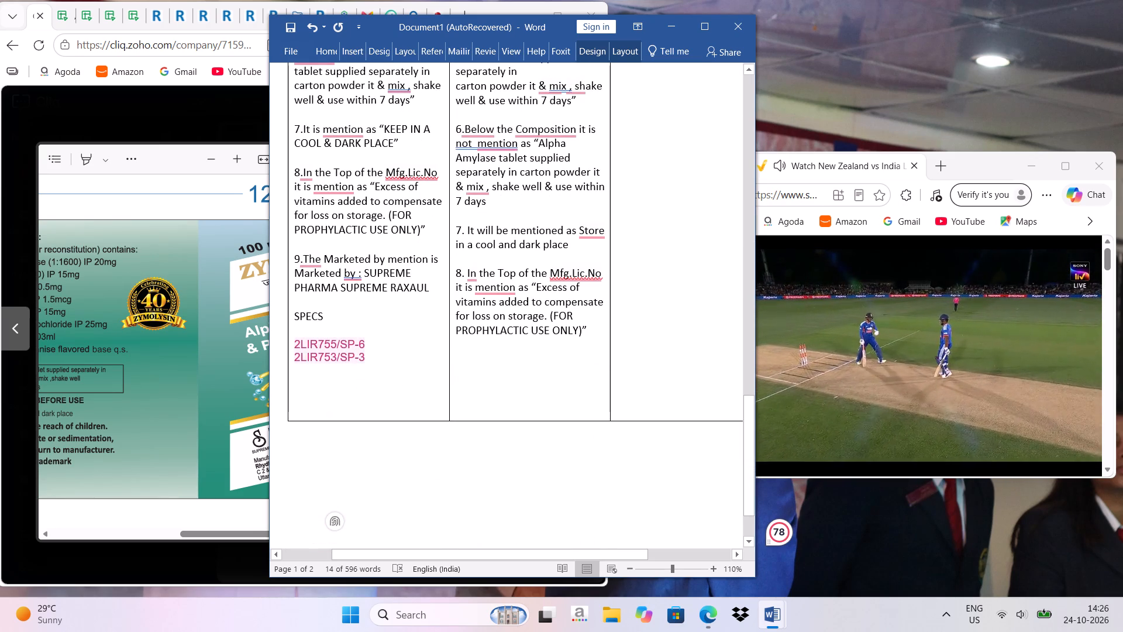
key("BackSpace")
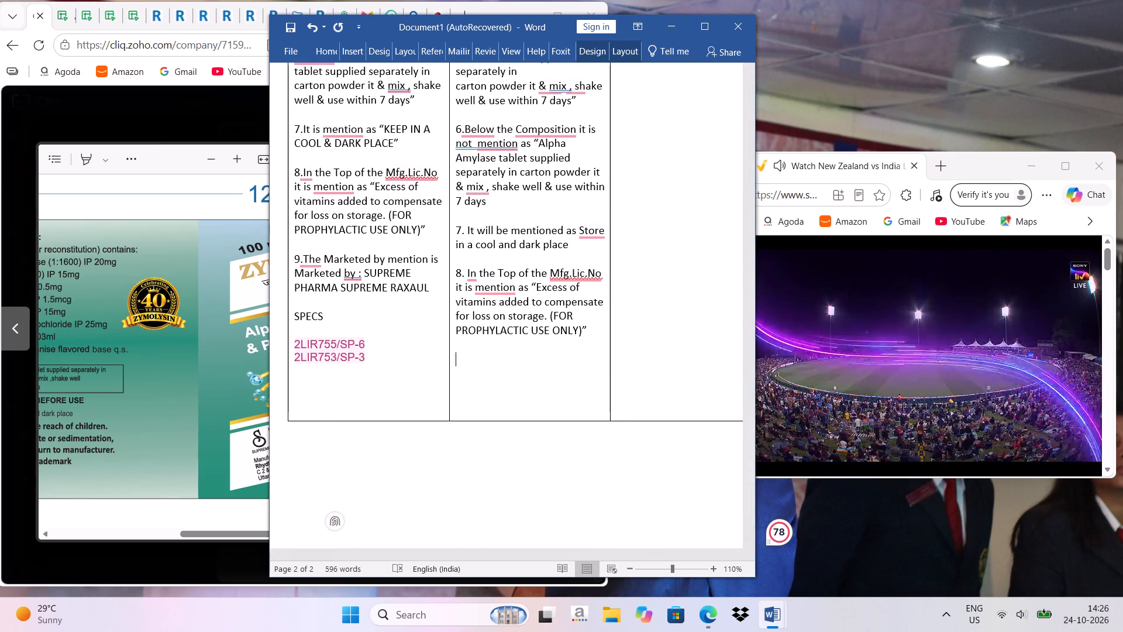
key("ctrl+v")
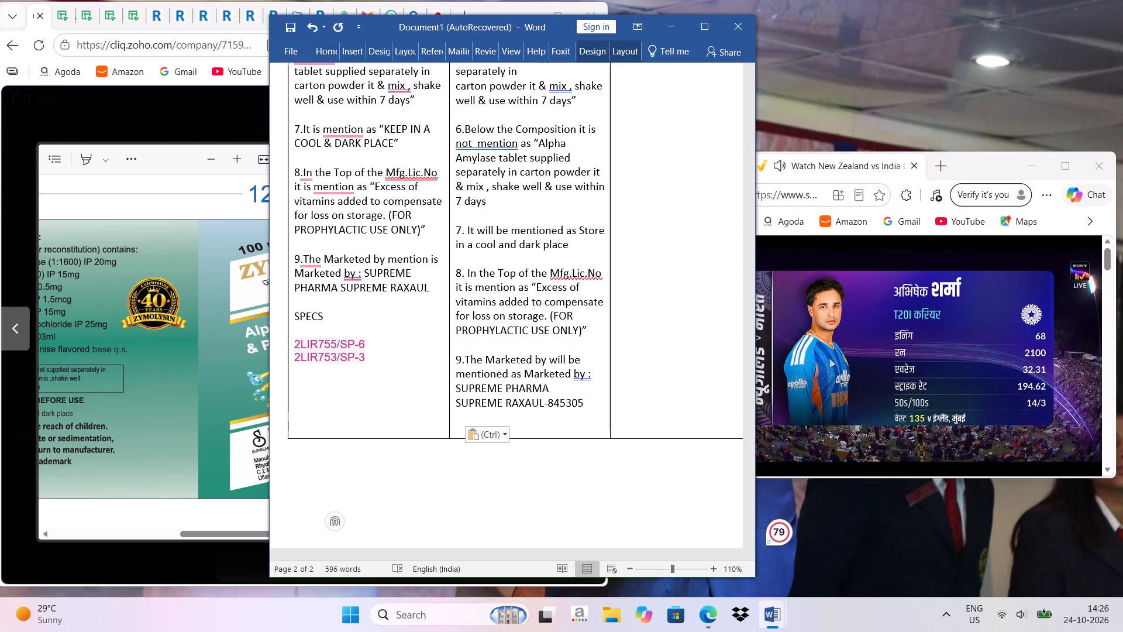
Review the Current and New column entries from the start of the table to its end, comparing the carton and label items.
scroll(656, 291, "up", 14)
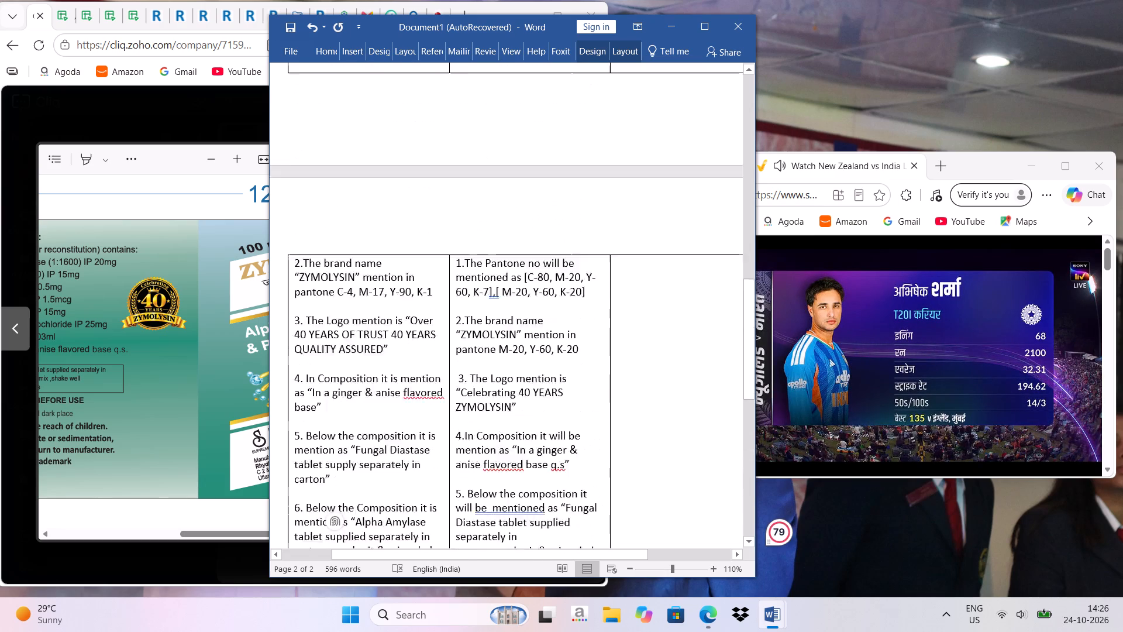
scroll(656, 291, "up", 20)
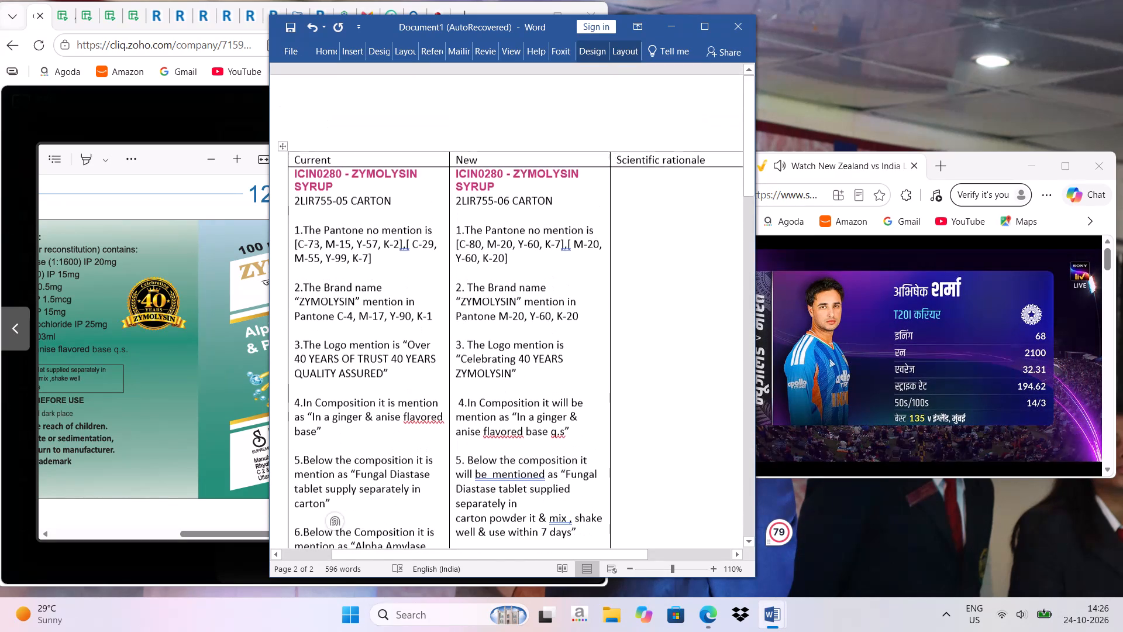
scroll(656, 291, "down", 14)
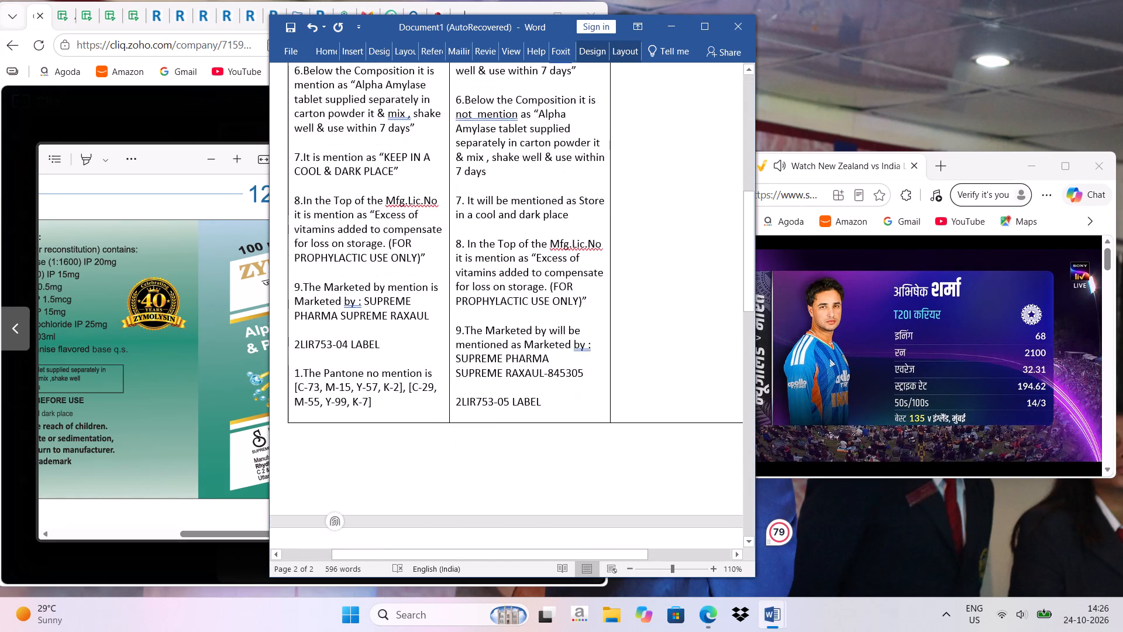
scroll(652, 287, "down", 19)
scroll(643, 266, "down", 5)
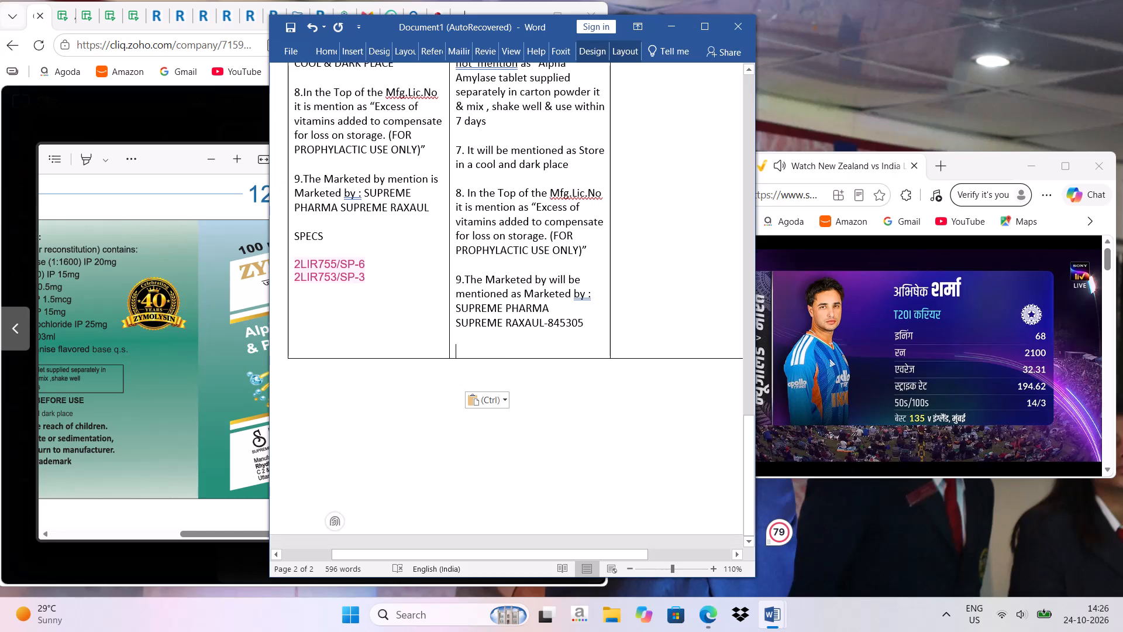
Copy the SPECS block with 2LIR755/SP-6 and 2LIR753/SP-3 from the Current column and add it below item 9 in the New column.
left_click_drag(297, 233, 367, 280)
right_click(354, 268)
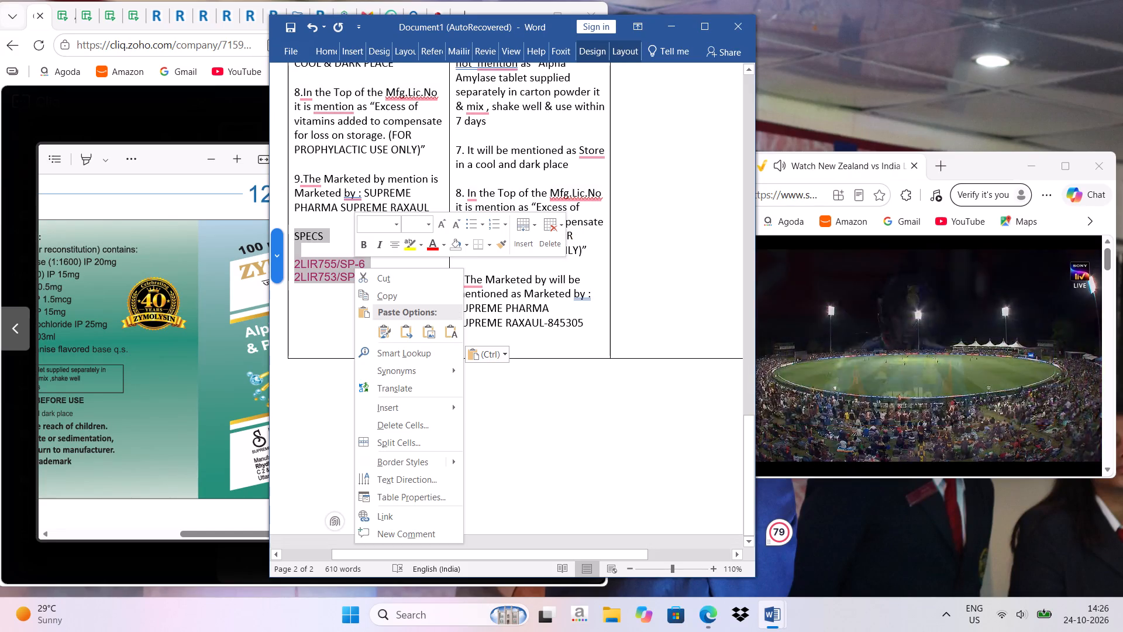
left_click(387, 296)
left_click(478, 338)
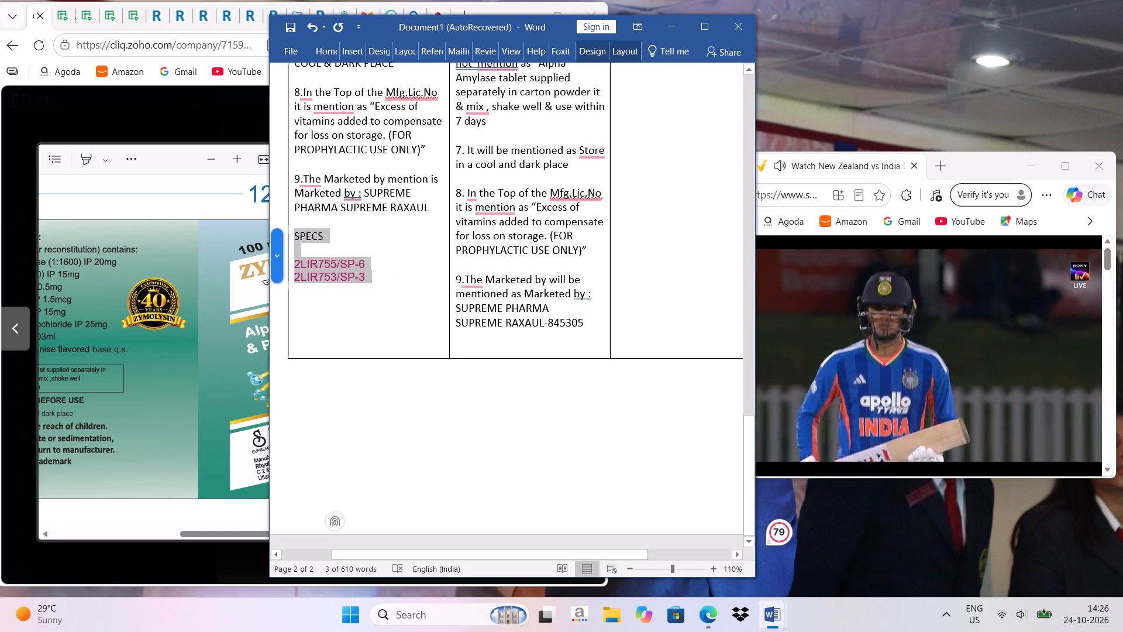
key("Return")
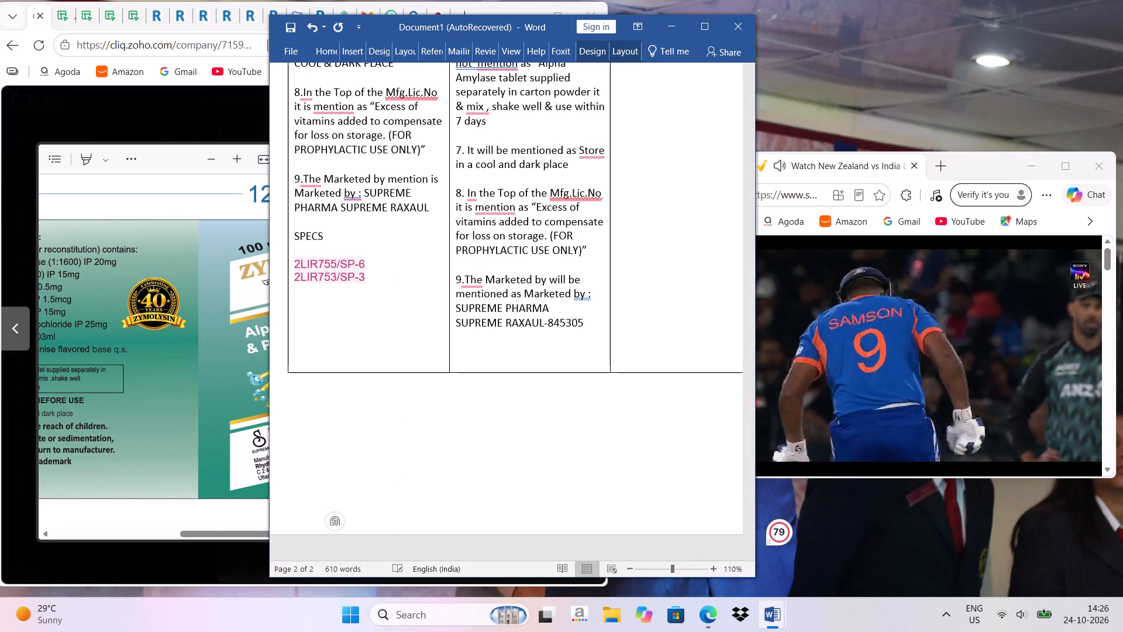
key("ctrl+v")
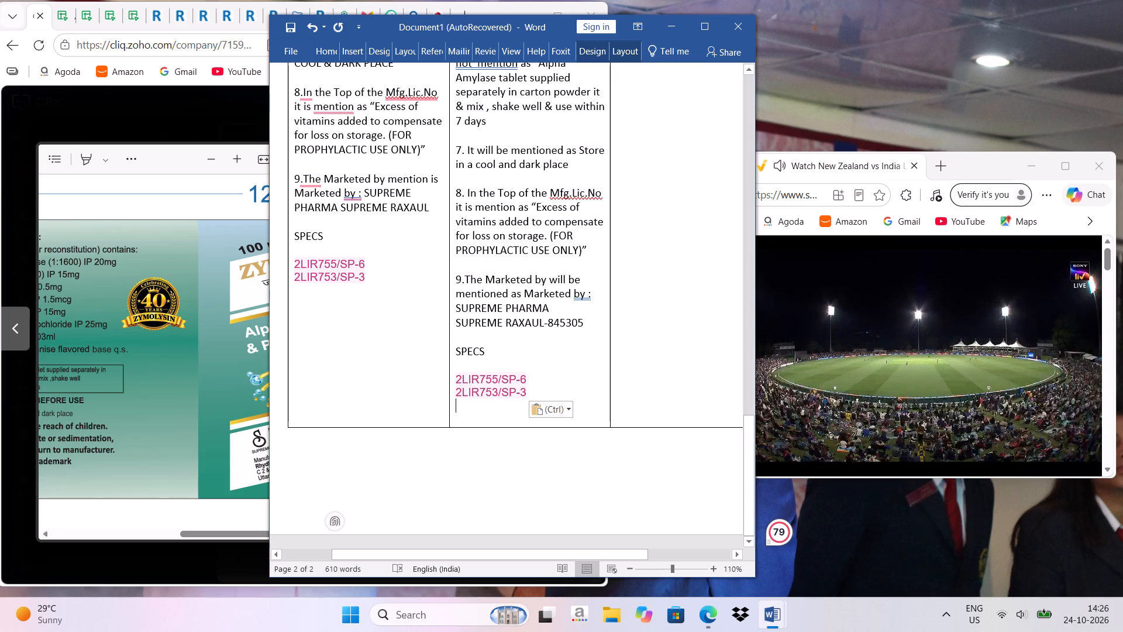
Change the New column's spec codes to 2LIR755/SP-07 and 2LIR753/SP-04.
left_click(526, 380)
key("BackSpace")
type("07")
key("Down")
key("BackSpace")
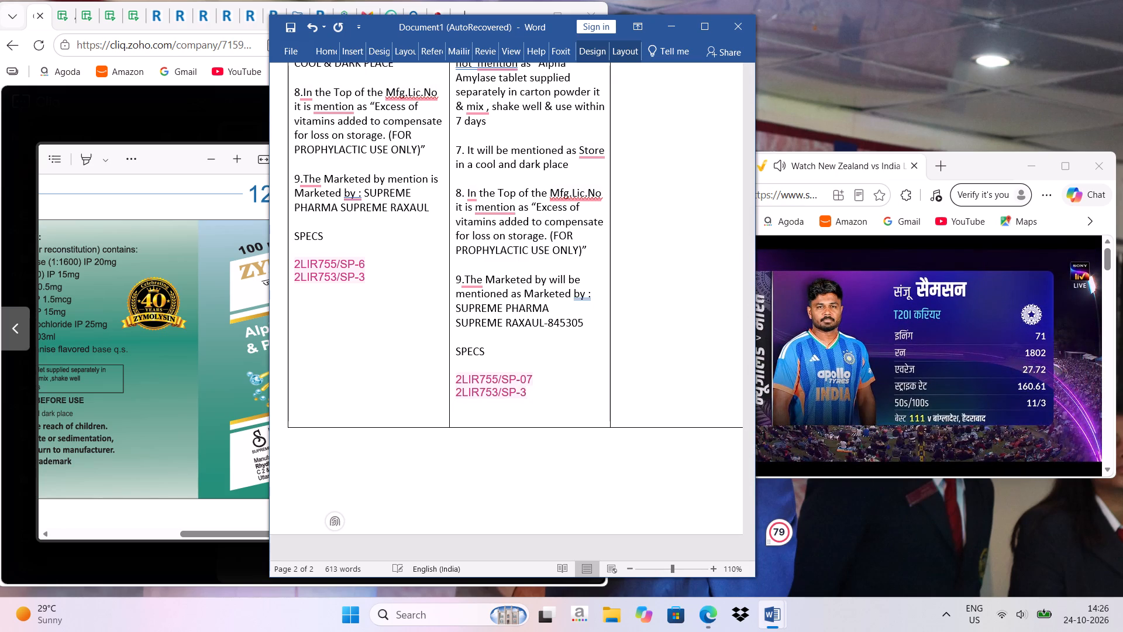
type("04")
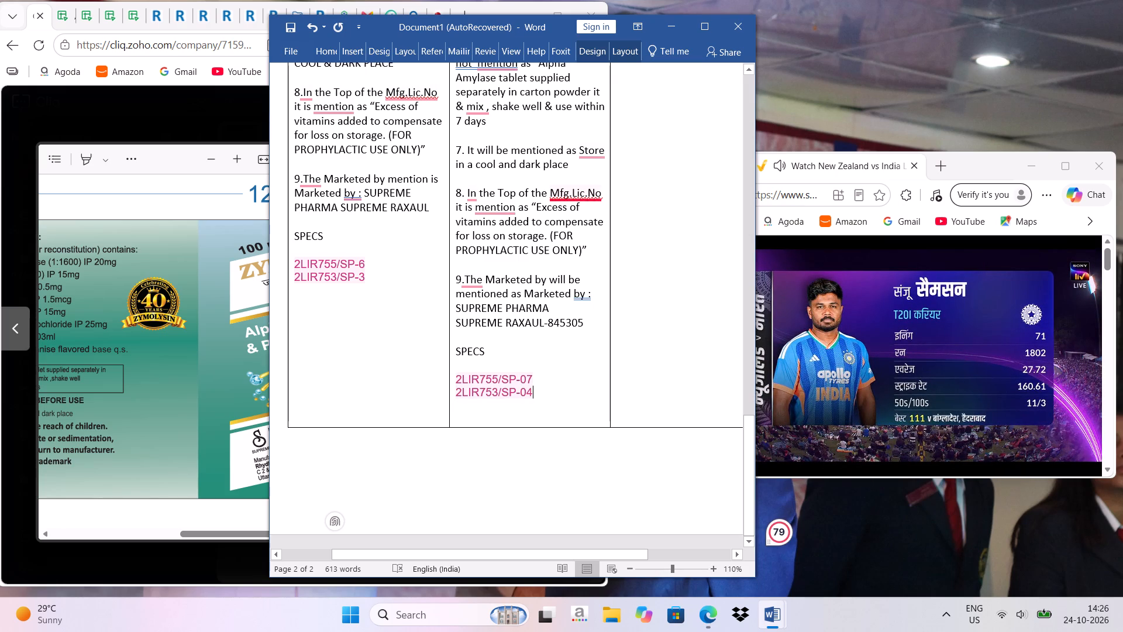
Begin the Scientific rationale cell with "As per the customer requirements the following justification".
scroll(676, 112, "up", 16)
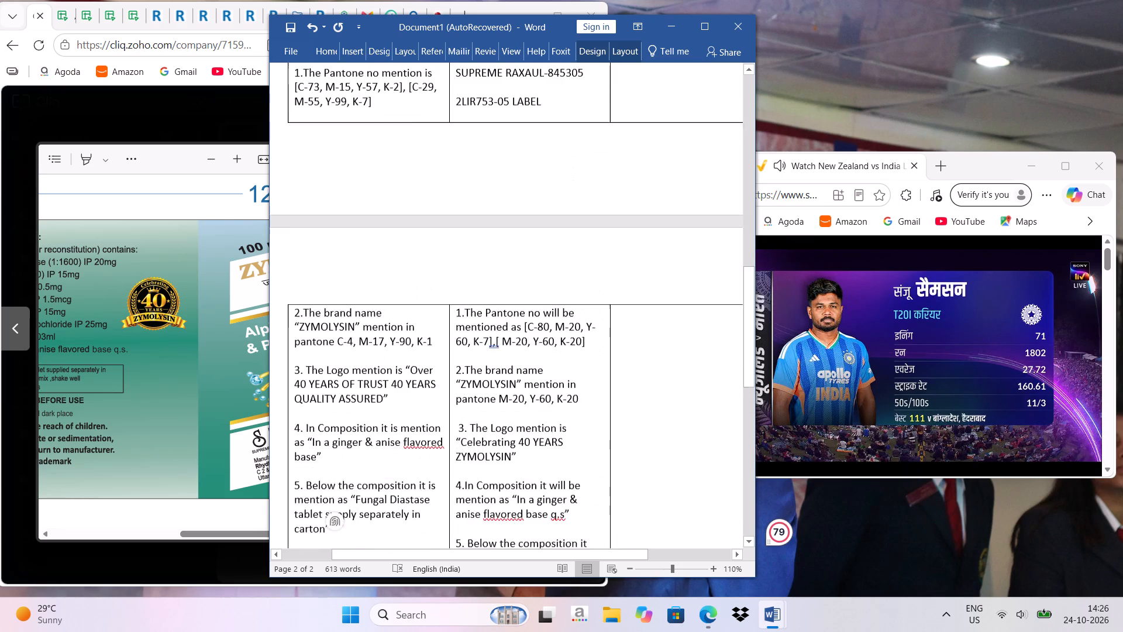
scroll(676, 112, "up", 17)
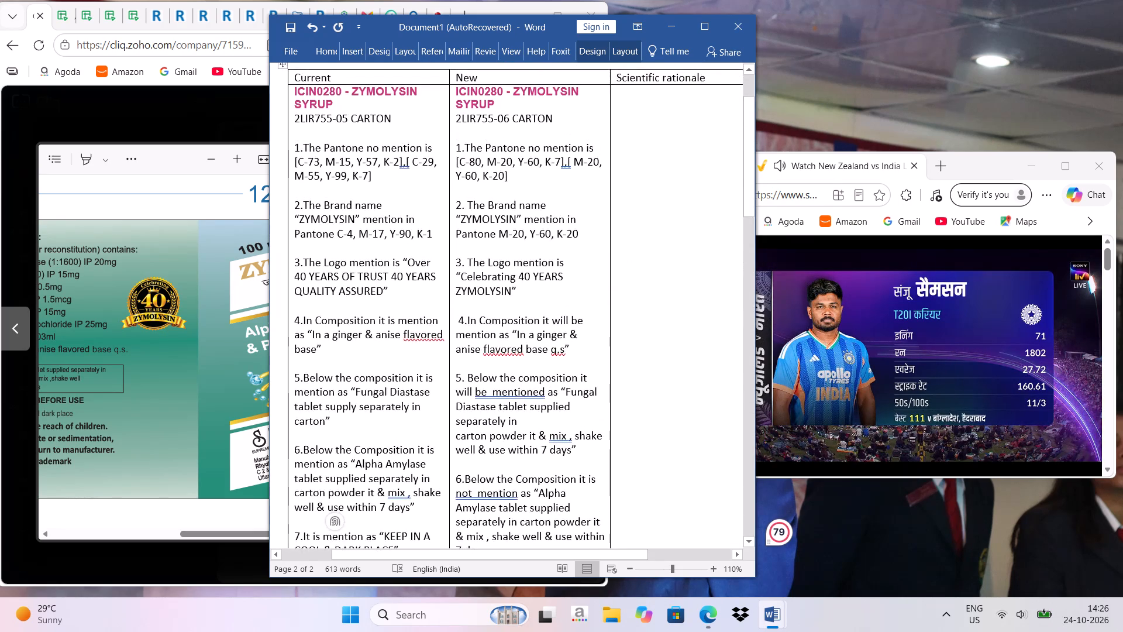
scroll(676, 112, "up", 3)
left_click(642, 222)
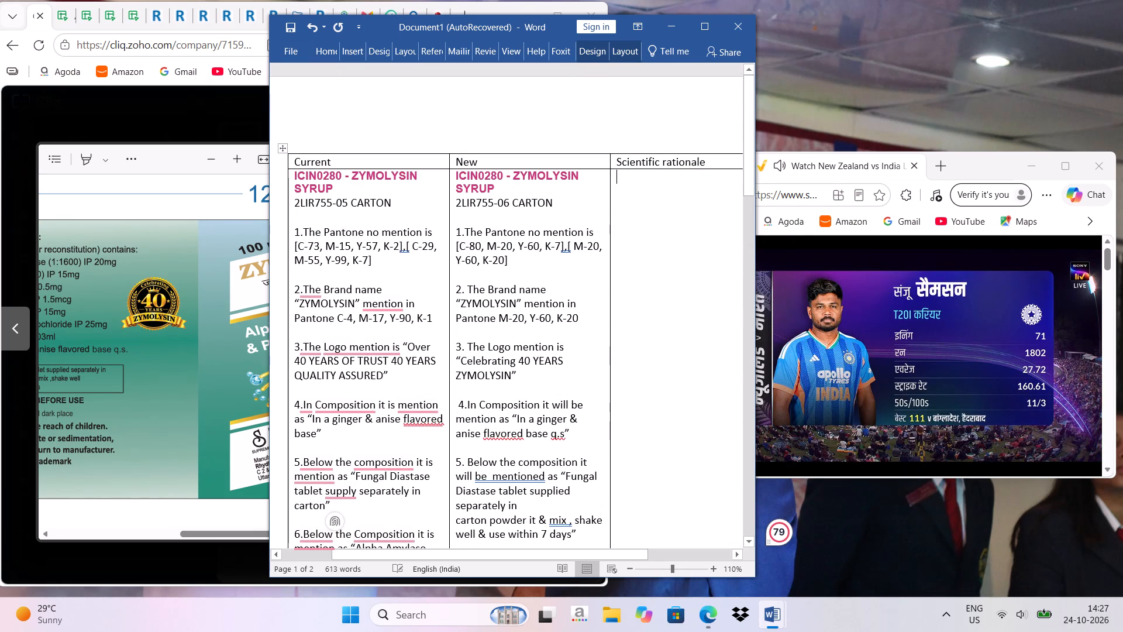
type("As per the c")
type("ustomer reqi")
key("BackSpace")
type("uirements the folloe")
key("BackSpace")
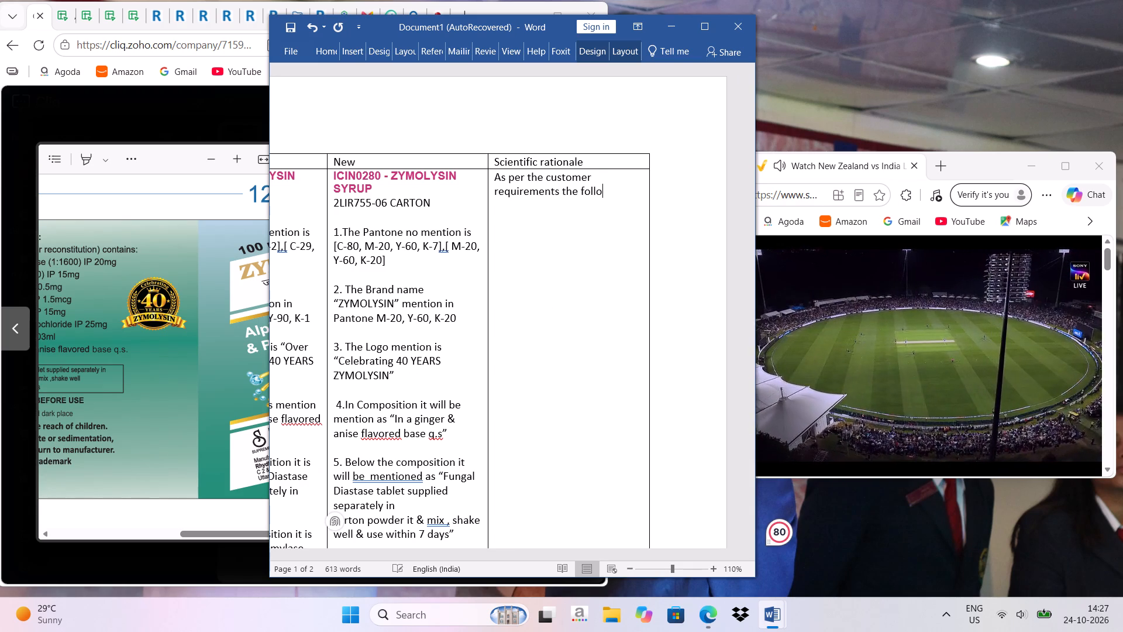
type("wing justification")
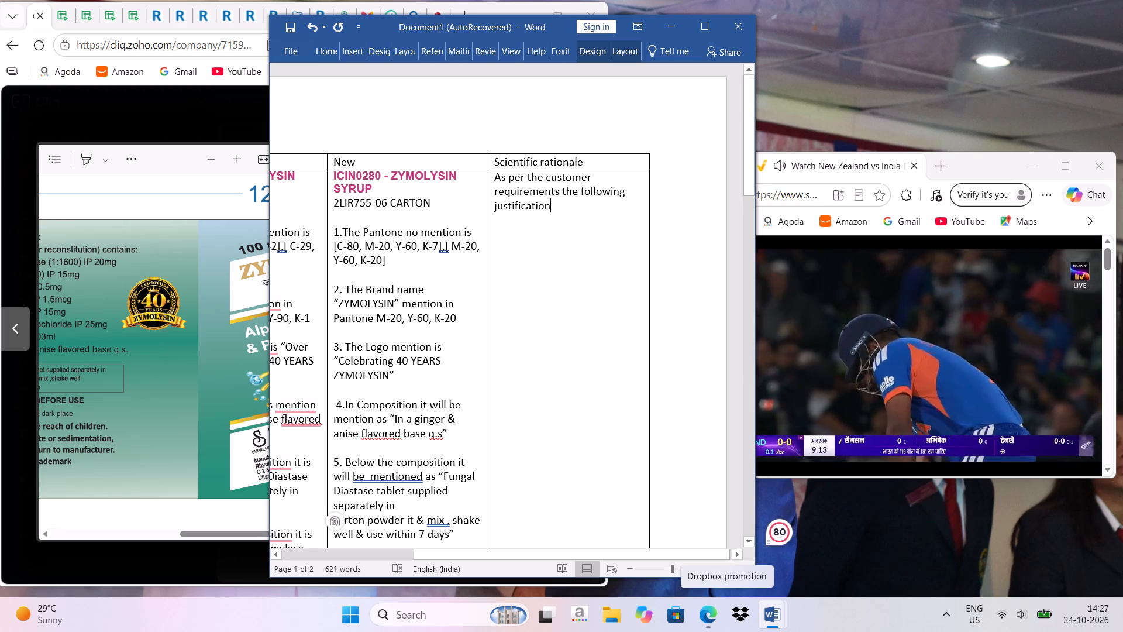
Finish the Scientific rationale sentence with "is being revised in which the Pantone,composition & Marketed by is being revised".
left_click_drag(381, 27, 343, 9)
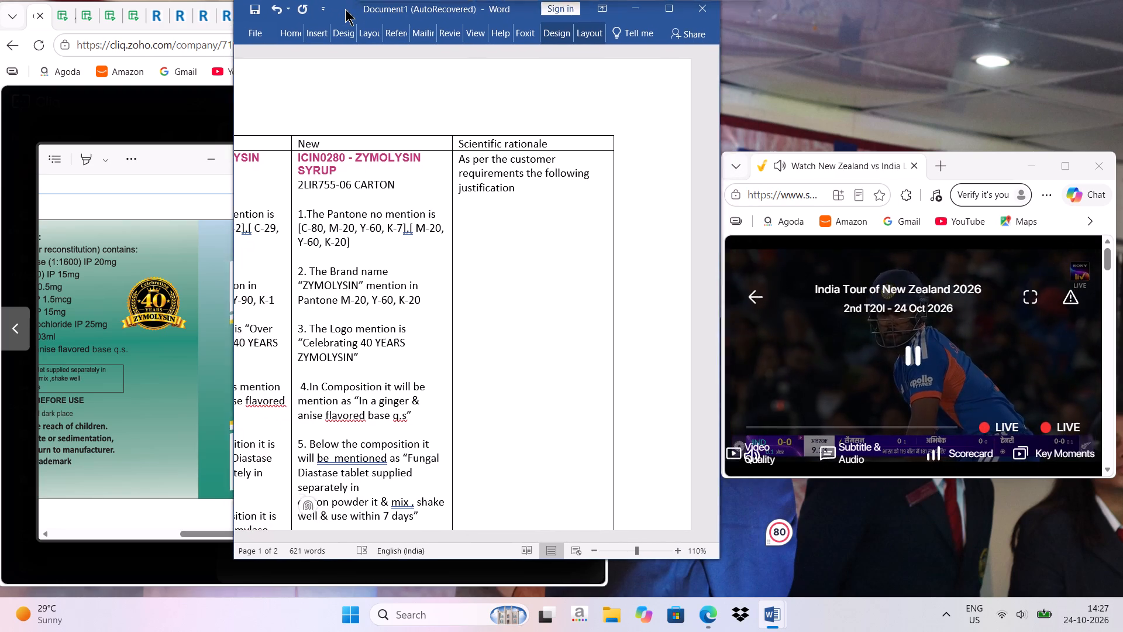
left_click_drag(343, 9, 343, 12)
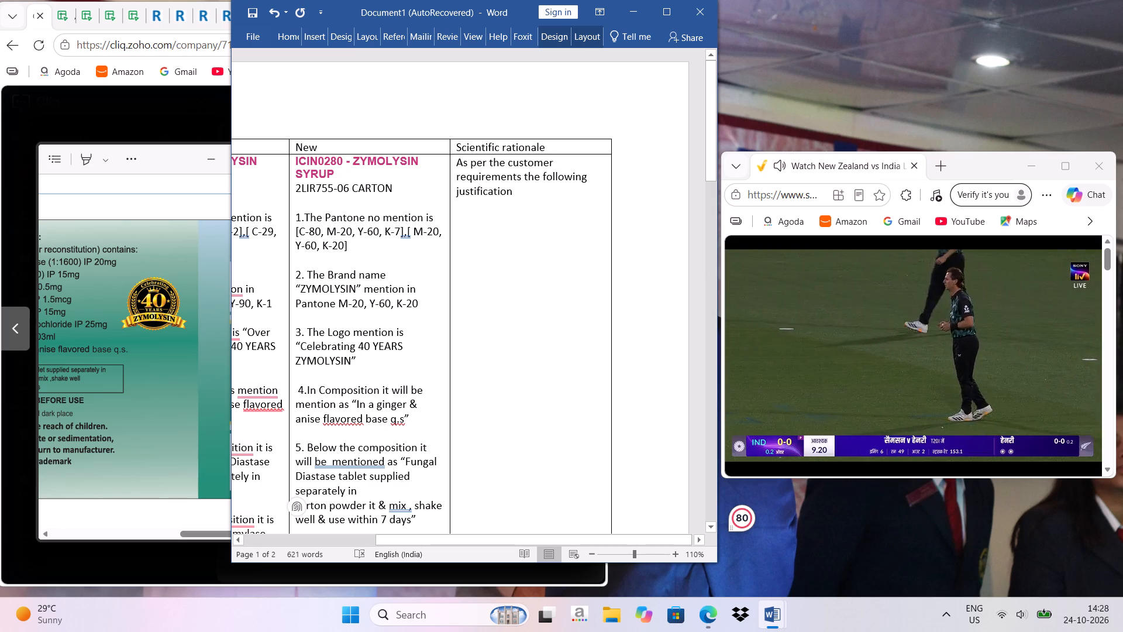
key("v")
key("BackSpace")
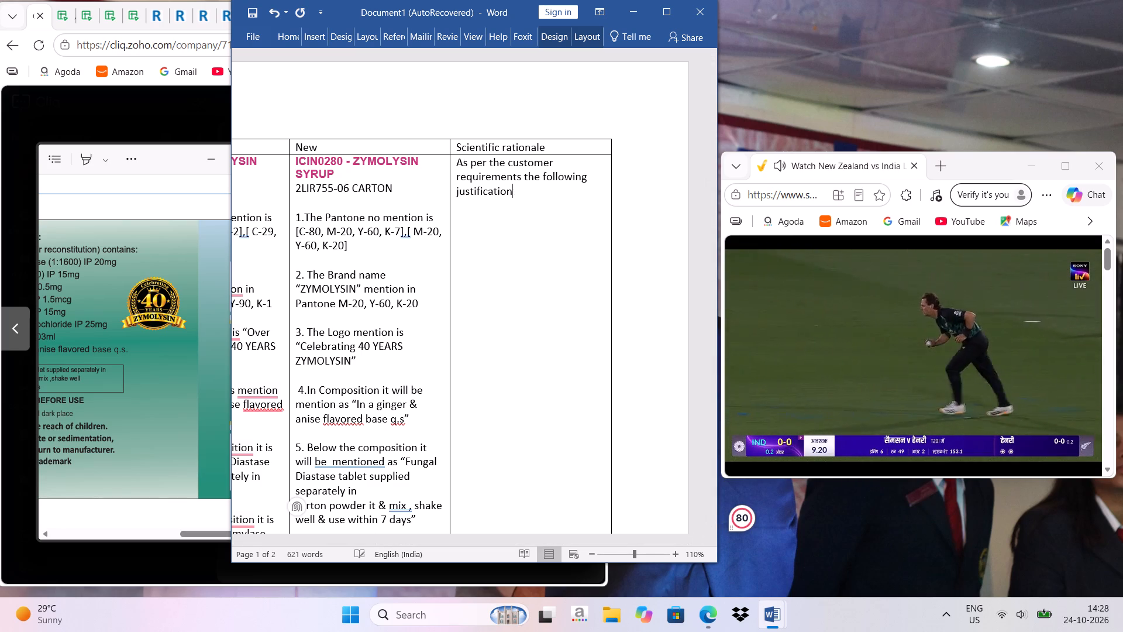
key("space")
type("is being")
key("space")
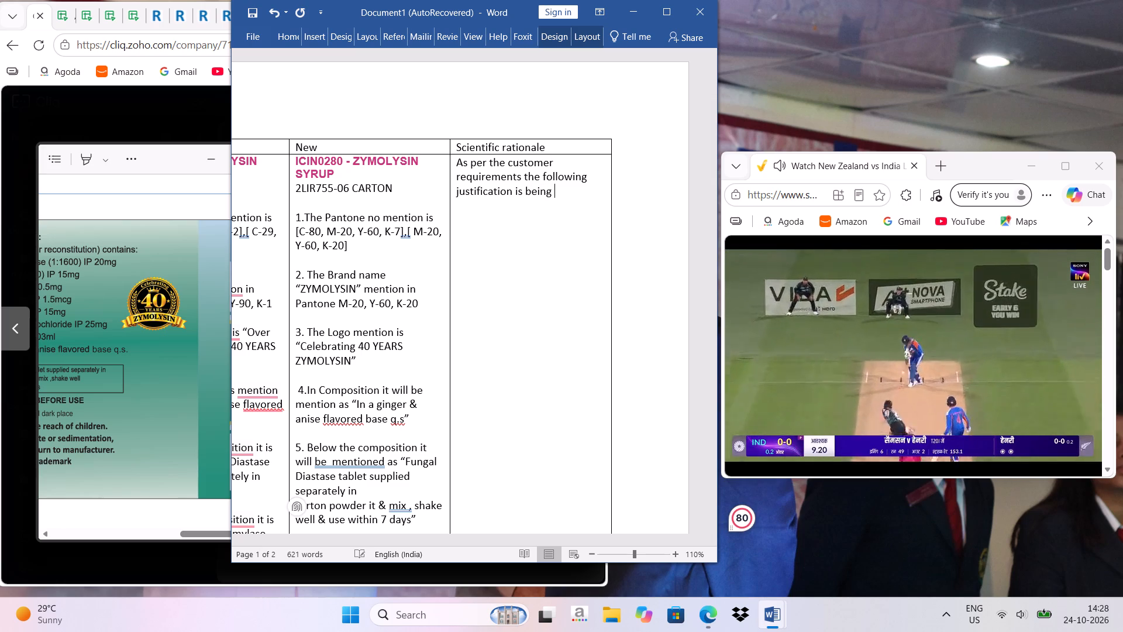
type("revised in which the")
key("space")
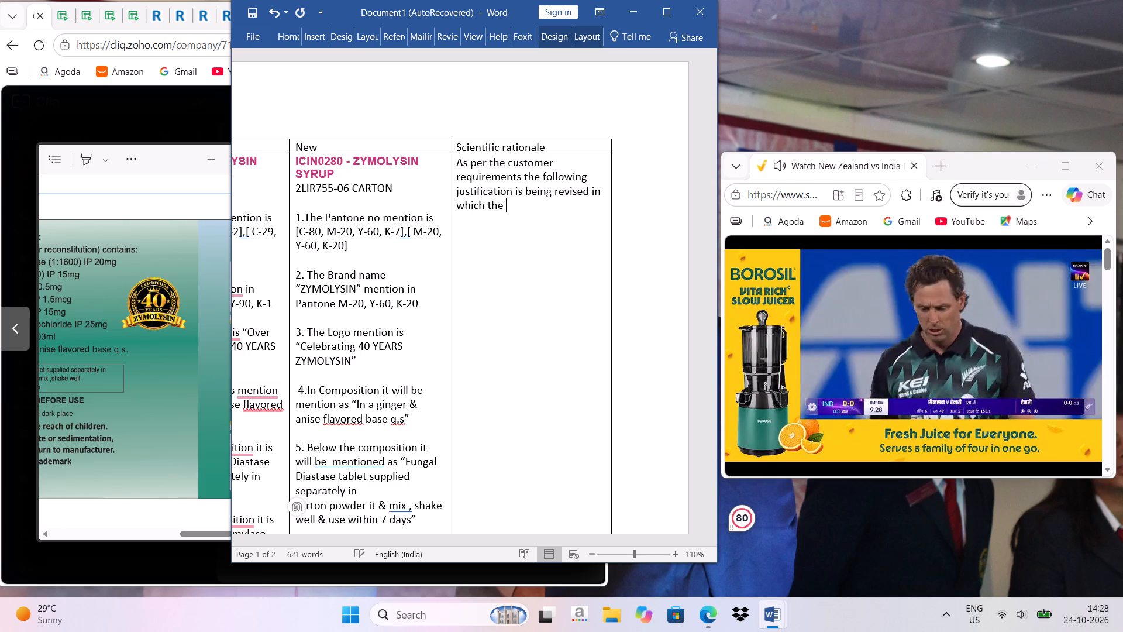
type("Pantone")
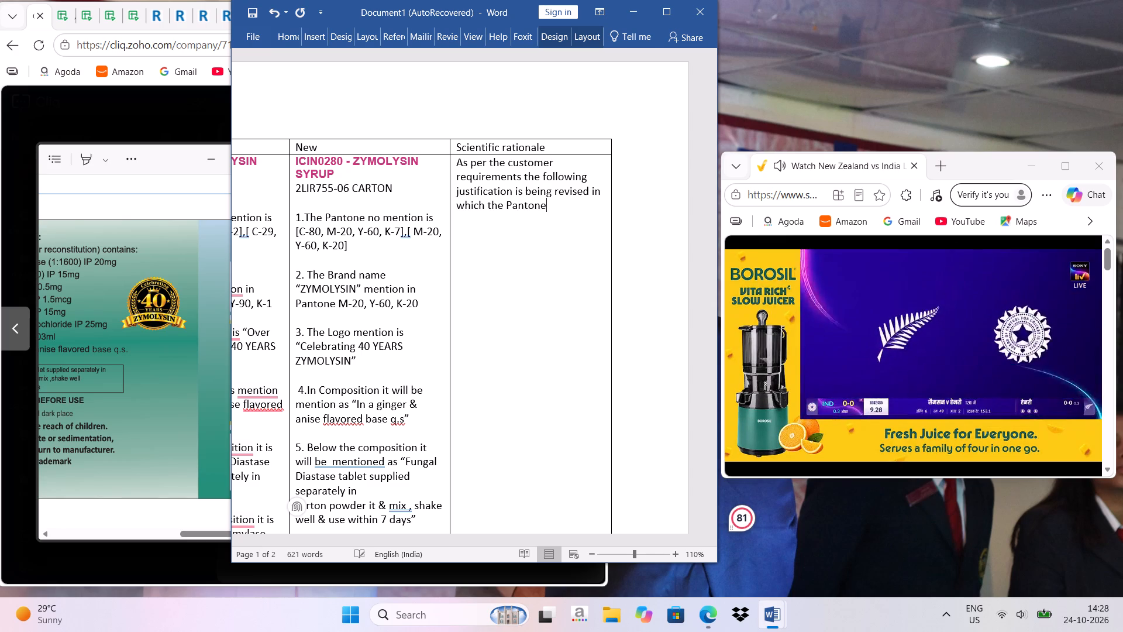
key("comma")
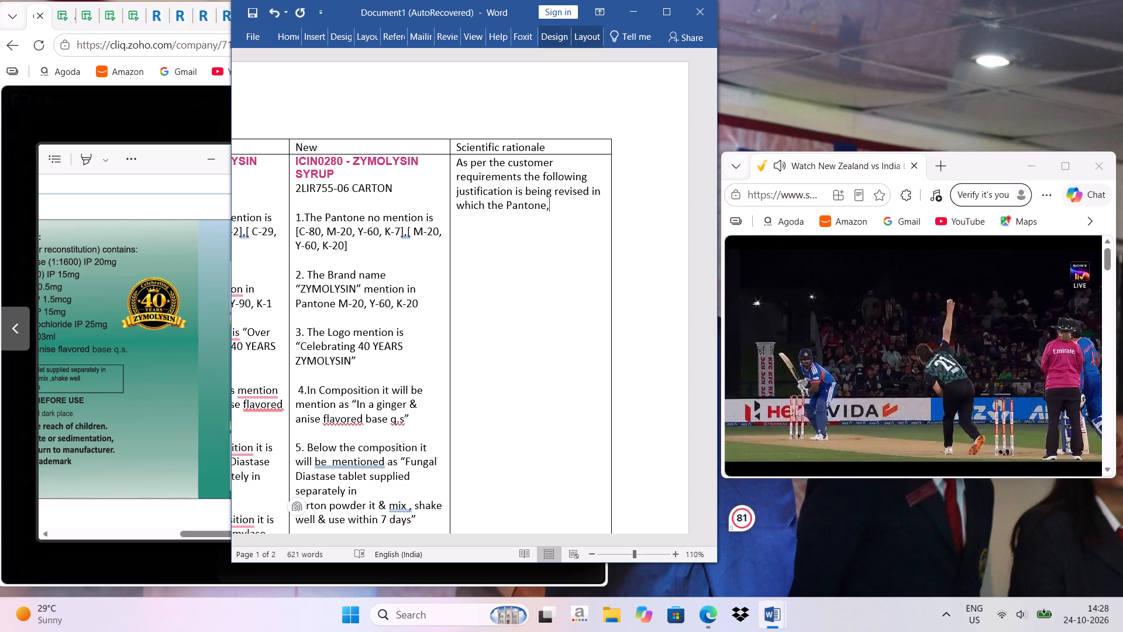
type("composition")
key("space")
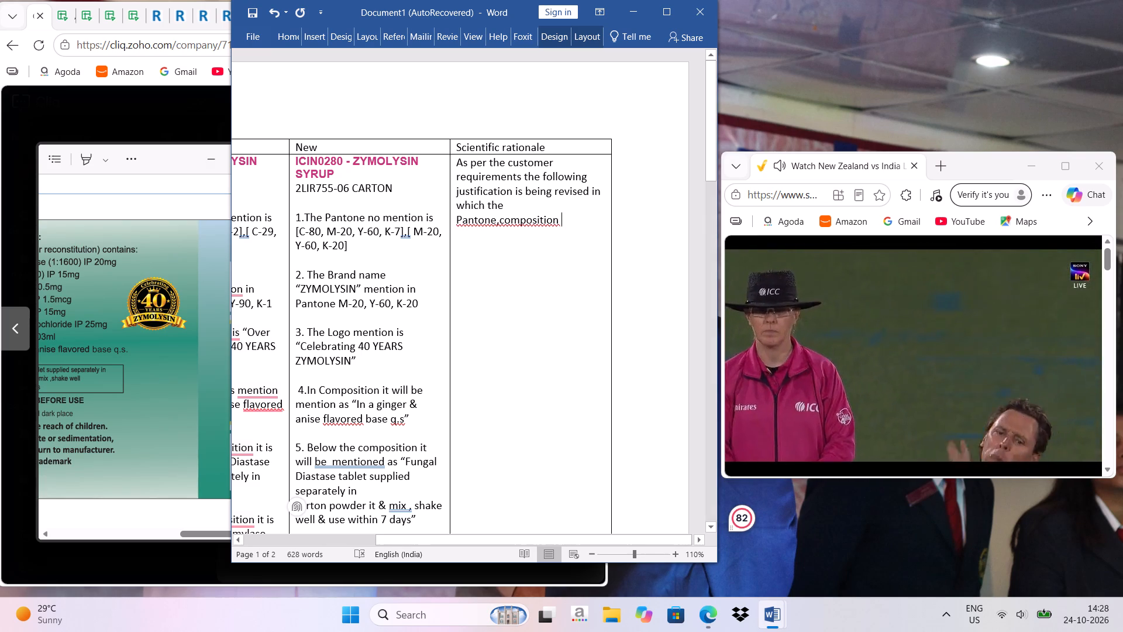
scroll(378, 408, "down", 2)
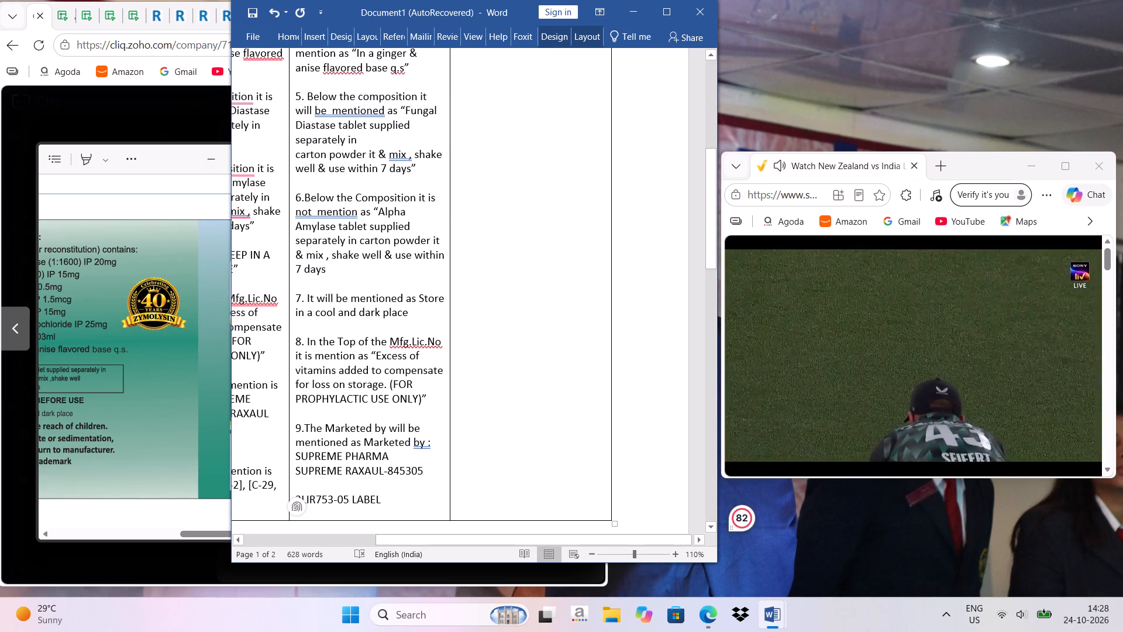
scroll(378, 408, "up", 2)
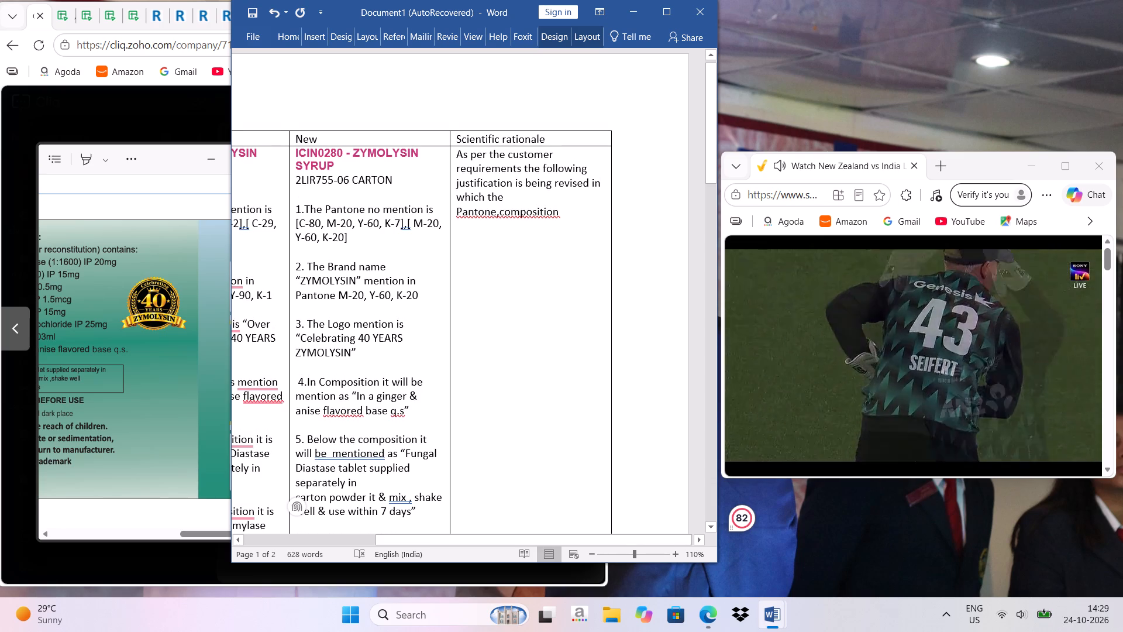
type("& Mat")
key("BackSpace")
type("rketed by is being revised")
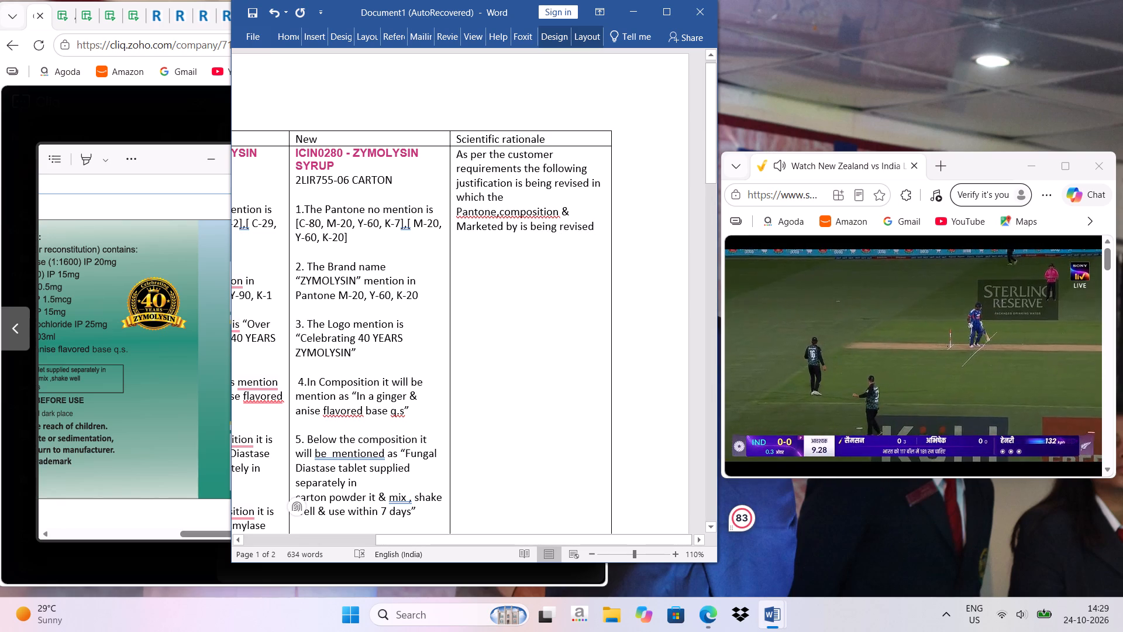
Copy the entire Current column cell for ZYMOLYSIN SYRUP from the change table.
scroll(284, 272, "right", 2)
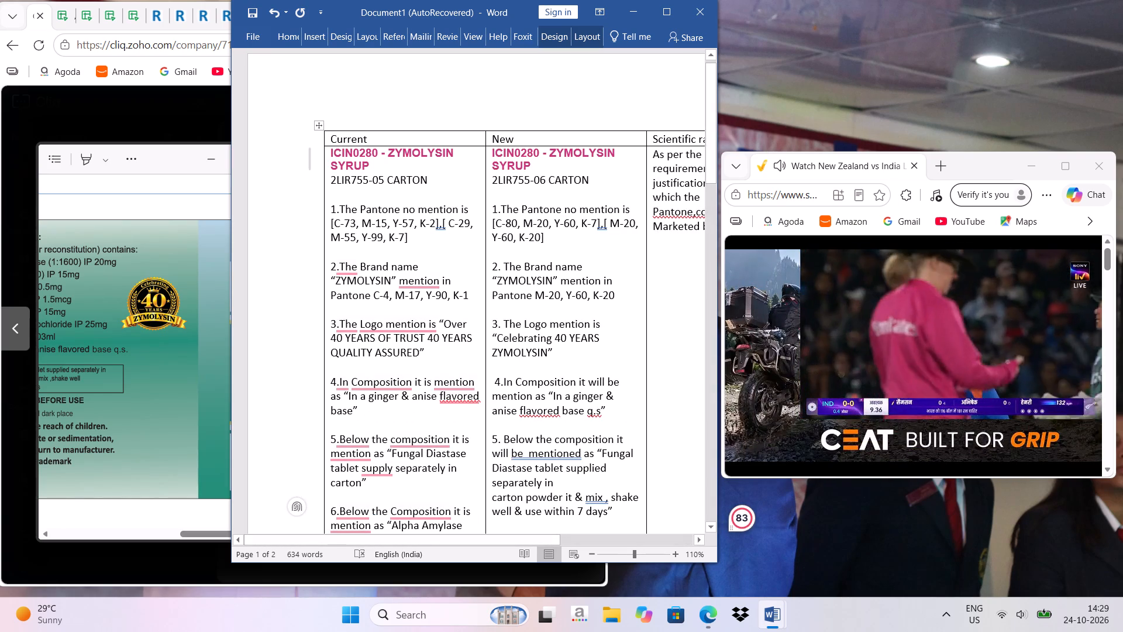
left_click(329, 153)
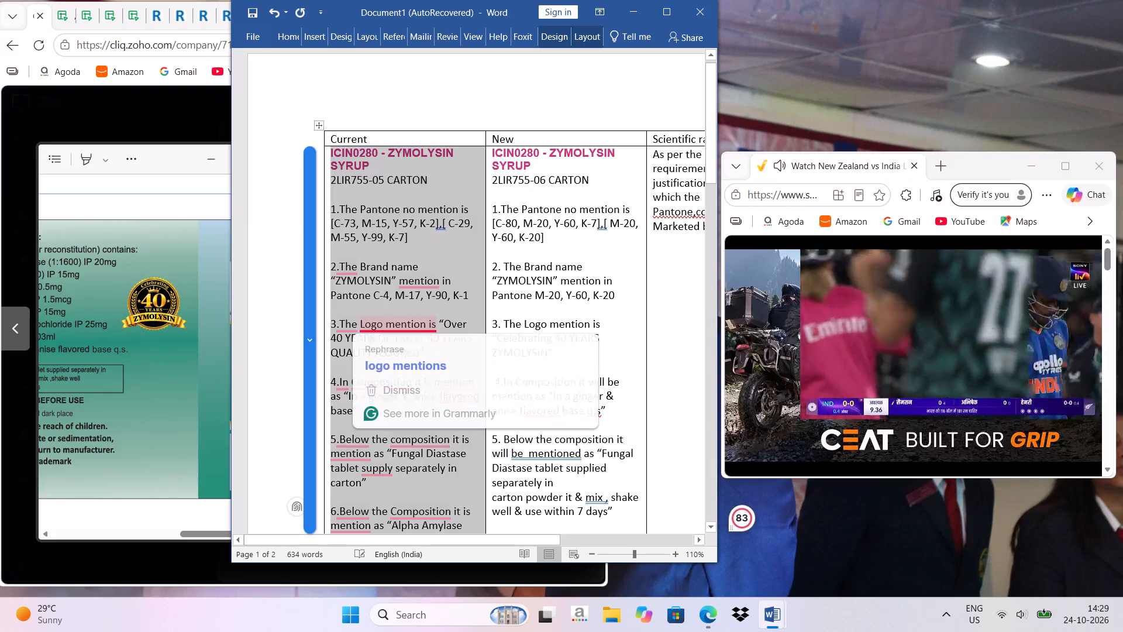
key("ctrl+c")
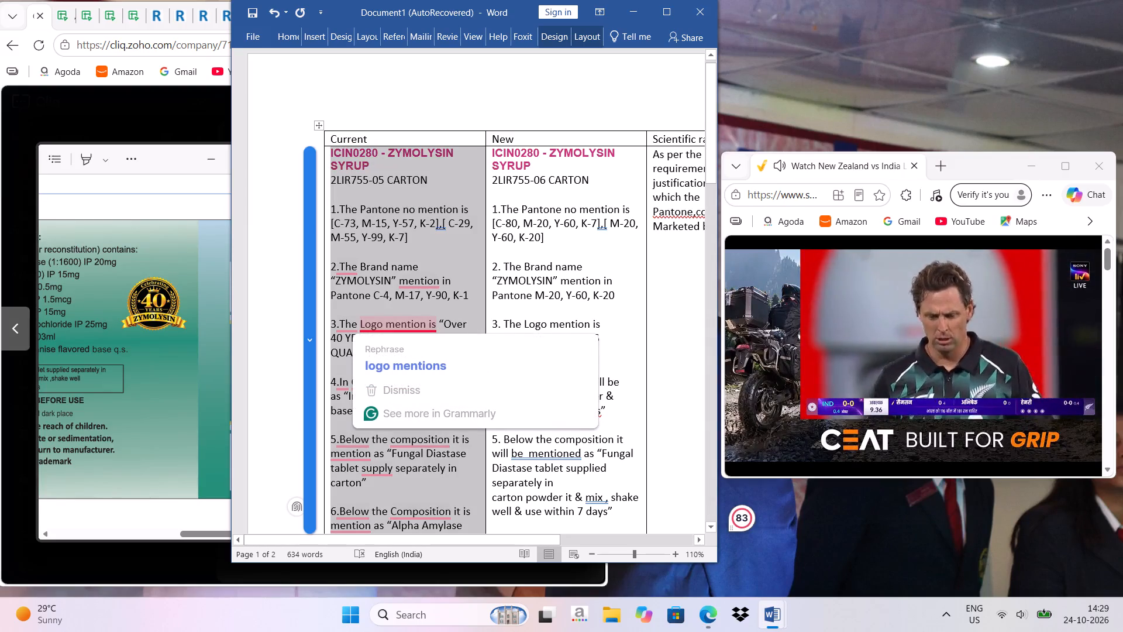
Switch to Edge, start a new Change Control request from the QA page, and set Change In to Document.
left_click(638, 18)
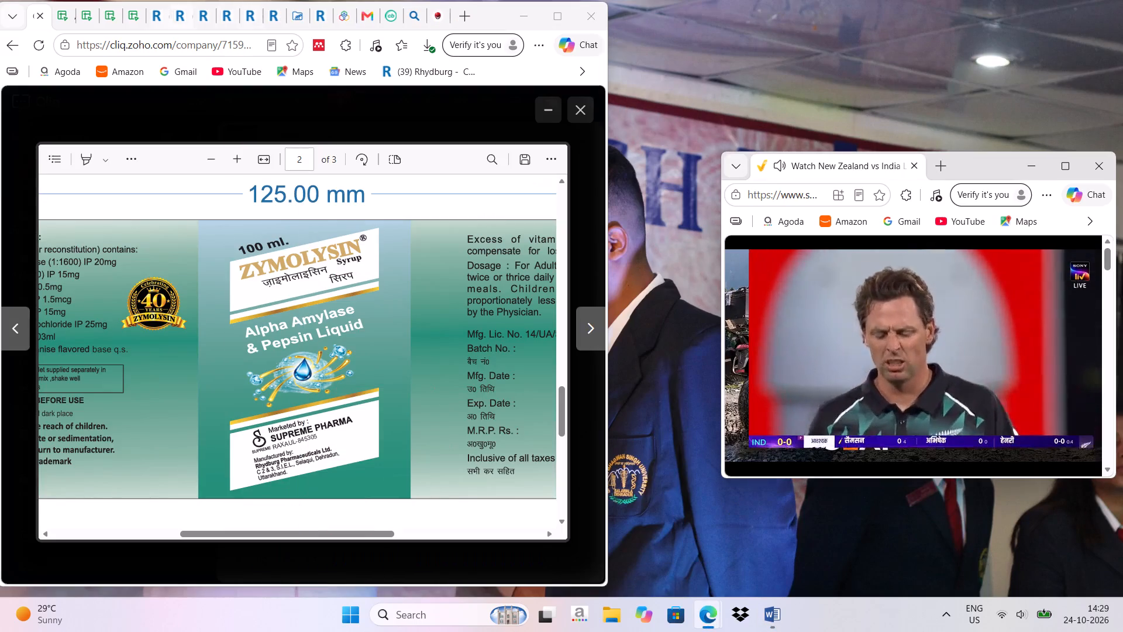
left_click(163, 15)
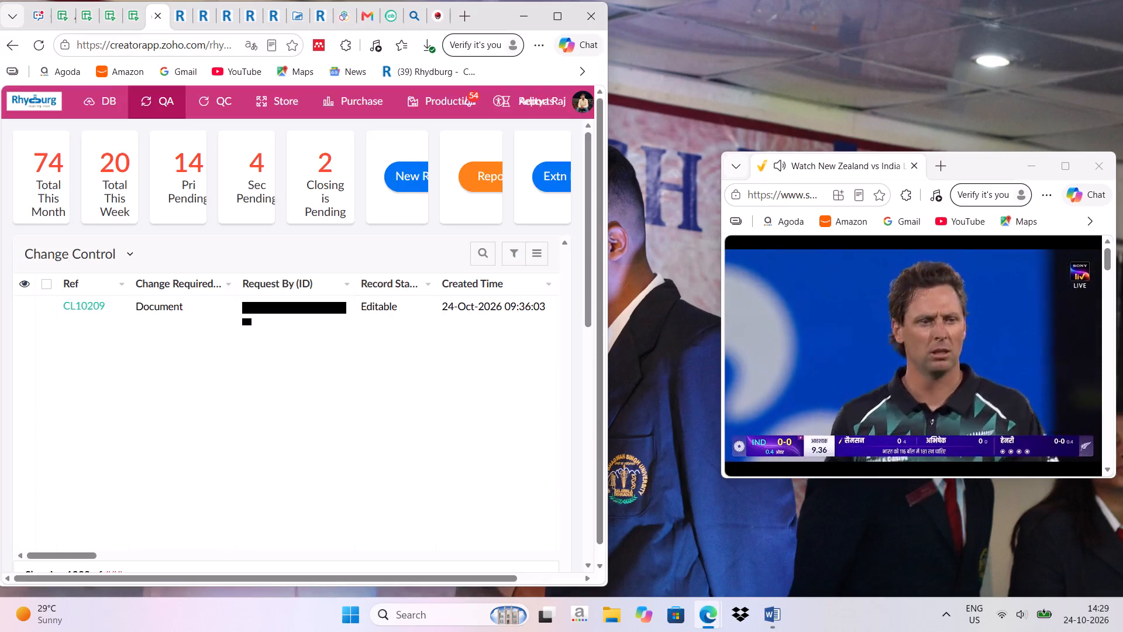
left_click(397, 178)
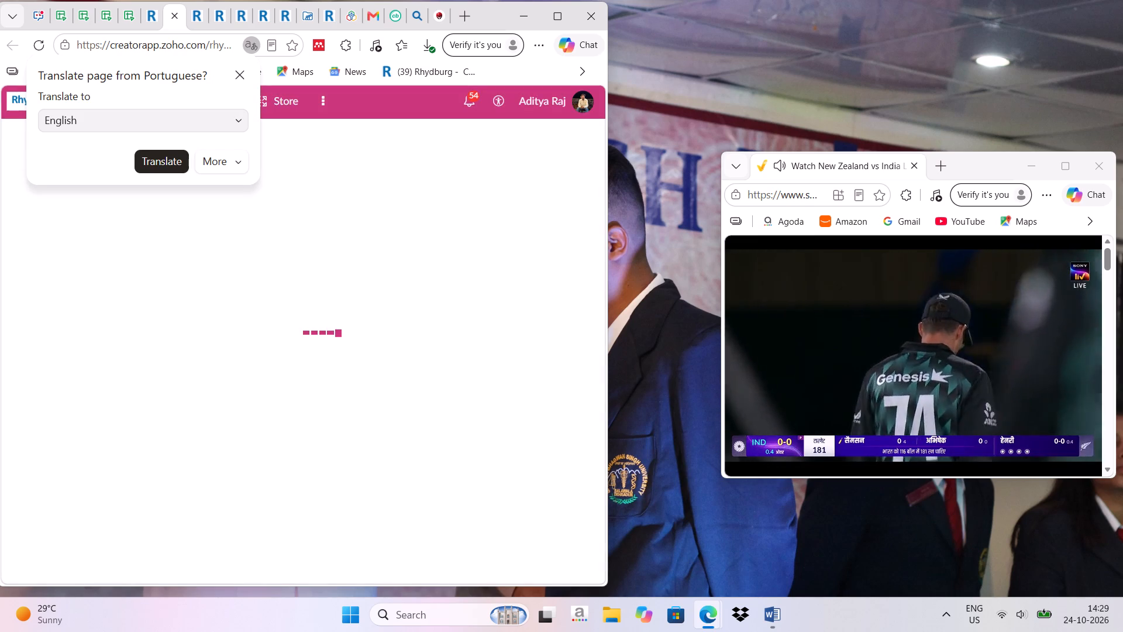
left_click(237, 73)
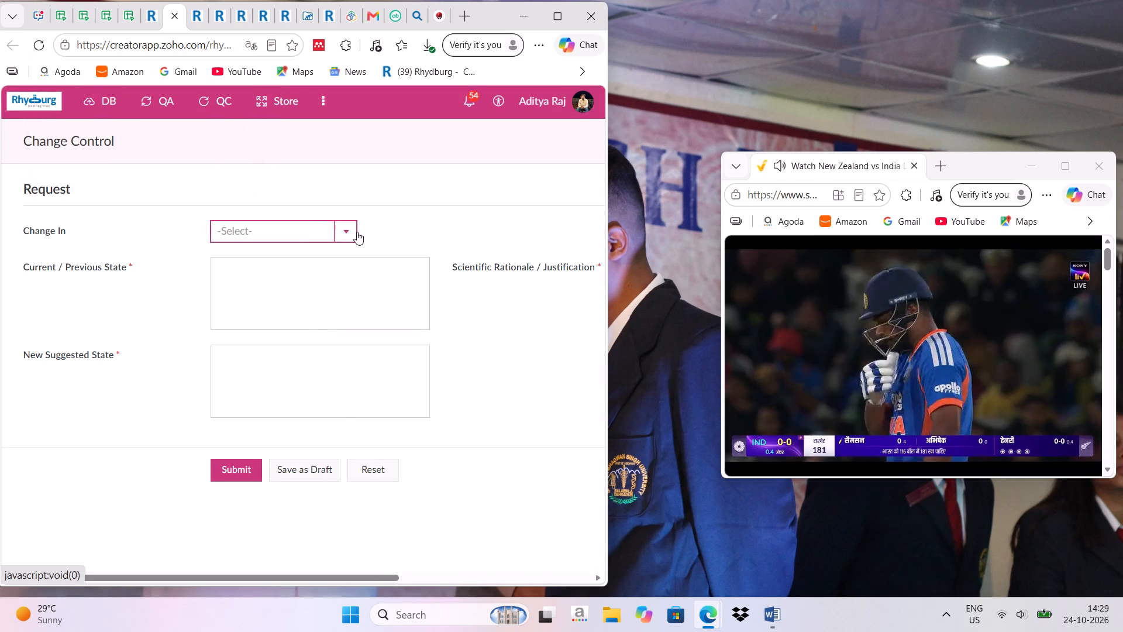
left_click(352, 229)
left_click(249, 283)
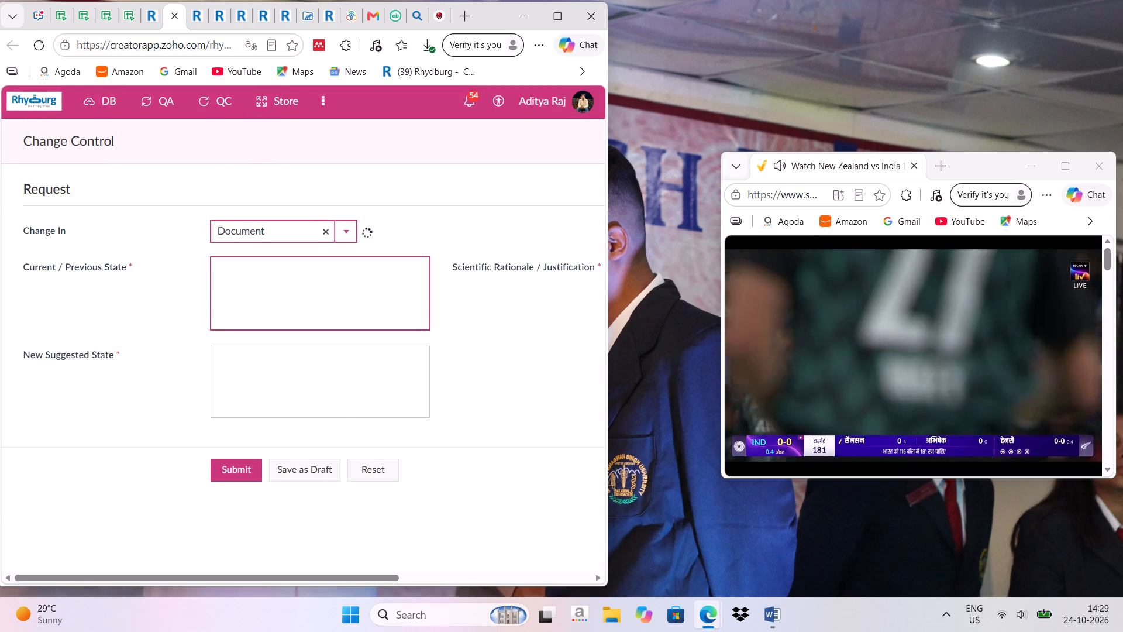
Paste the copied Current column text into Current / Previous State and remove the blank lines at its end.
left_click(249, 283)
key("ctrl+v")
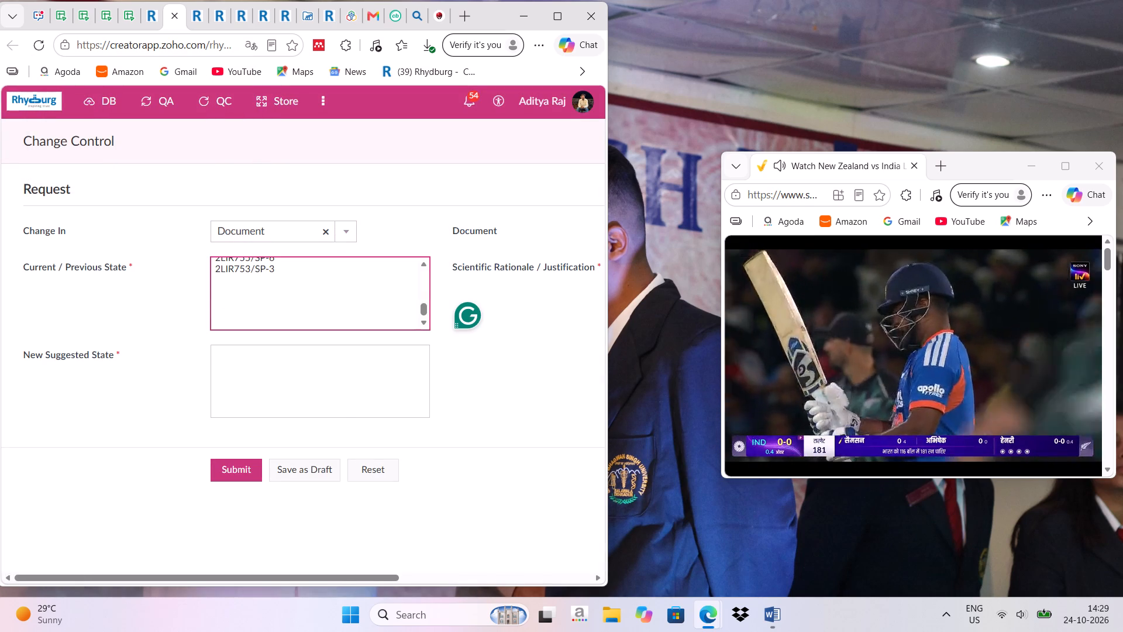
key("BackSpace")
key("BackSpace")
key("BackSpace")
key("BackSpace")
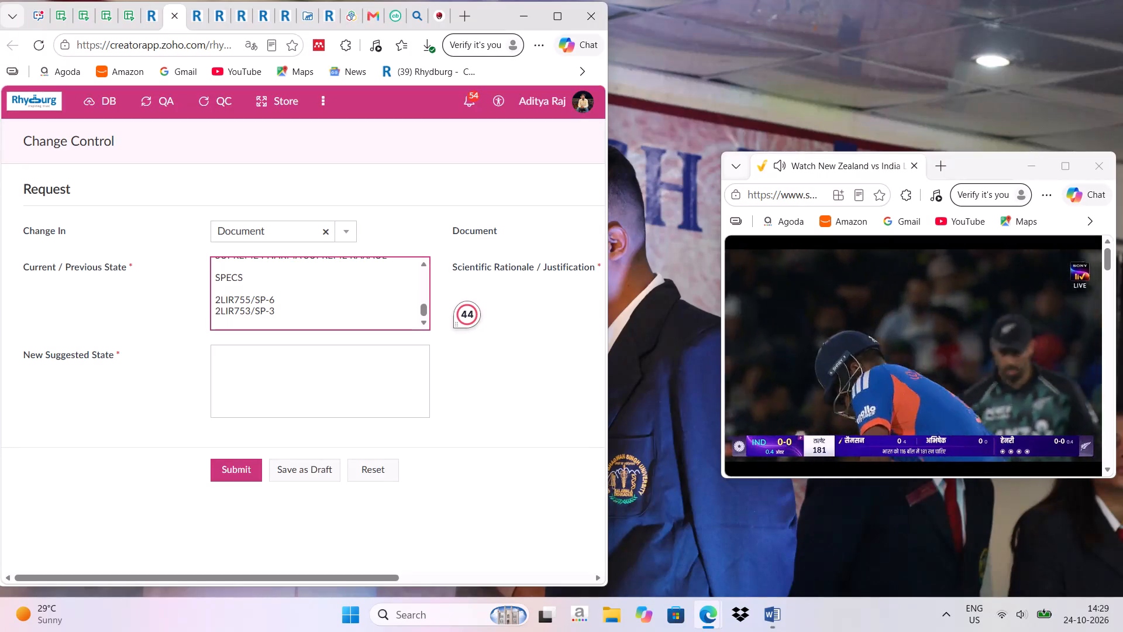
key("BackSpace")
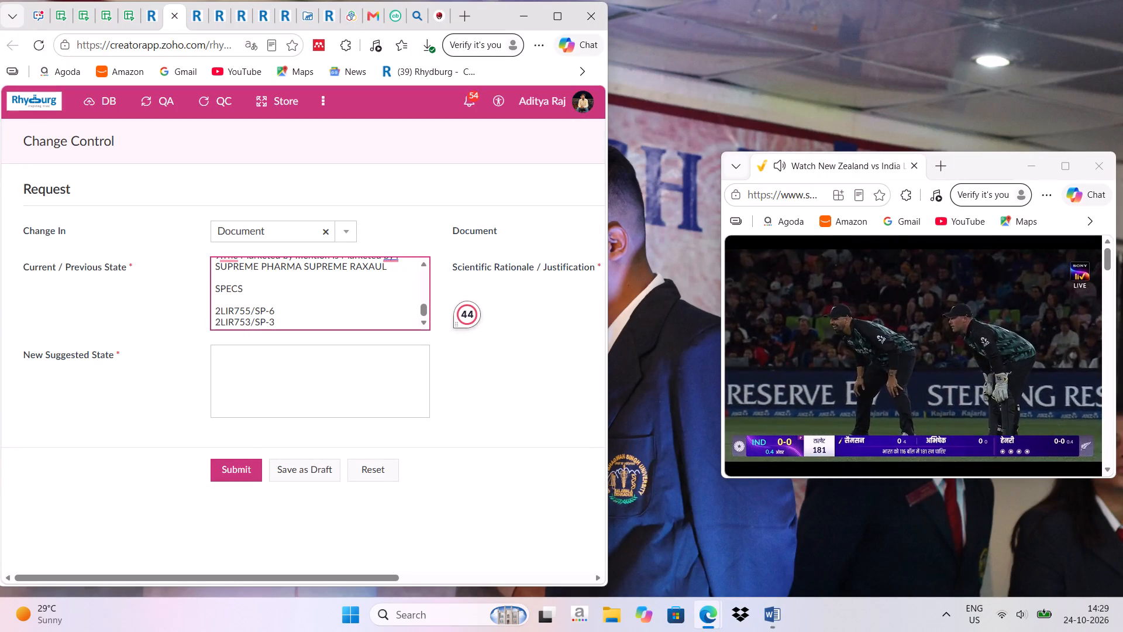
Copy the New column cell from the Word table into New Suggested State and remove the blank lines at its end.
left_click(852, 554)
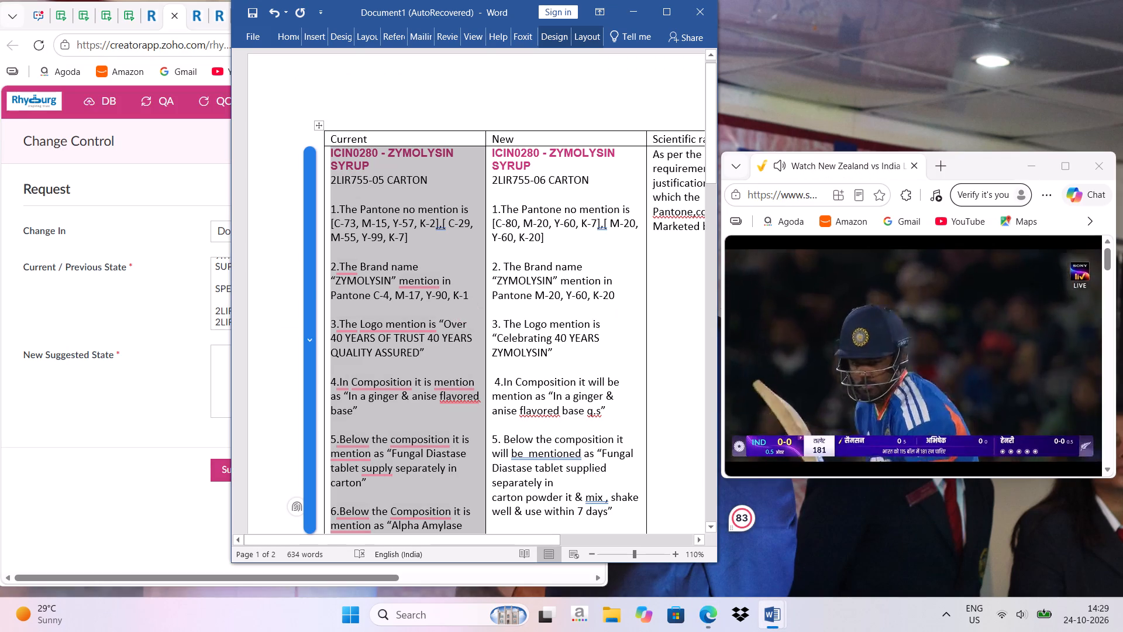
left_click(487, 154)
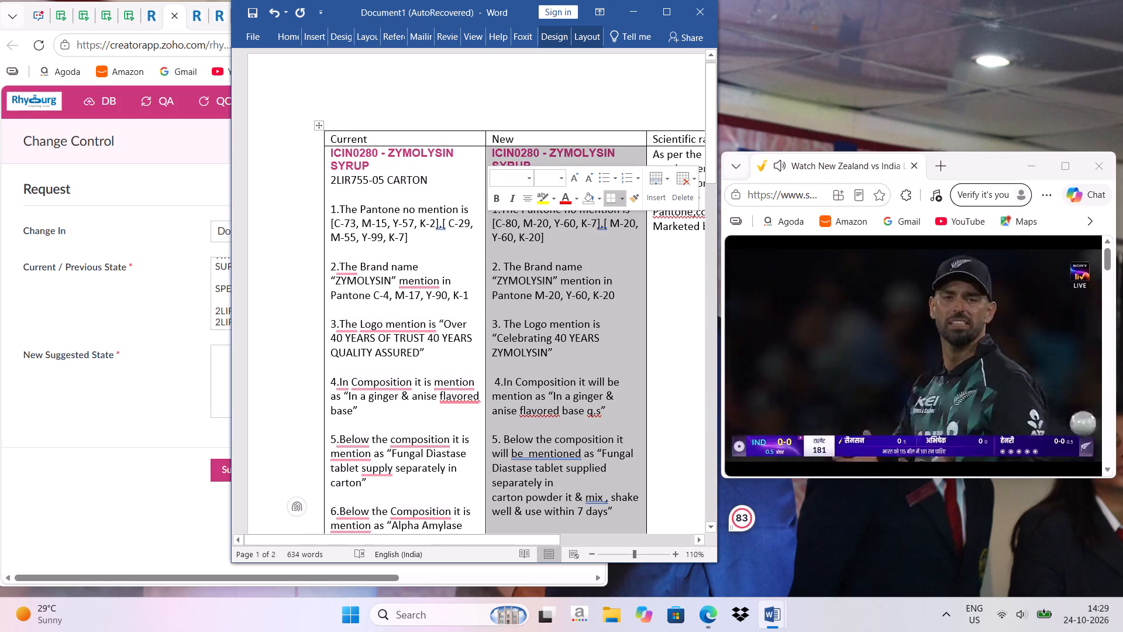
key("ctrl+c")
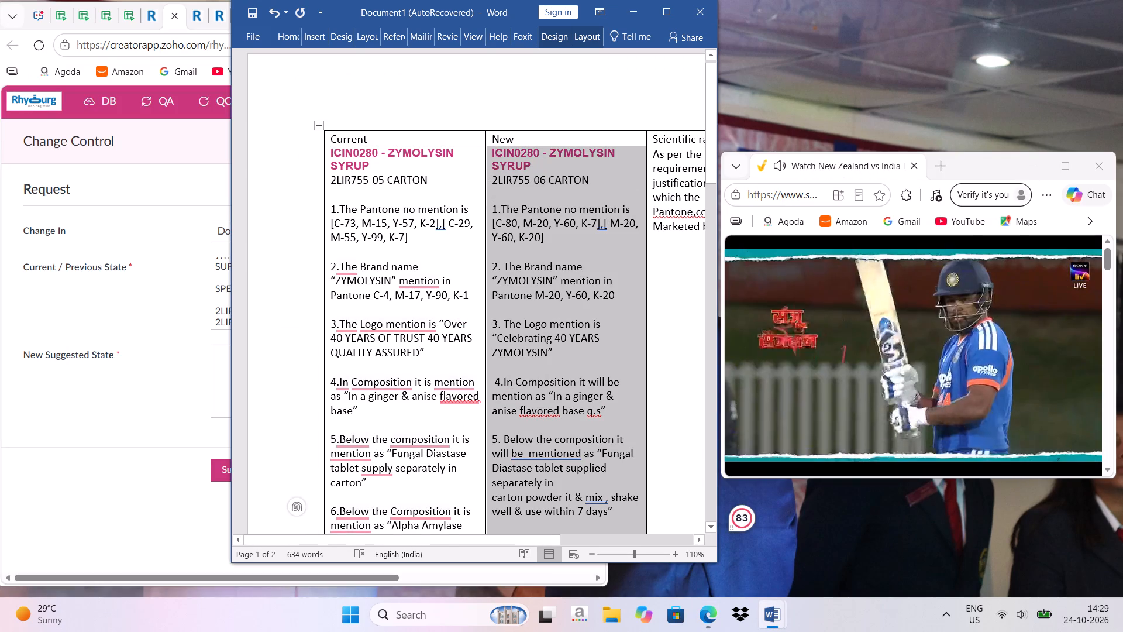
left_click(638, 2)
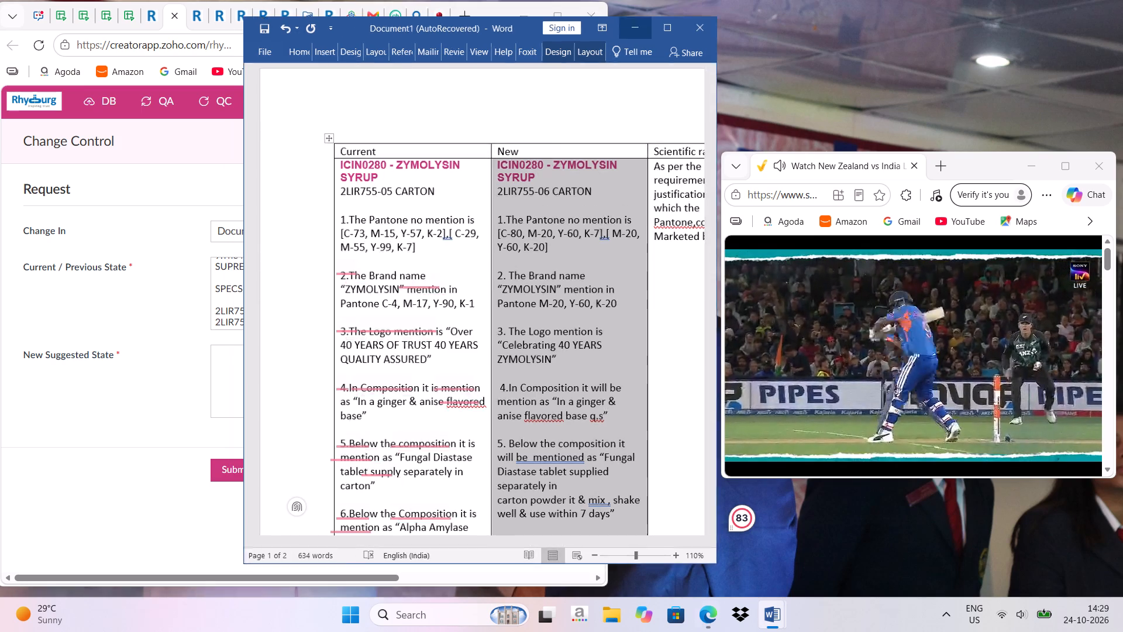
left_click(245, 366)
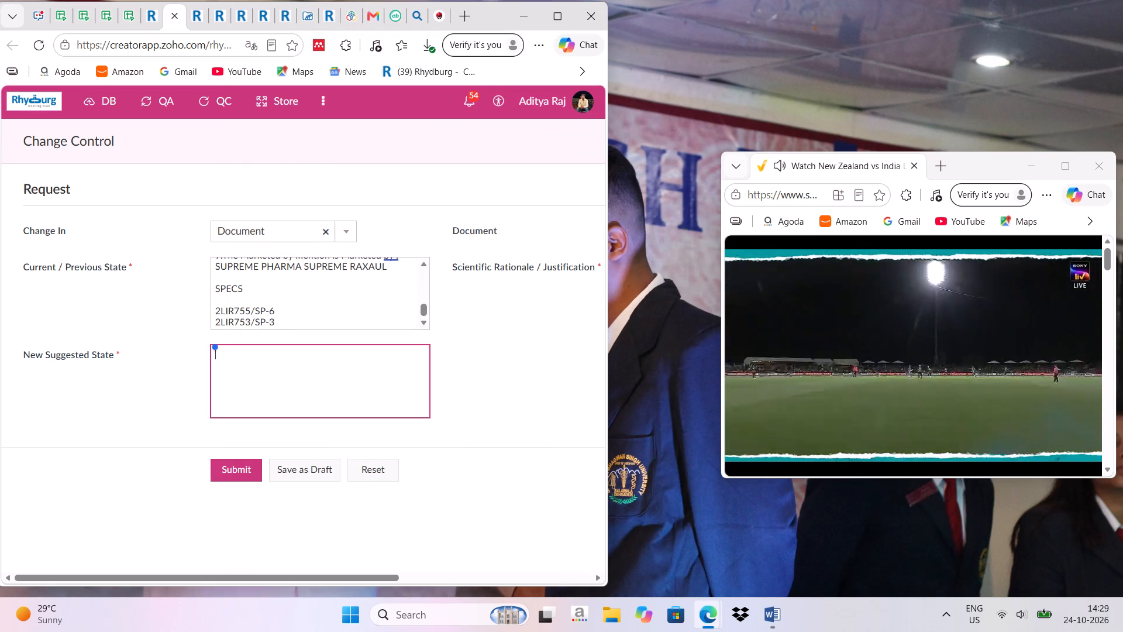
key("ctrl+v")
key("BackSpace")
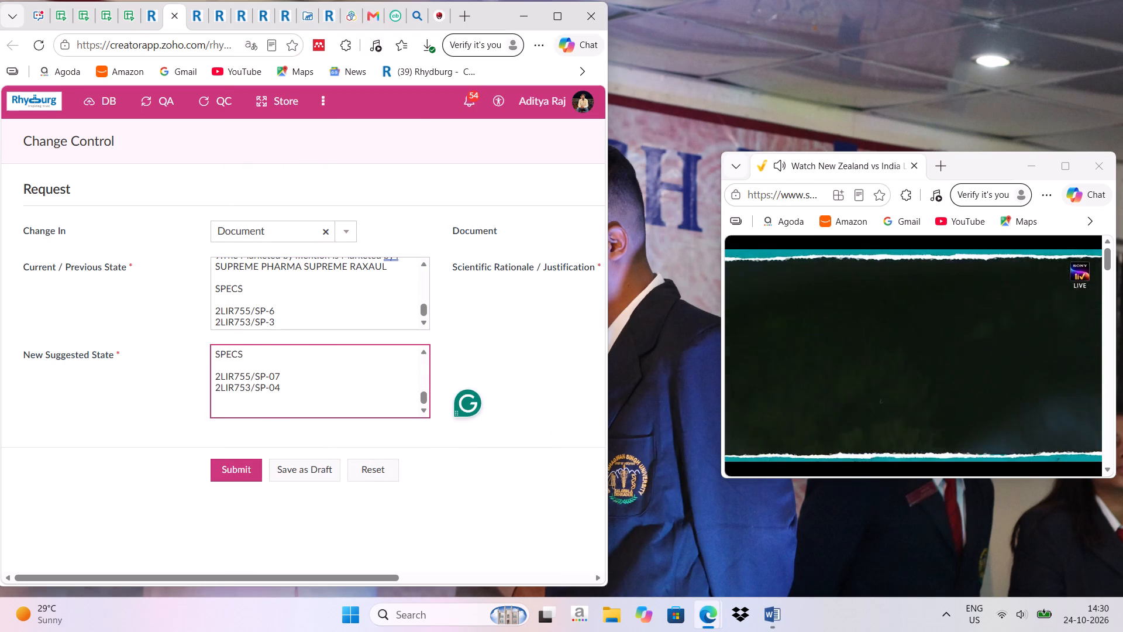
key("BackSpace")
key("BackSpace")
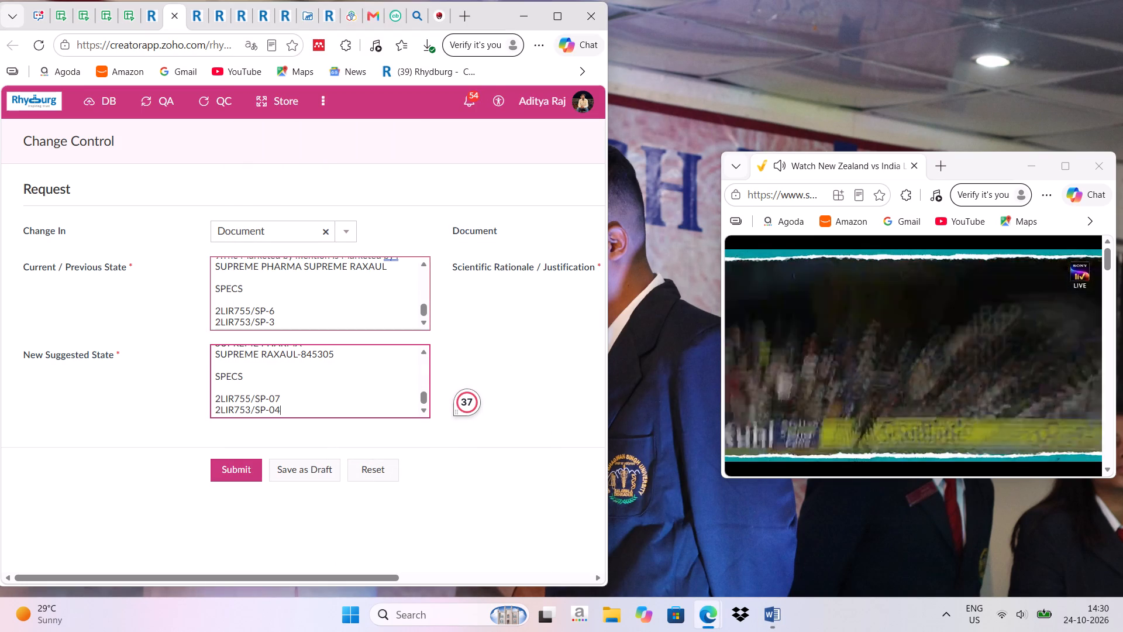
Change the spec codes in Current / Previous State to 2LIR755/SP-06 and 2LIR753/SP-03.
left_click(268, 313)
key("0")
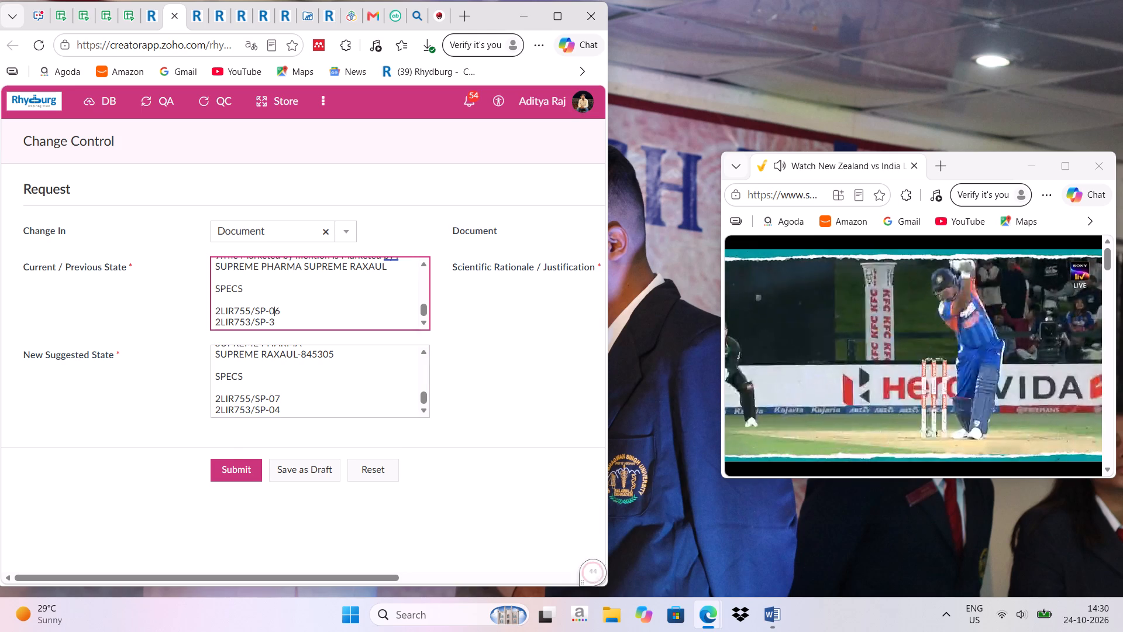
key("Down")
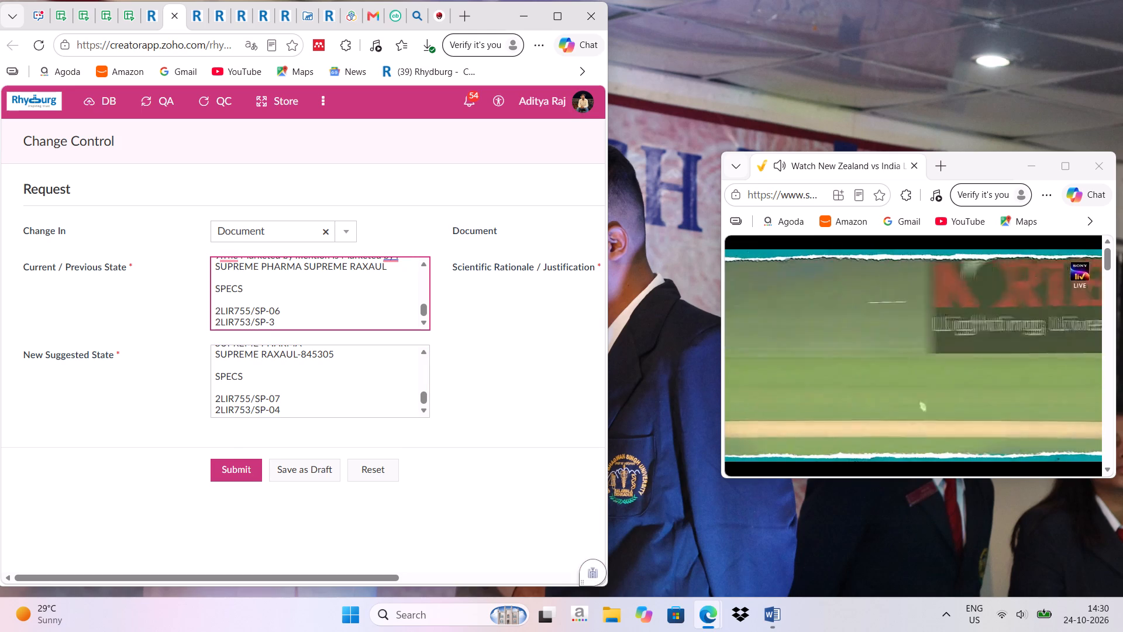
key("Left")
key("0")
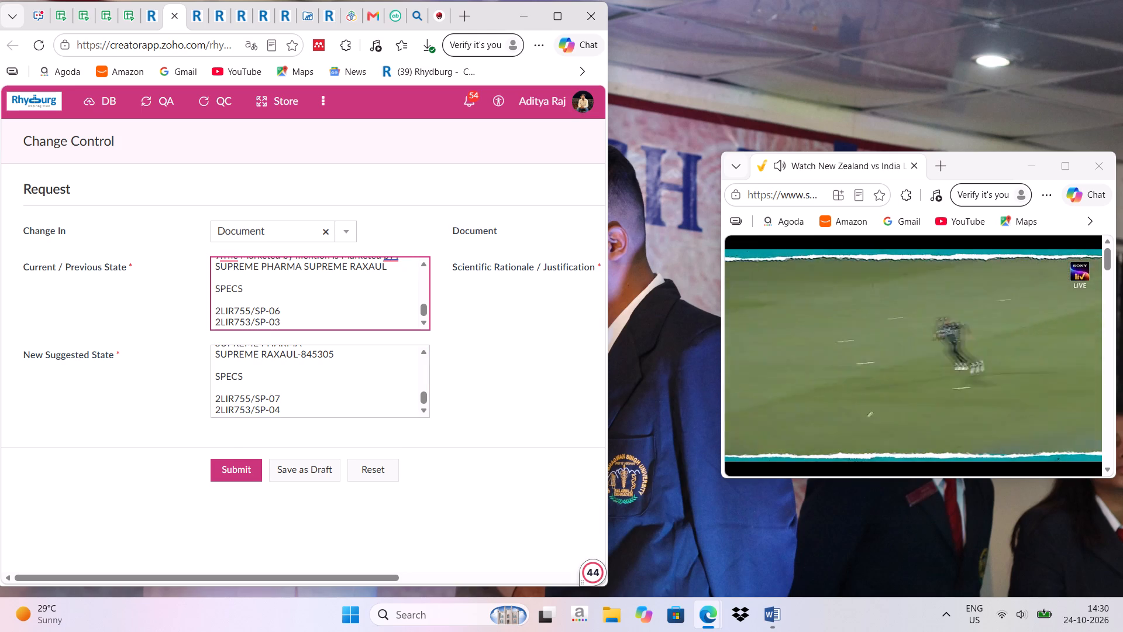
Set the request's Document type to Artwork.
left_click_drag(360, 574, 512, 571)
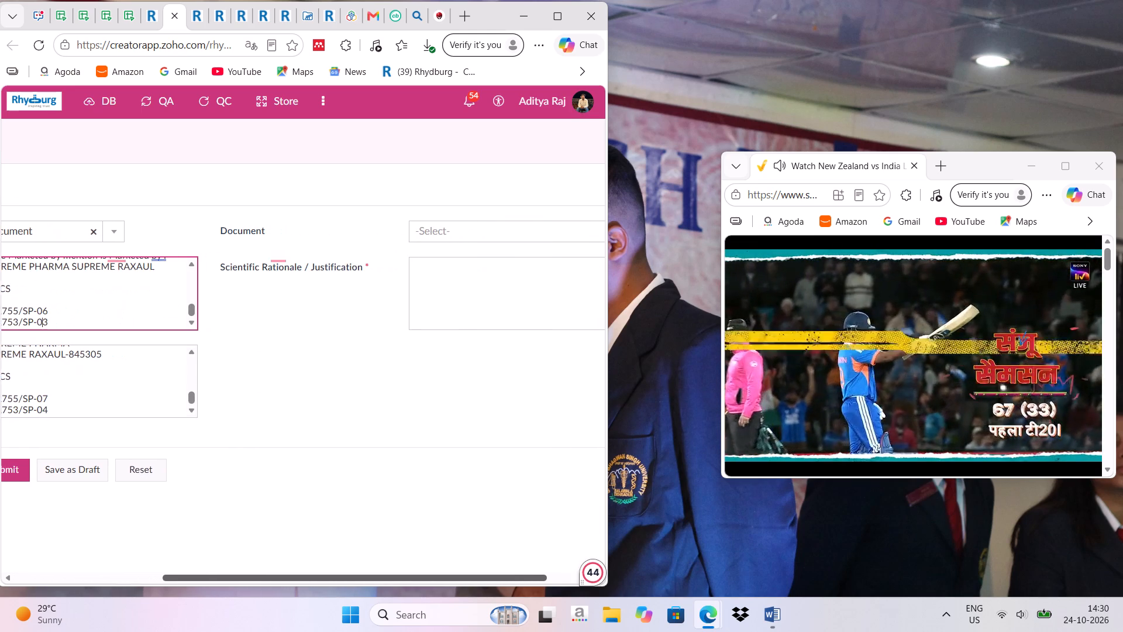
left_click_drag(512, 571, 552, 570)
left_click(553, 238)
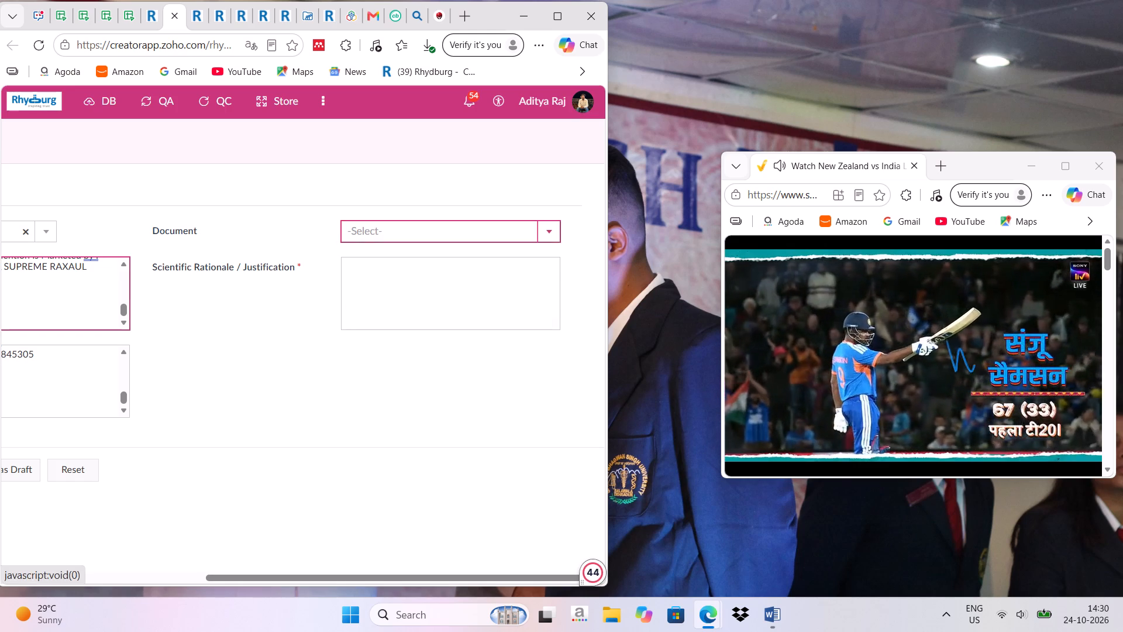
left_click(392, 359)
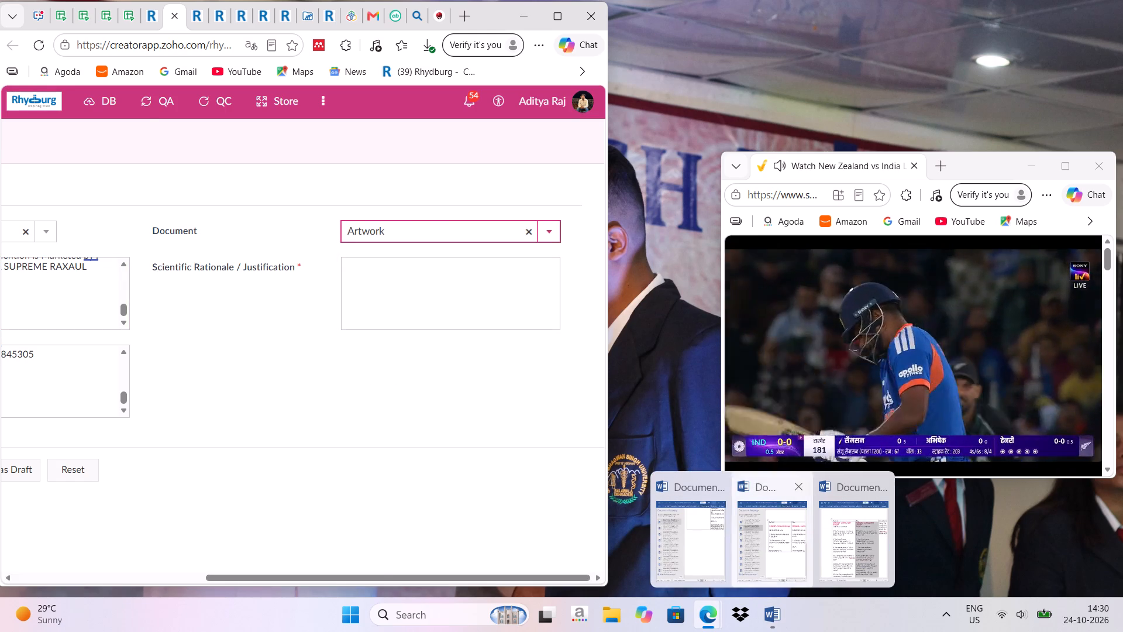
Copy the Scientific rationale cell from the Word table into the request's Scientific Rationale / Justification field.
left_click(849, 543)
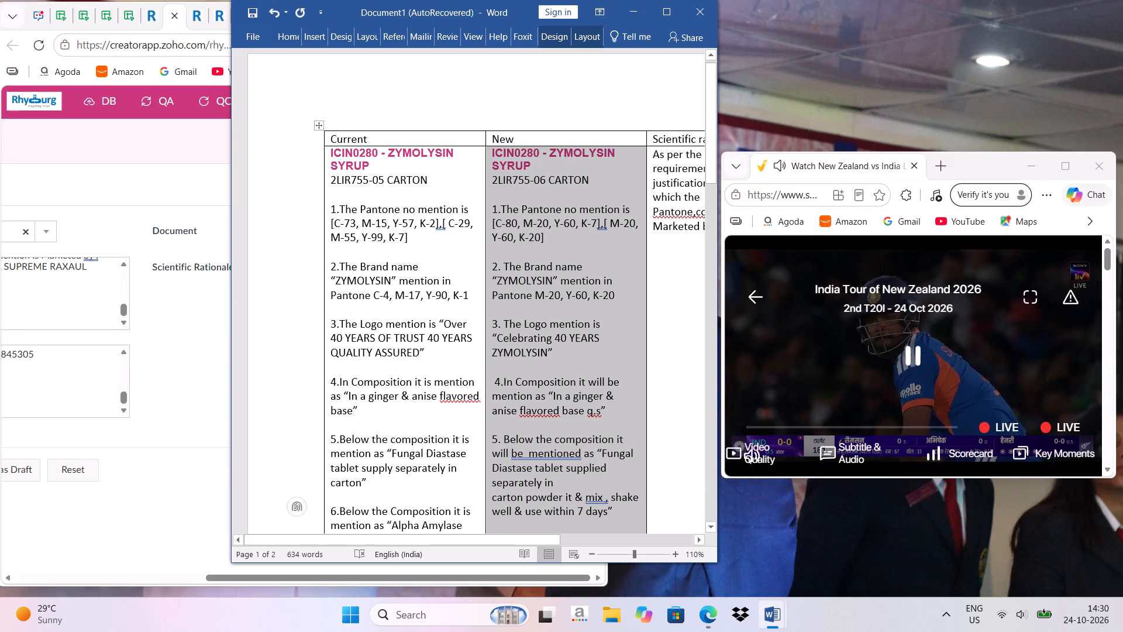
left_click(650, 153)
right_click(669, 228)
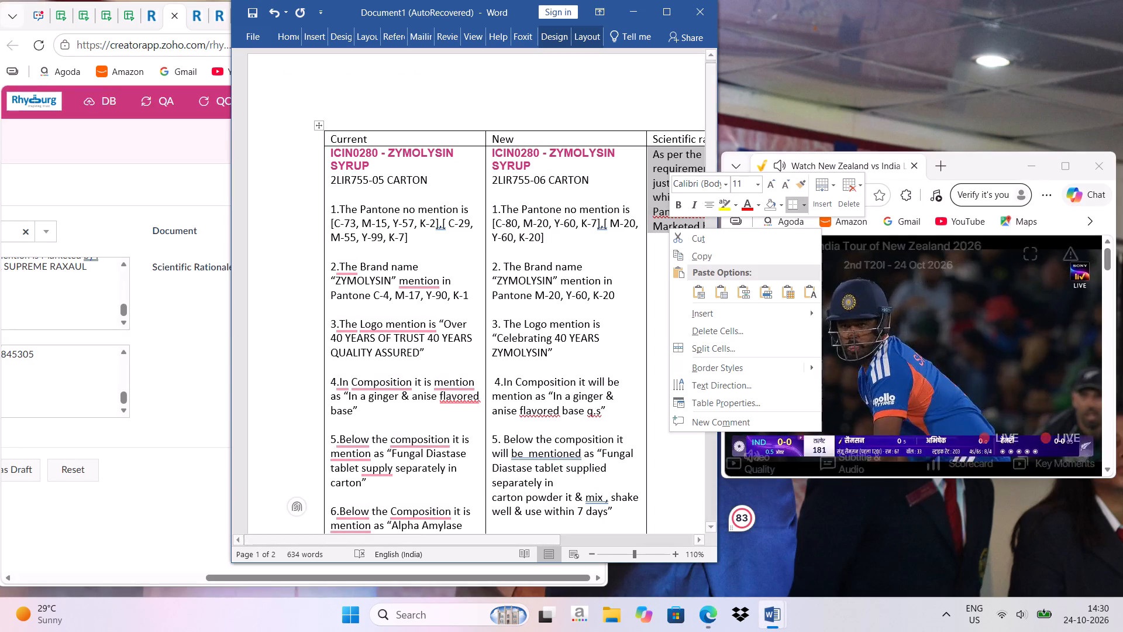
left_click(687, 251)
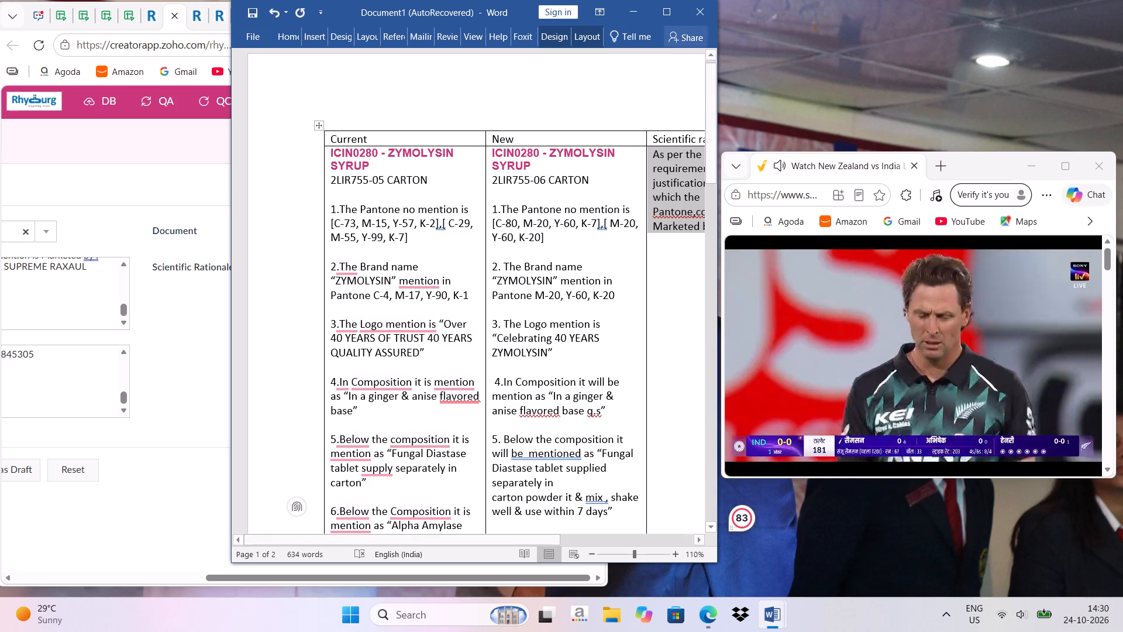
left_click(644, 11)
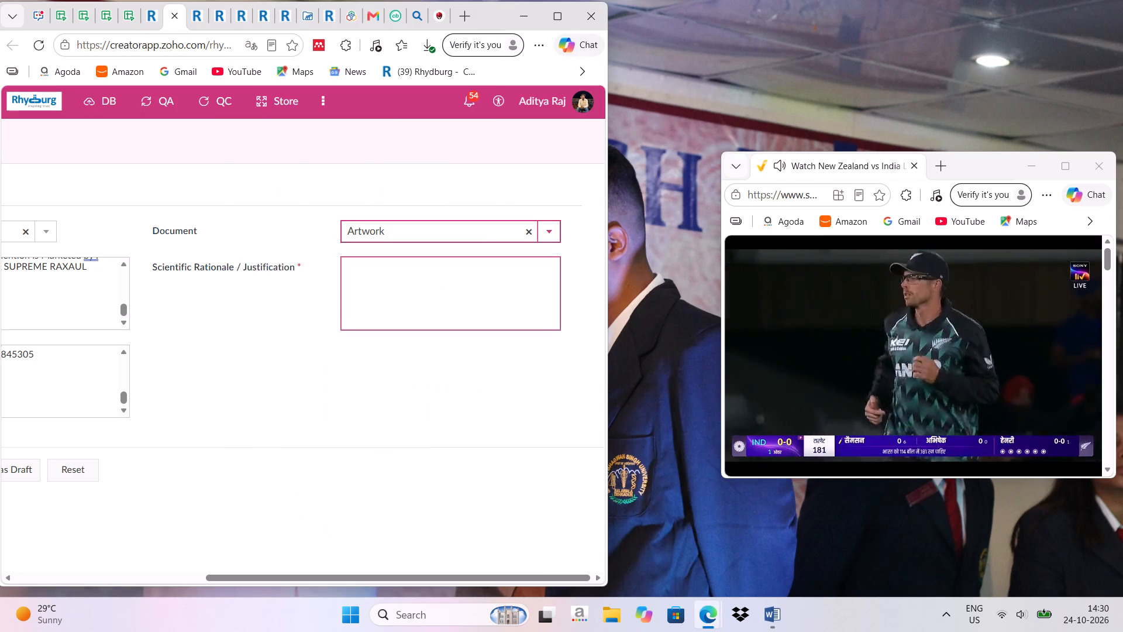
left_click(461, 272)
key("ctrl+v")
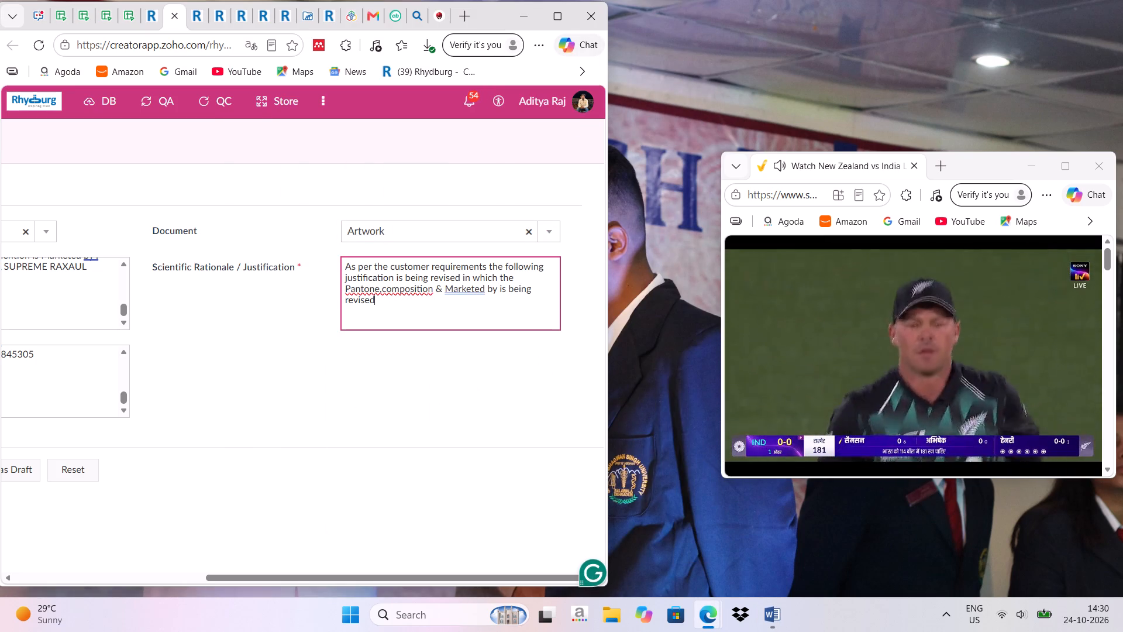
Submit the completed Change Control request.
left_click_drag(321, 576, 103, 579)
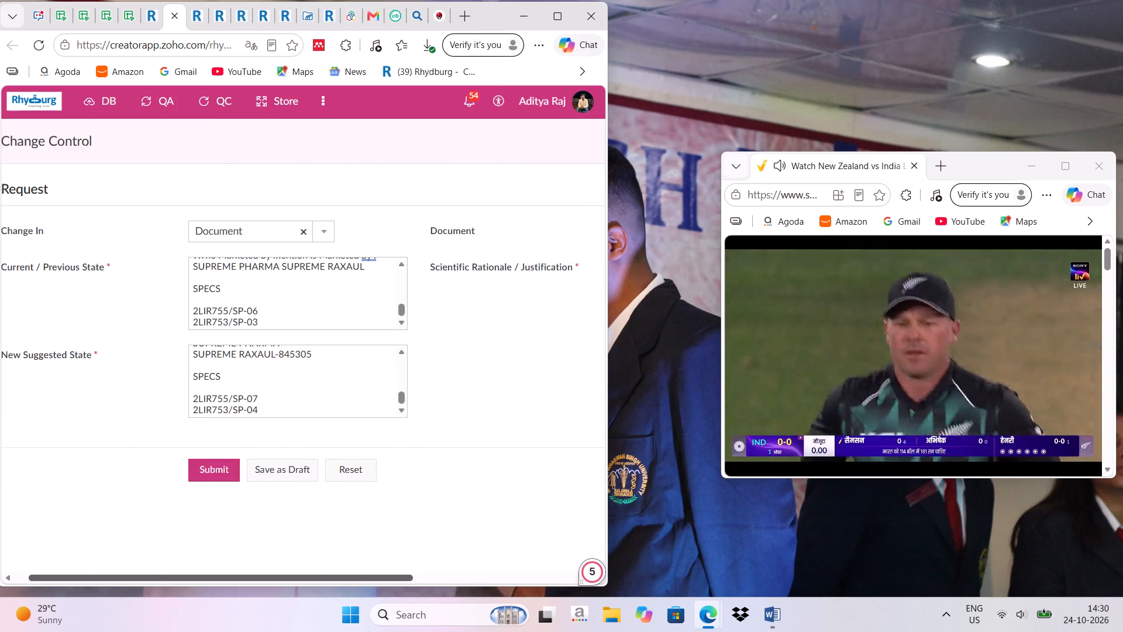
left_click_drag(103, 579, 100, 579)
left_click(249, 465)
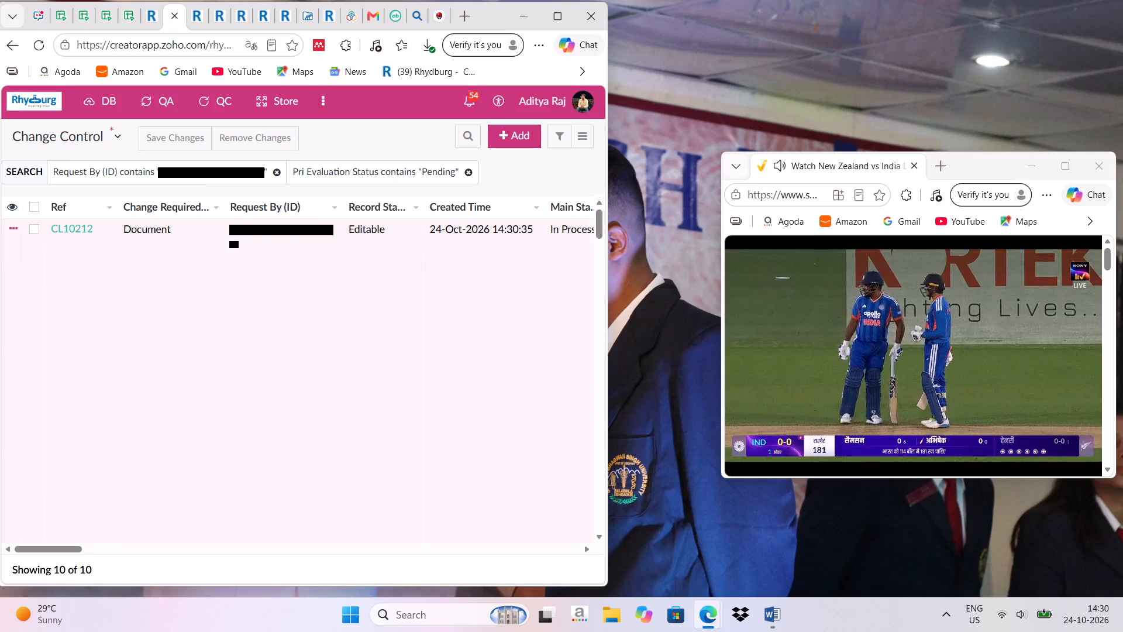
Open the 2IIR1535 2LIR754 ICIN0281 - ZYMOLYSIN SYRUP PDF from the Cliq chat and examine its carton, label and cap artwork.
left_click(39, 21)
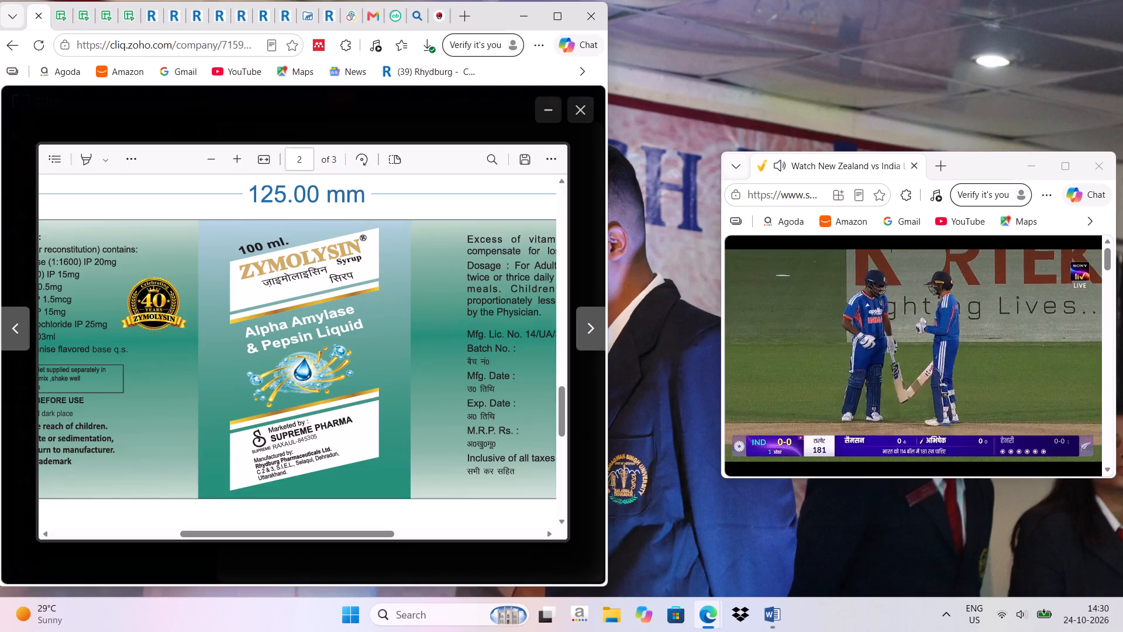
left_click(580, 104)
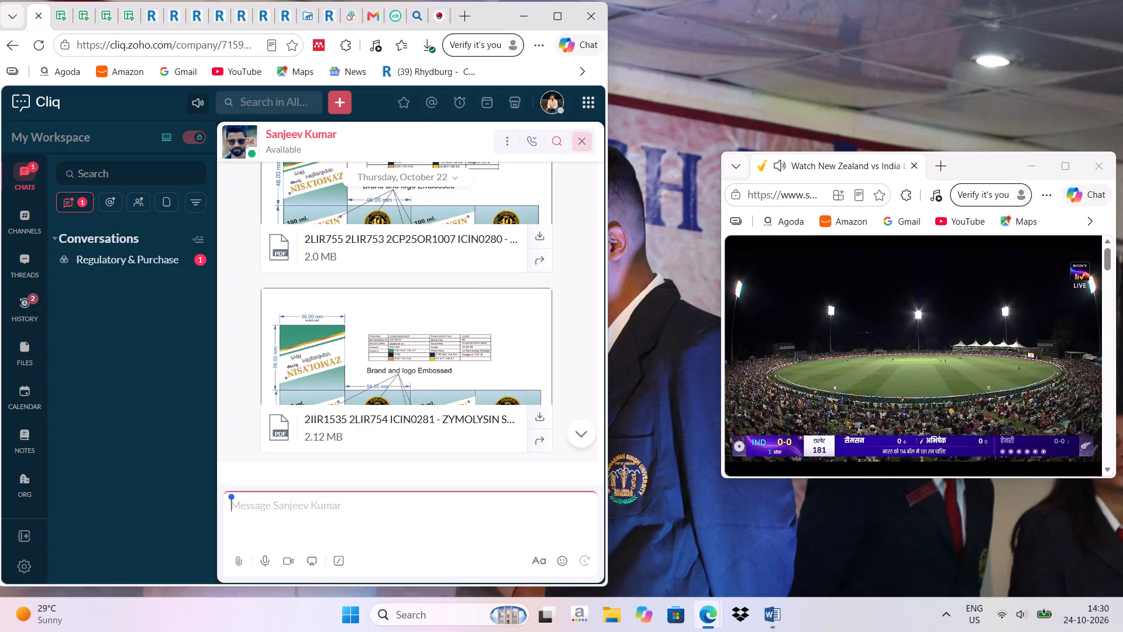
scroll(384, 303, "down", 1)
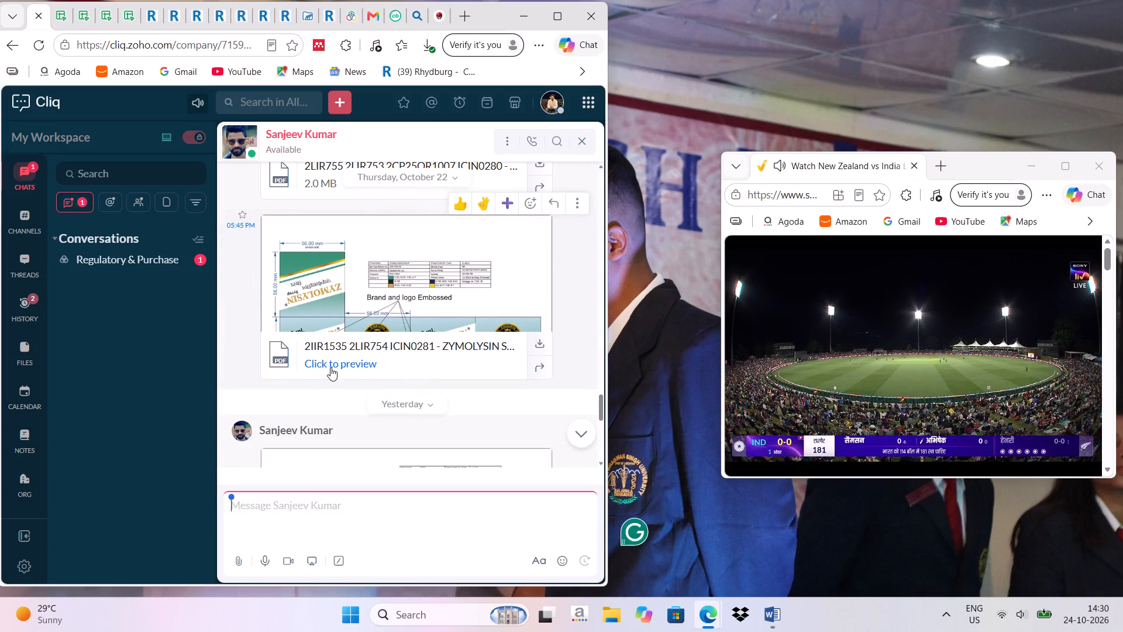
left_click(330, 367)
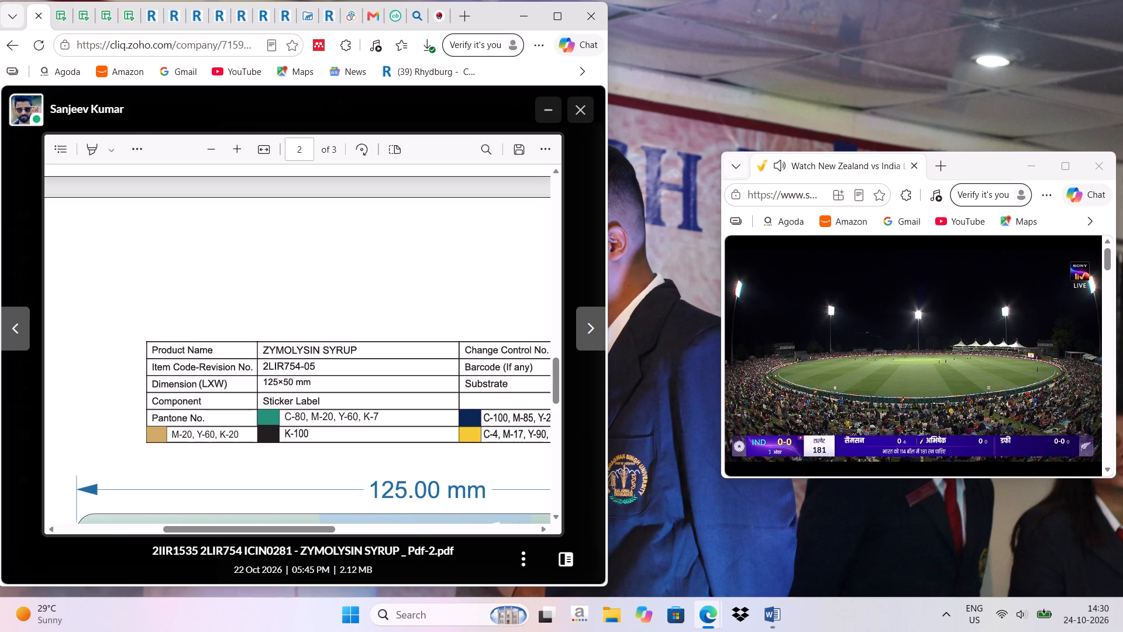
scroll(435, 434, "down", 5)
right_click(436, 435)
right_click_drag(436, 435, 446, 434)
scroll(454, 438, "down", 5)
scroll(395, 402, "down", 10)
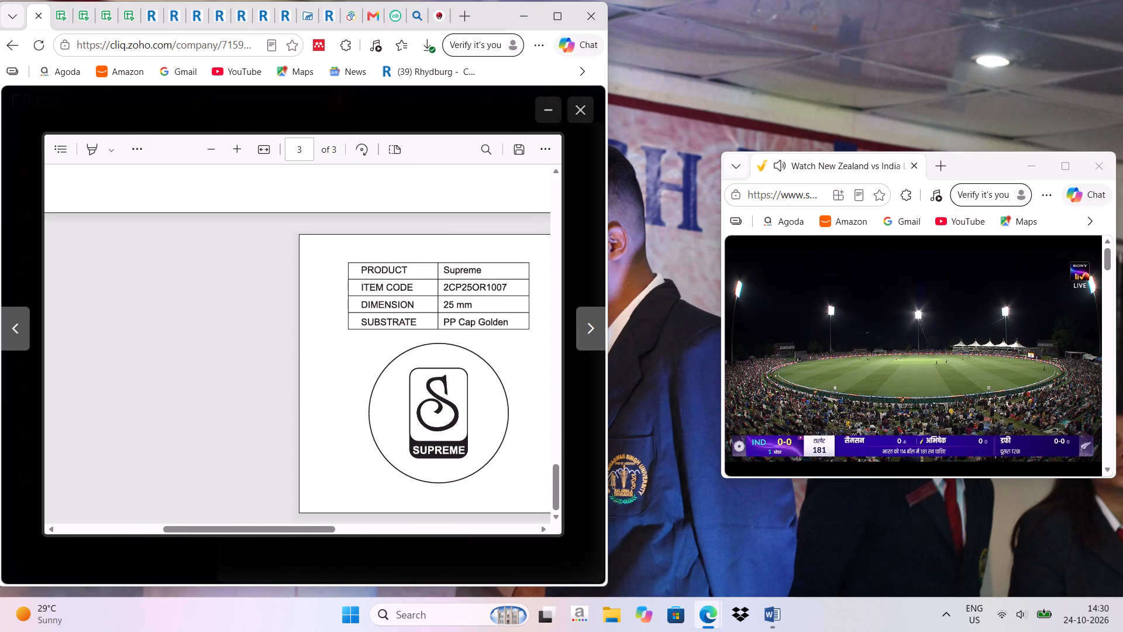
scroll(456, 387, "up", 16)
scroll(456, 387, "up", 6)
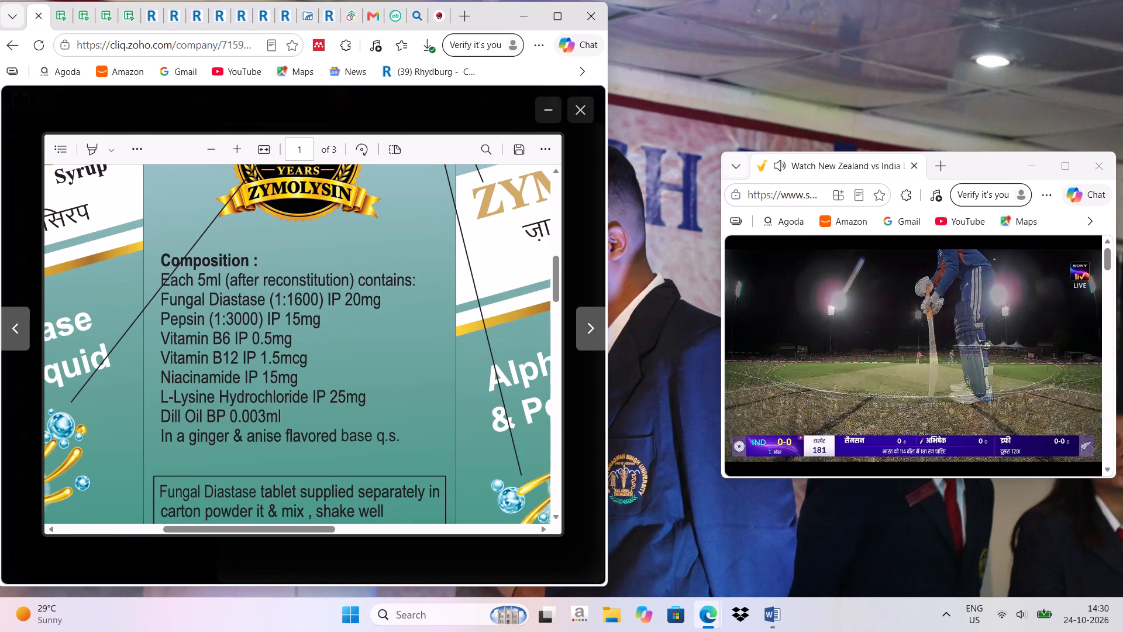
scroll(456, 387, "left", 4)
scroll(456, 387, "down", 2)
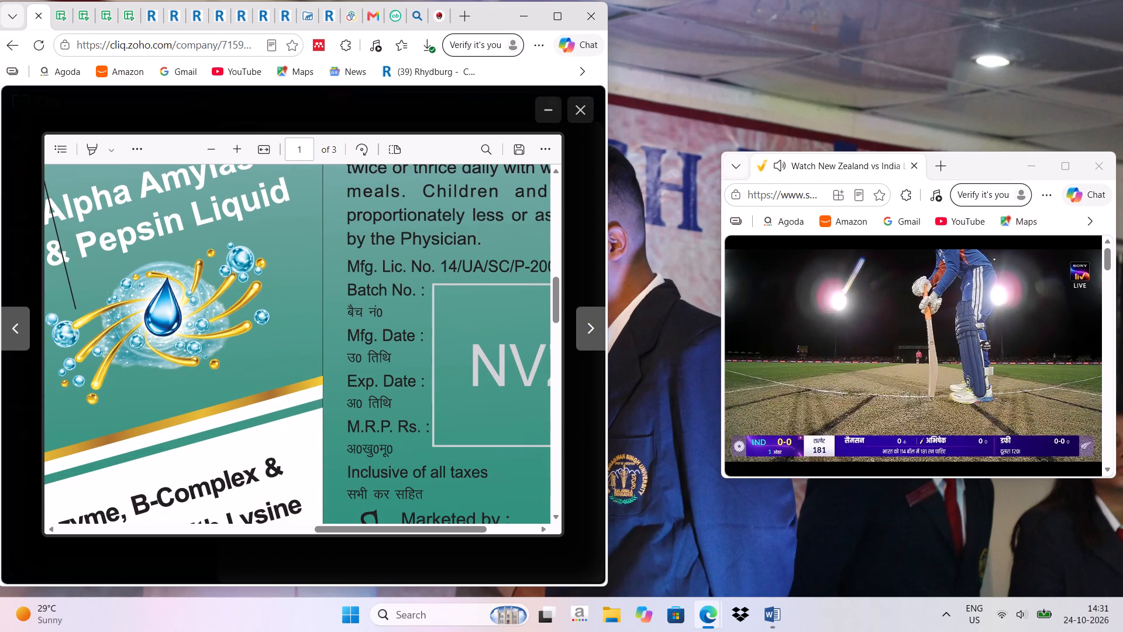
scroll(456, 387, "left", 5)
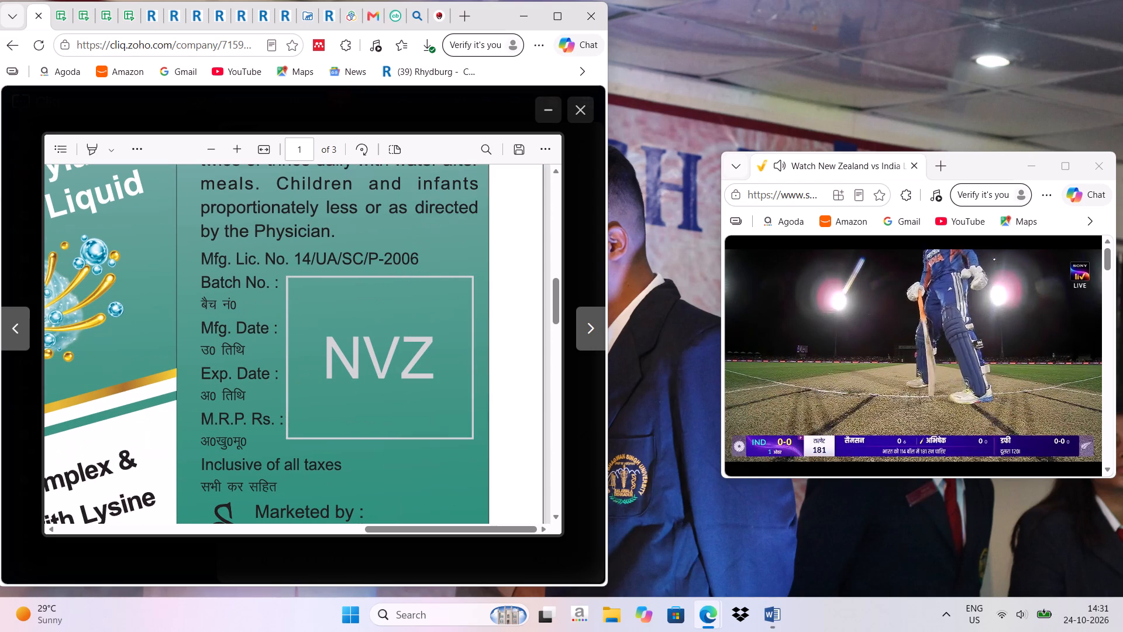
scroll(277, 389, "left", 2)
scroll(277, 389, "up", 2)
scroll(277, 389, "right", 6)
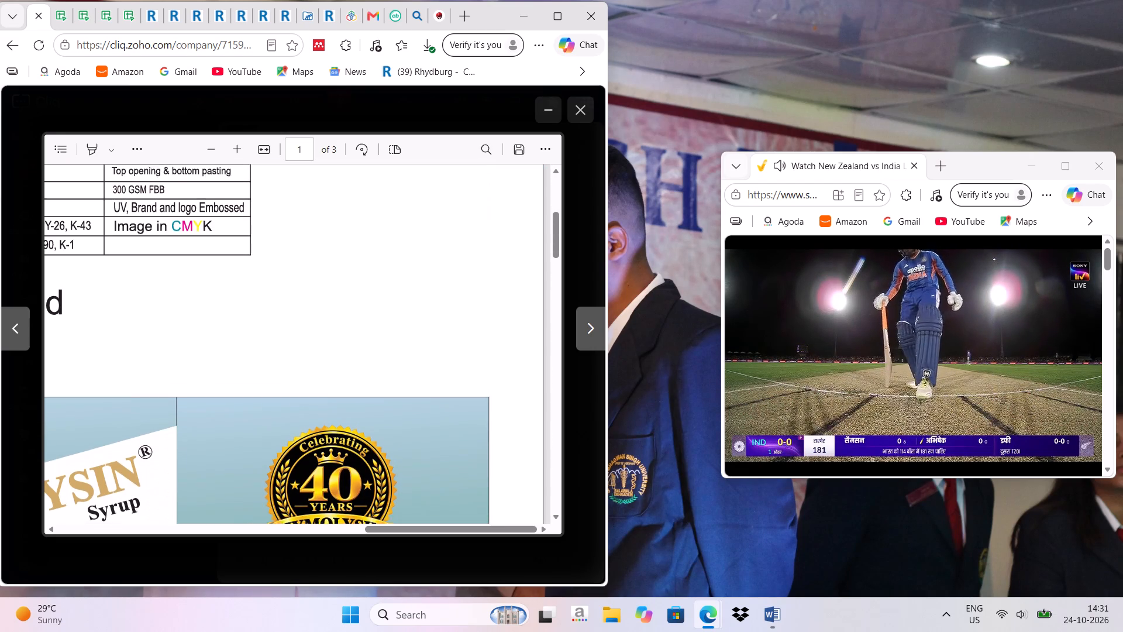
scroll(277, 389, "right", 10)
scroll(277, 389, "down", 1)
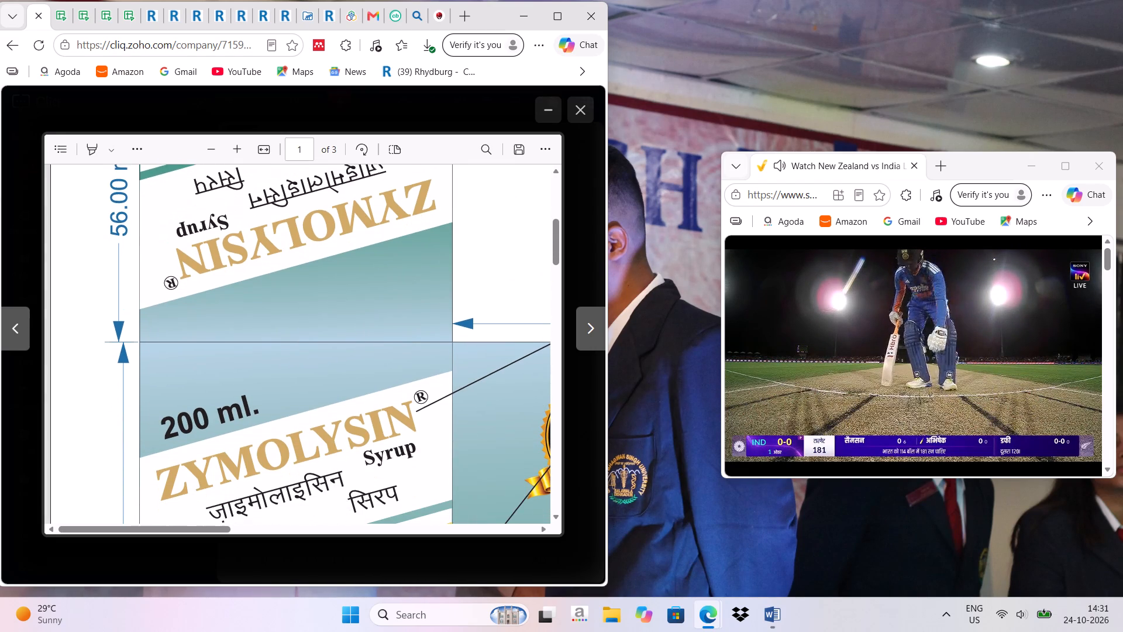
scroll(277, 389, "down", 1)
scroll(402, 351, "down", 4)
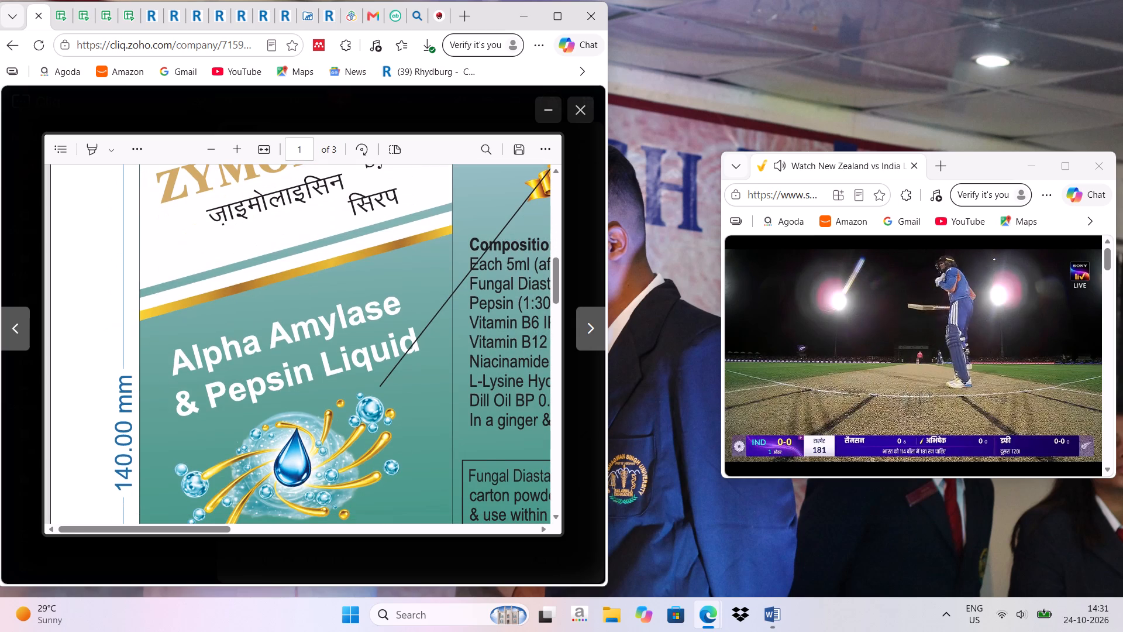
scroll(385, 340, "up", 1)
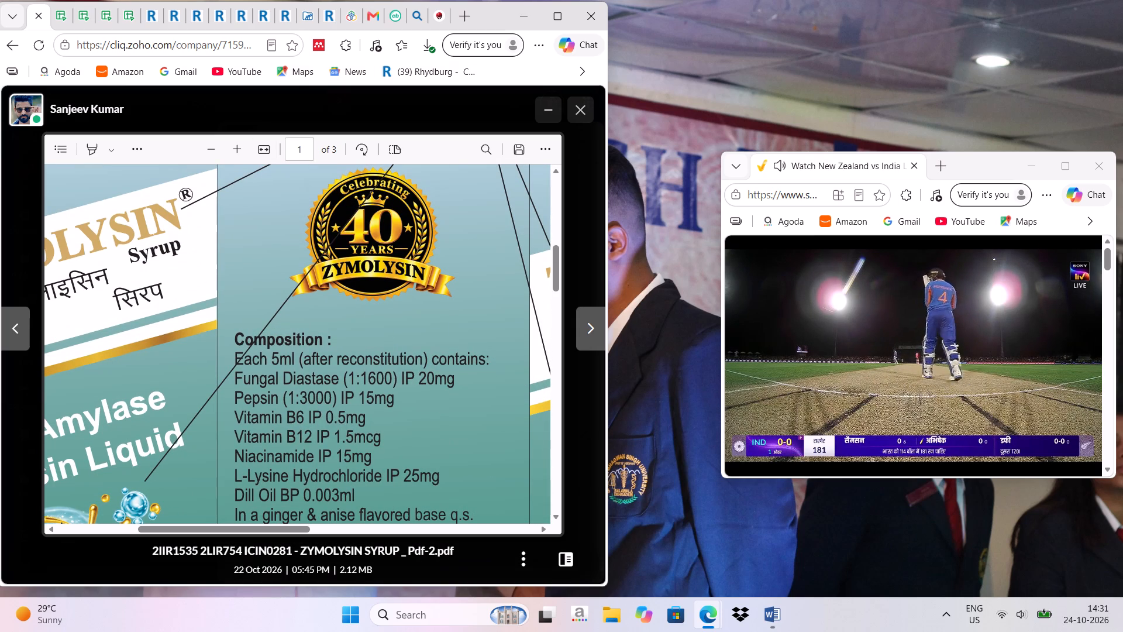
Copy product code ICIN0281 from the PDF's file name and search the Artwork Review Report's Product column for it.
left_click_drag(243, 545, 288, 555)
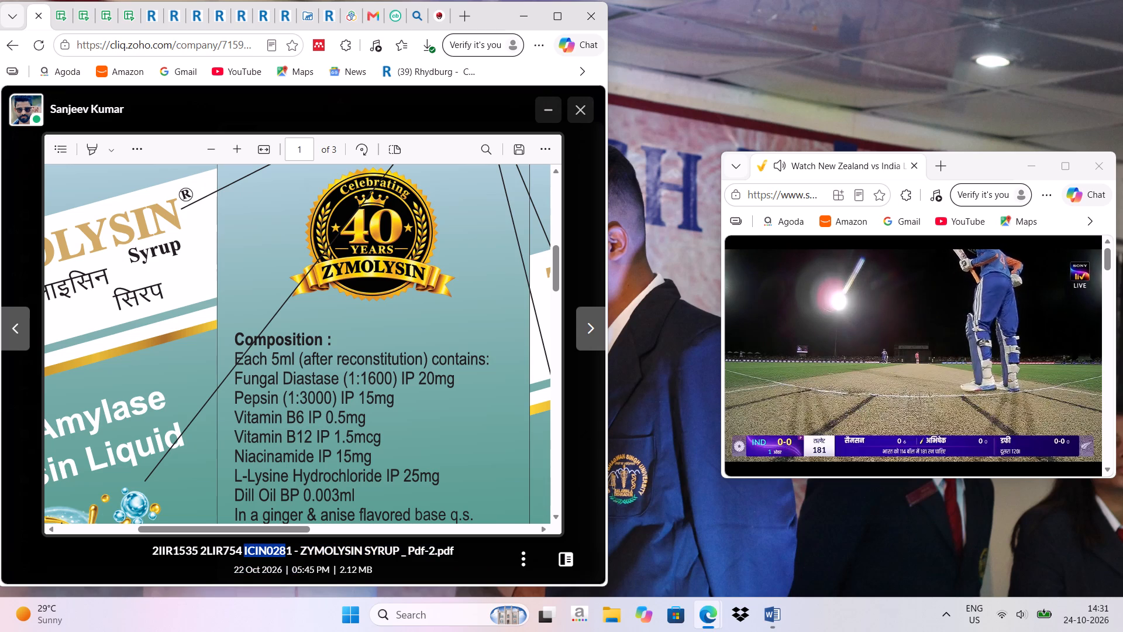
left_click_drag(288, 555, 292, 554)
left_click(325, 502)
scroll(373, 327, "up", 3)
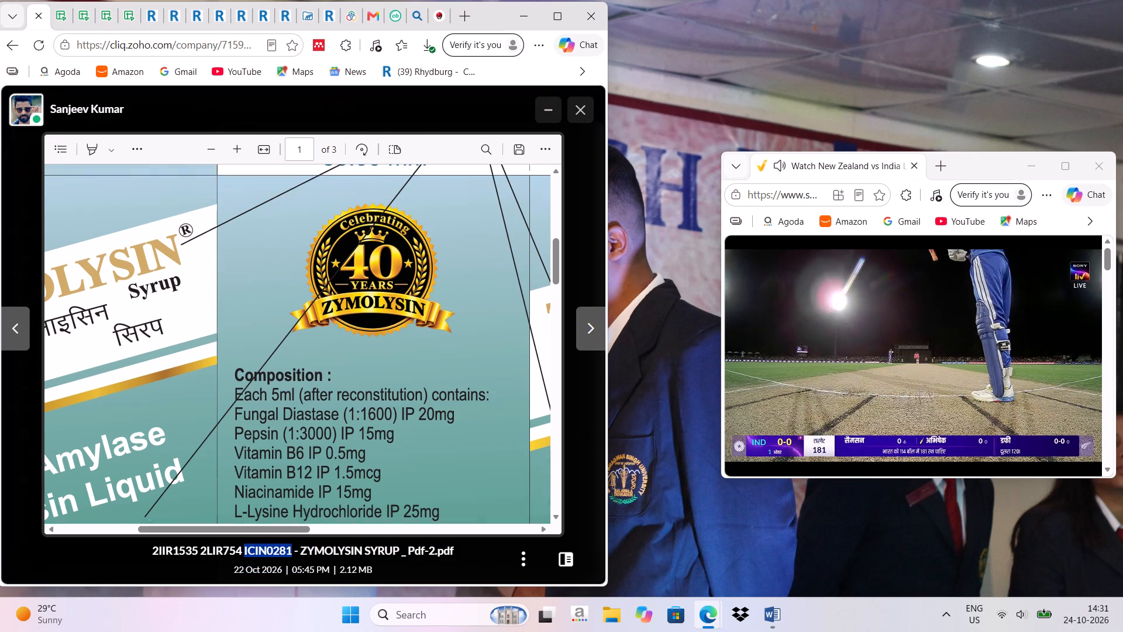
scroll(373, 327, "up", 3)
left_click(305, 13)
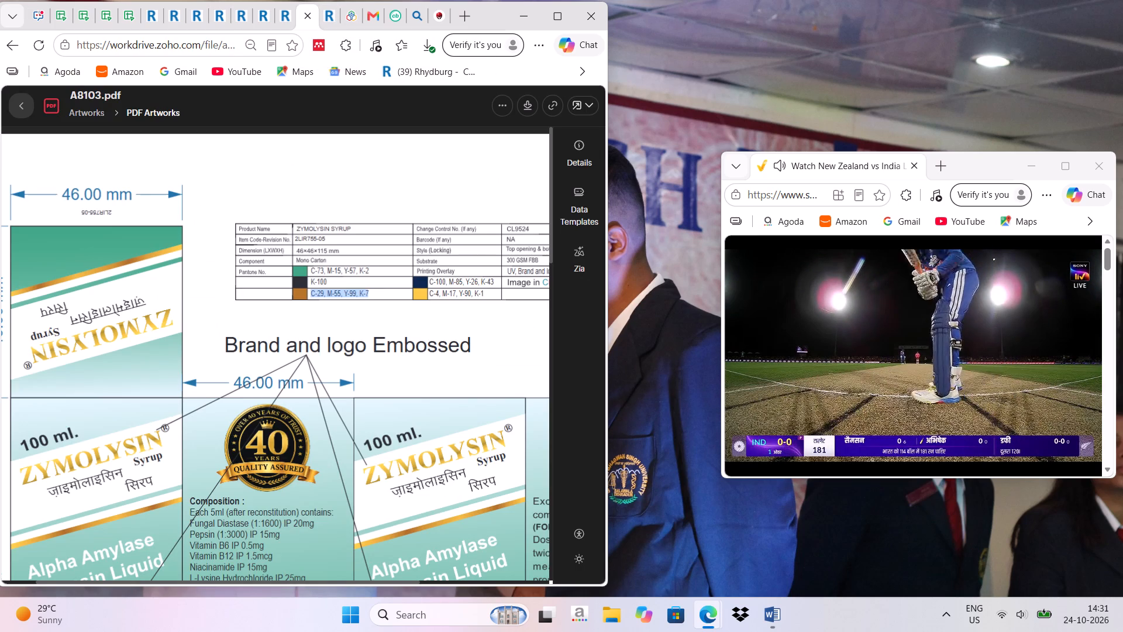
left_click(310, 16)
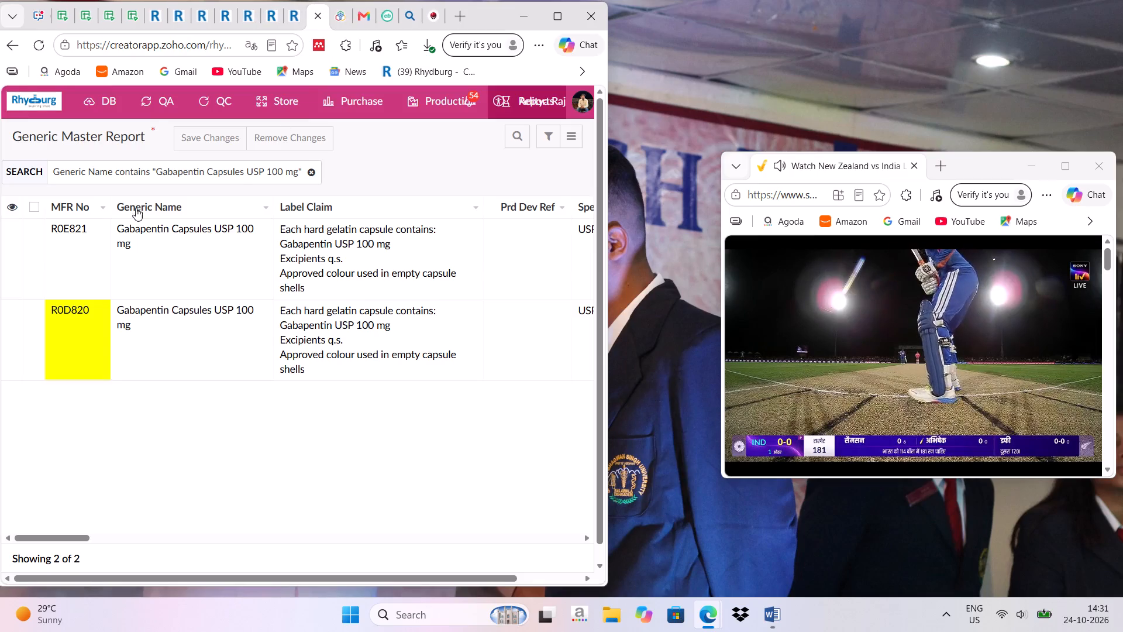
left_click(299, 16)
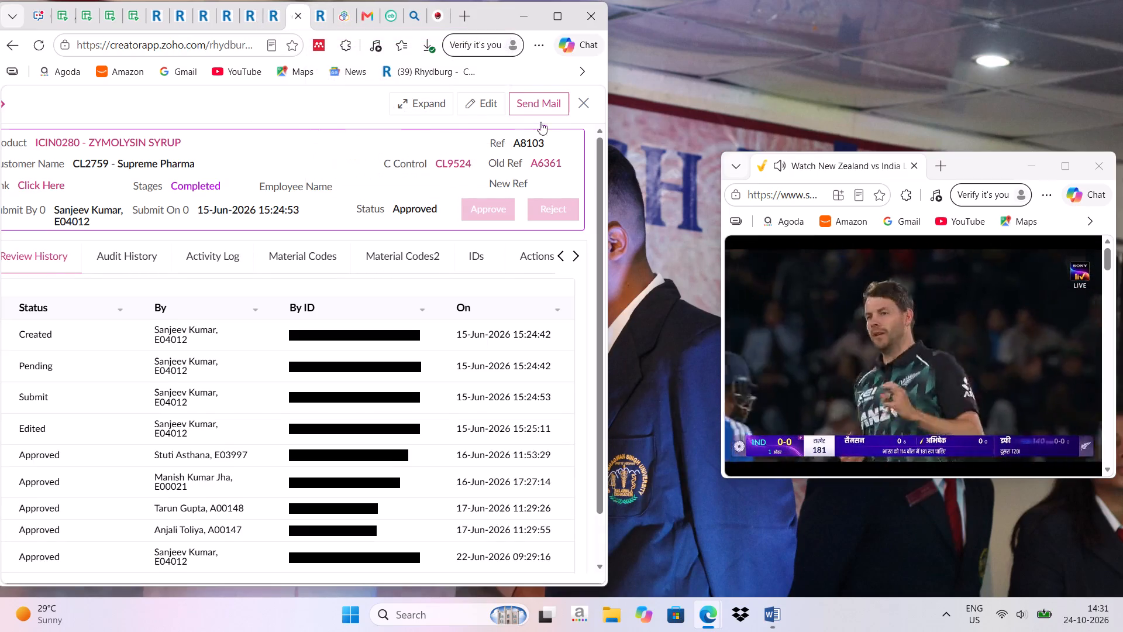
left_click(578, 101)
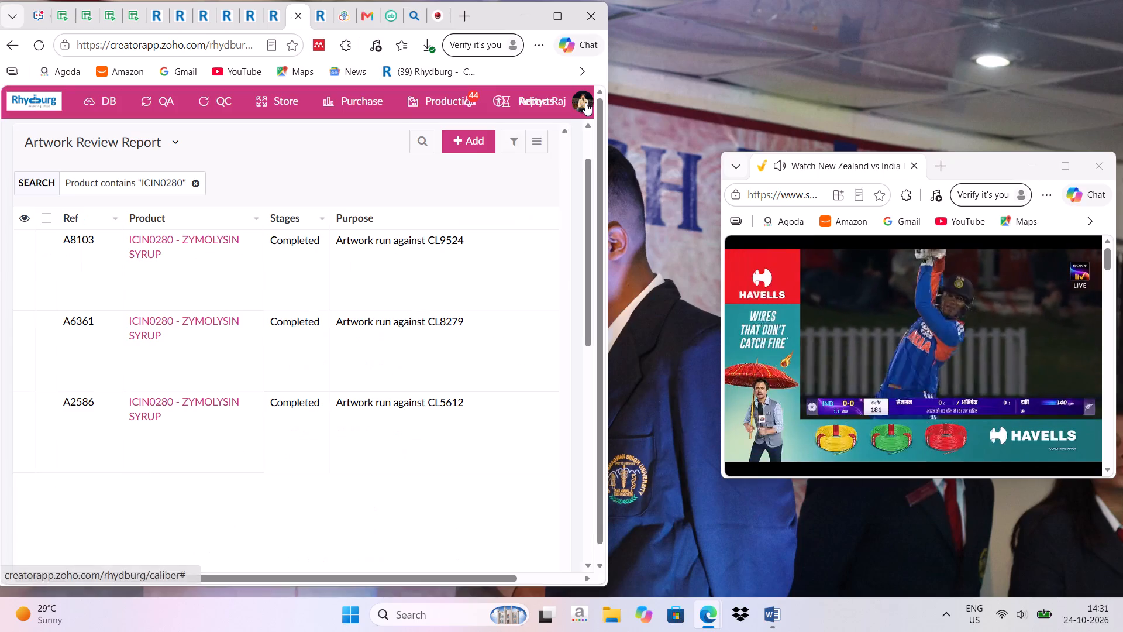
left_click(147, 218)
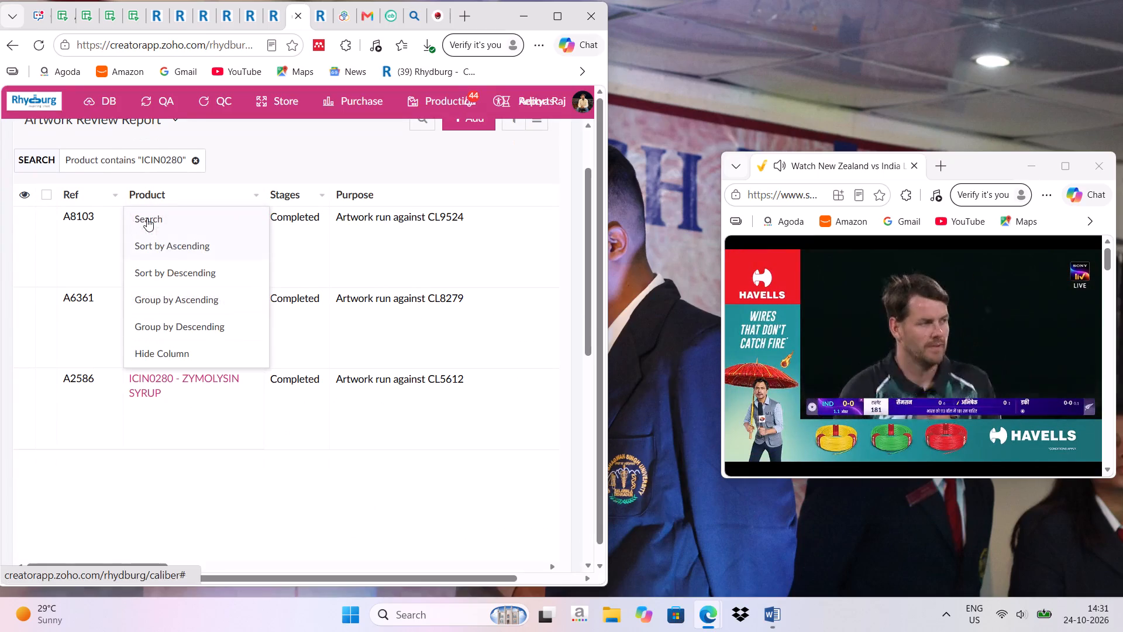
left_click(149, 219)
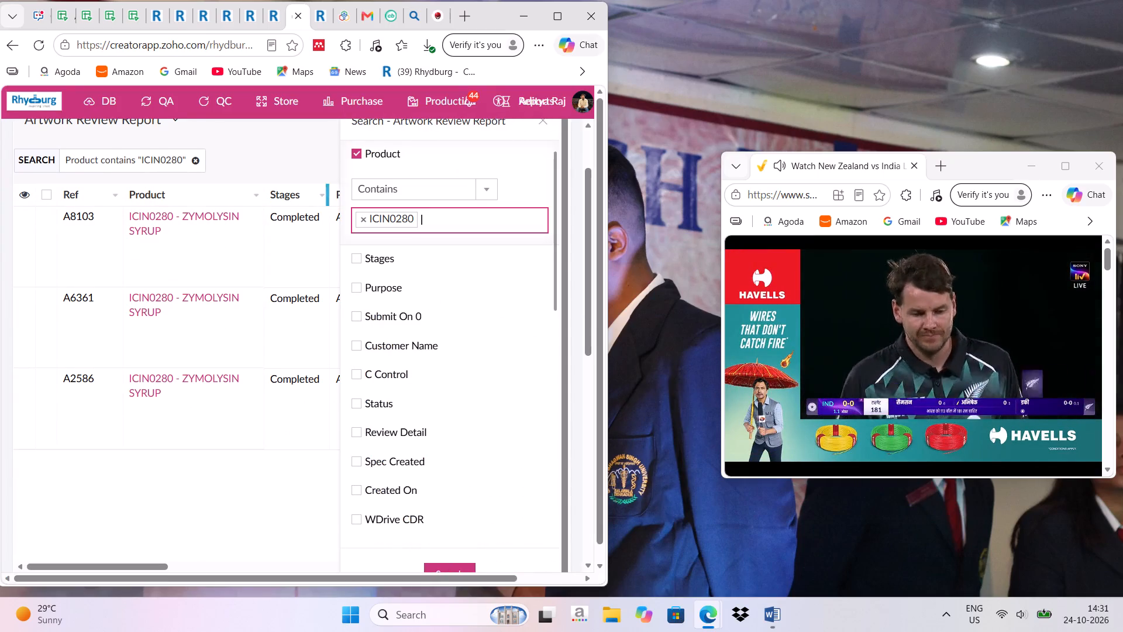
left_click(361, 218)
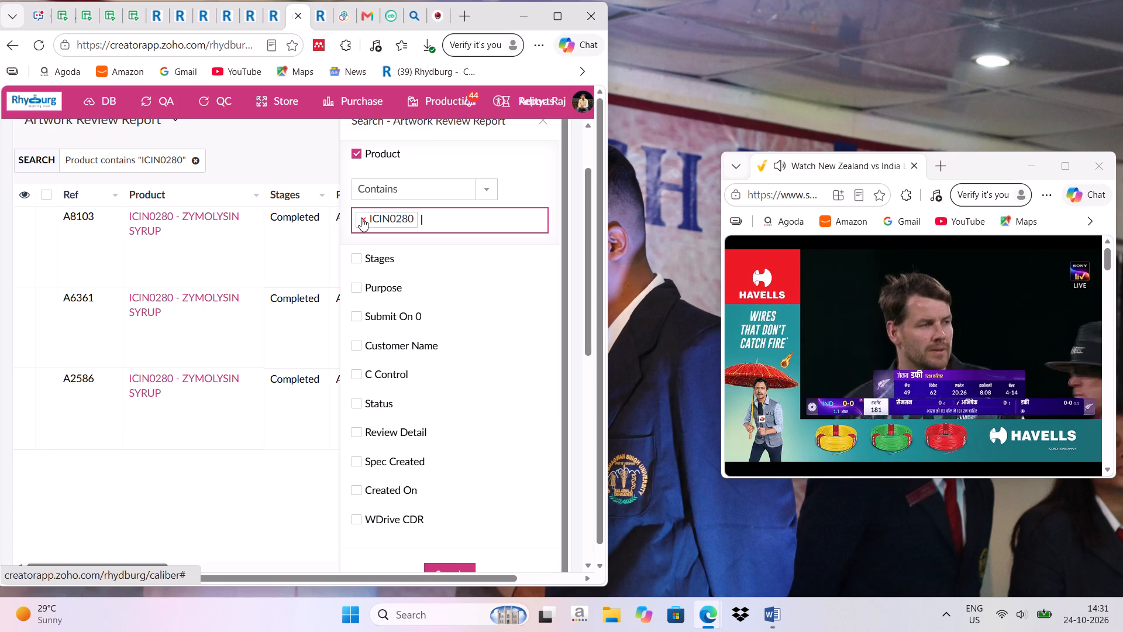
key("ctrl+v")
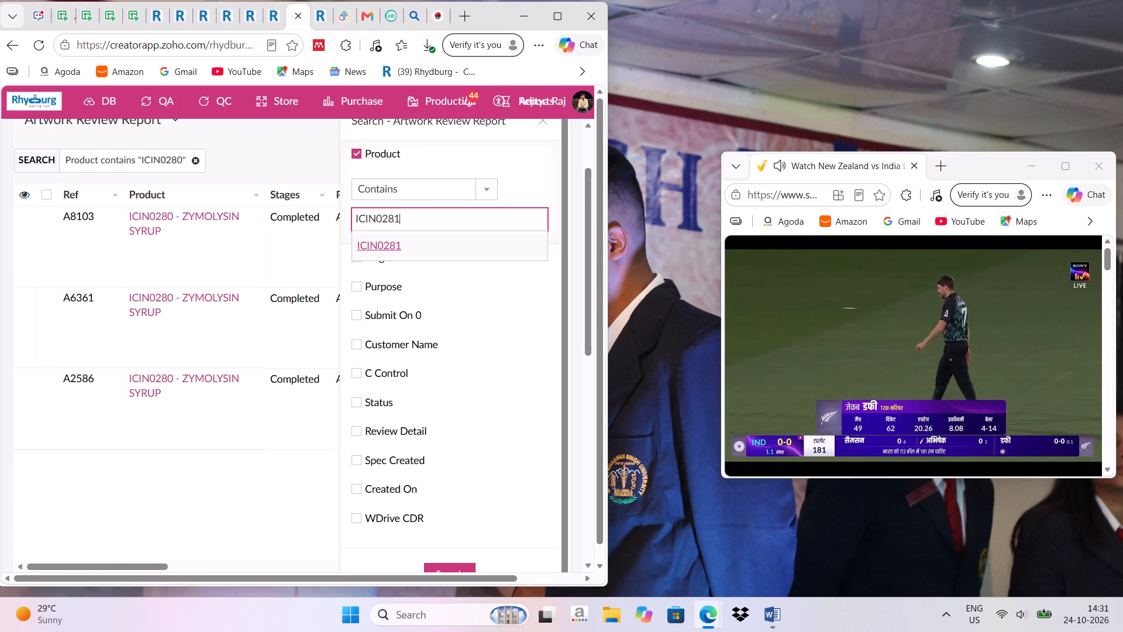
key("Return")
key("Return")
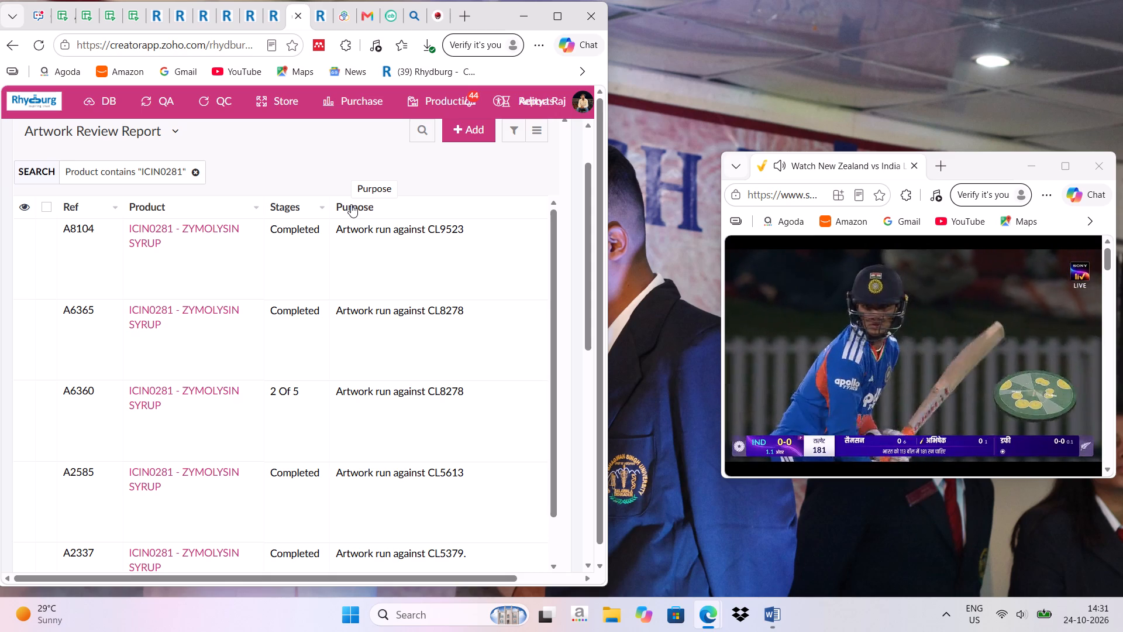
left_click(287, 236)
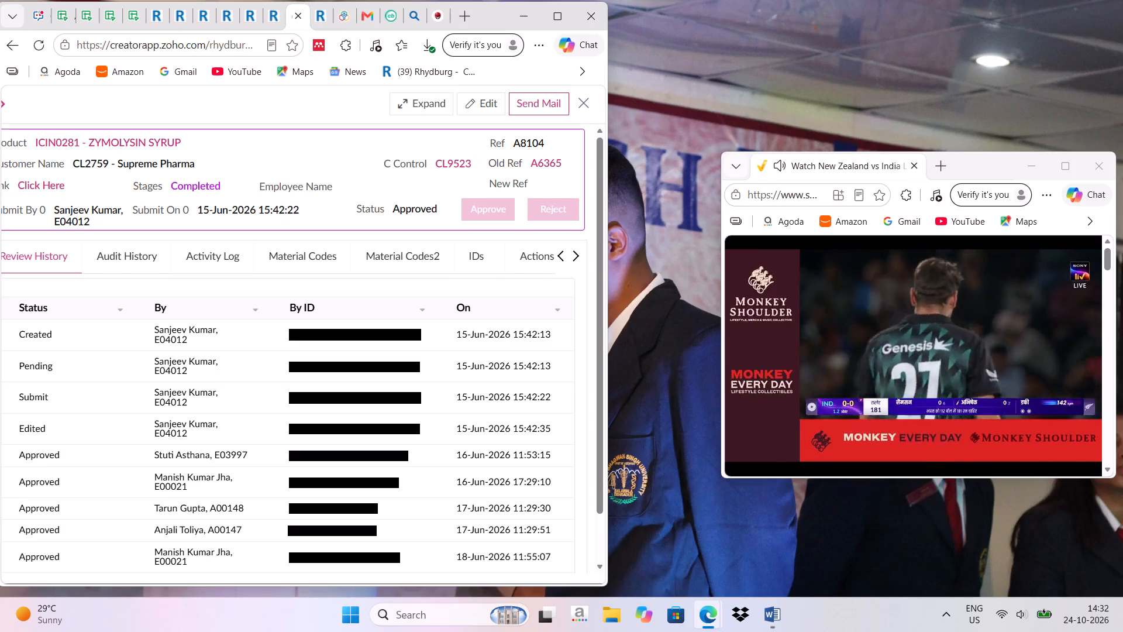
left_click(49, 186)
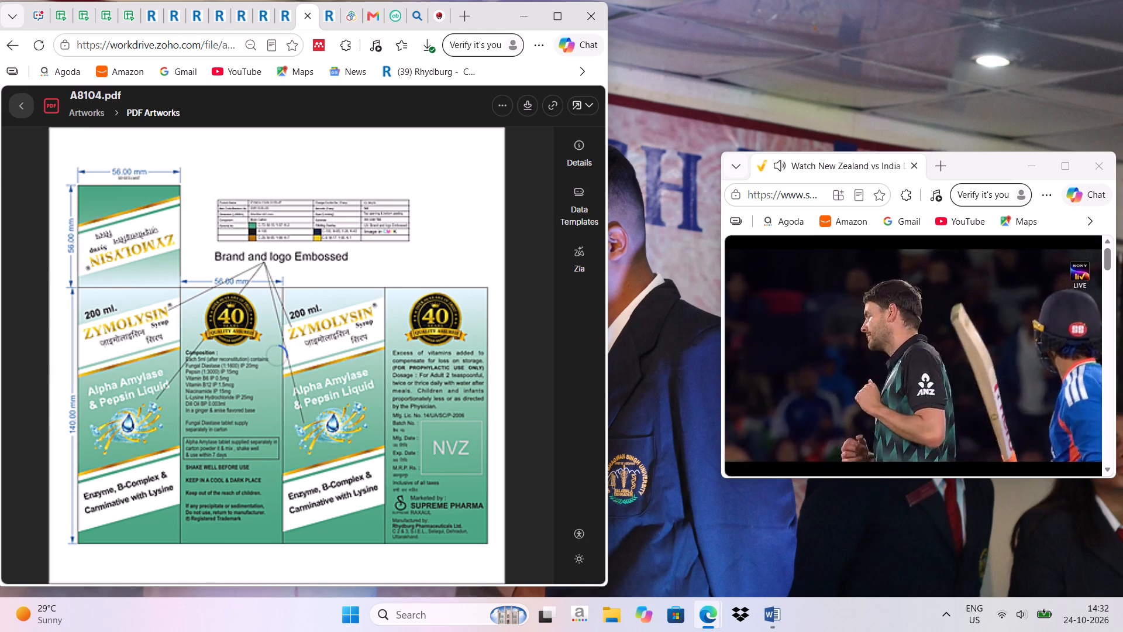
scroll(300, 391, "down", 1)
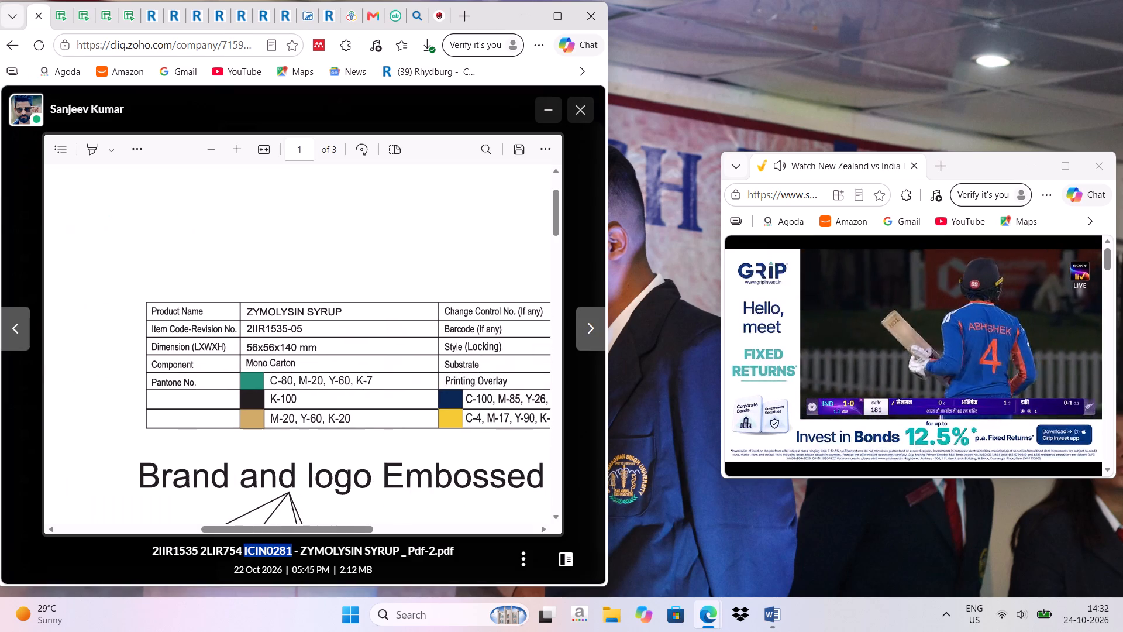
scroll(405, 372, "left", 2)
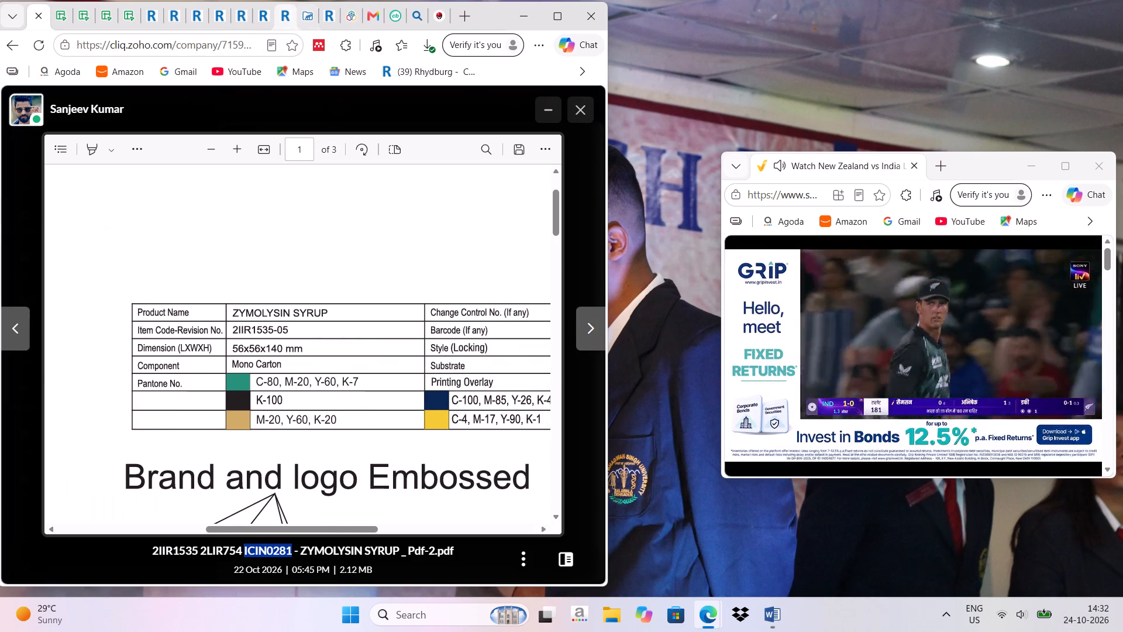
left_click(281, 15)
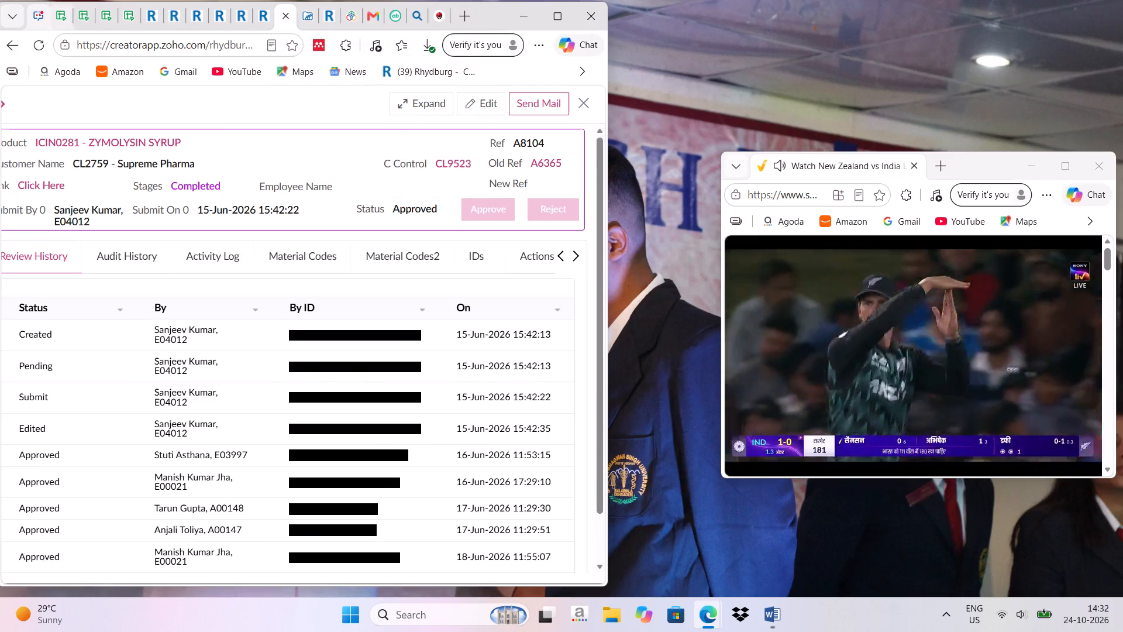
left_click(31, 10)
scroll(390, 280, "down", 10)
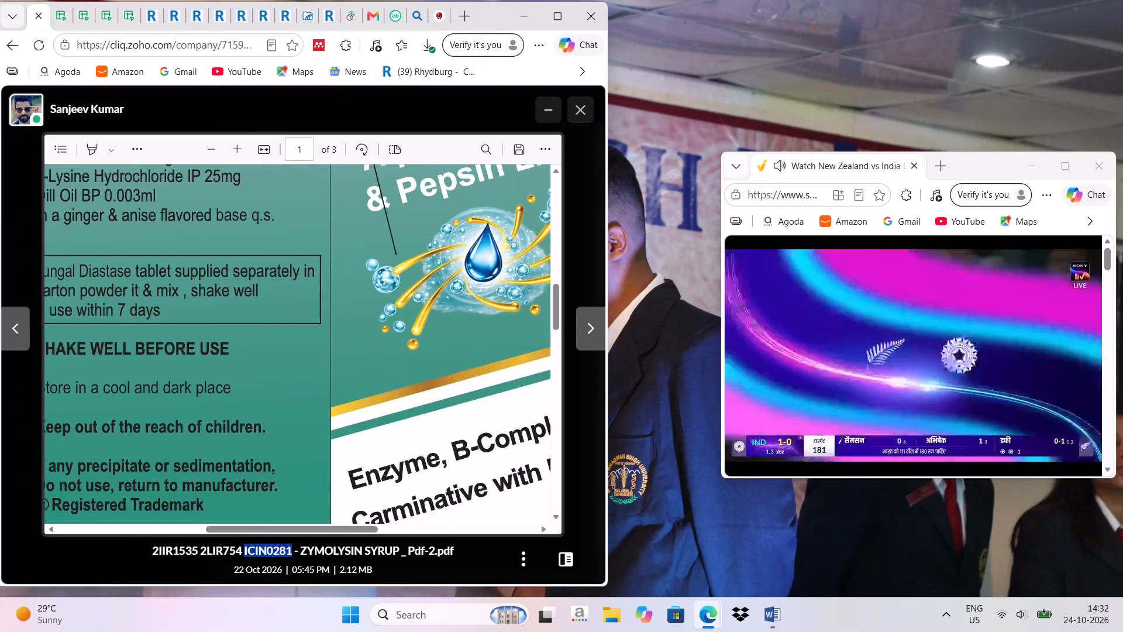
scroll(360, 298, "down", 2)
scroll(363, 318, "left", 6)
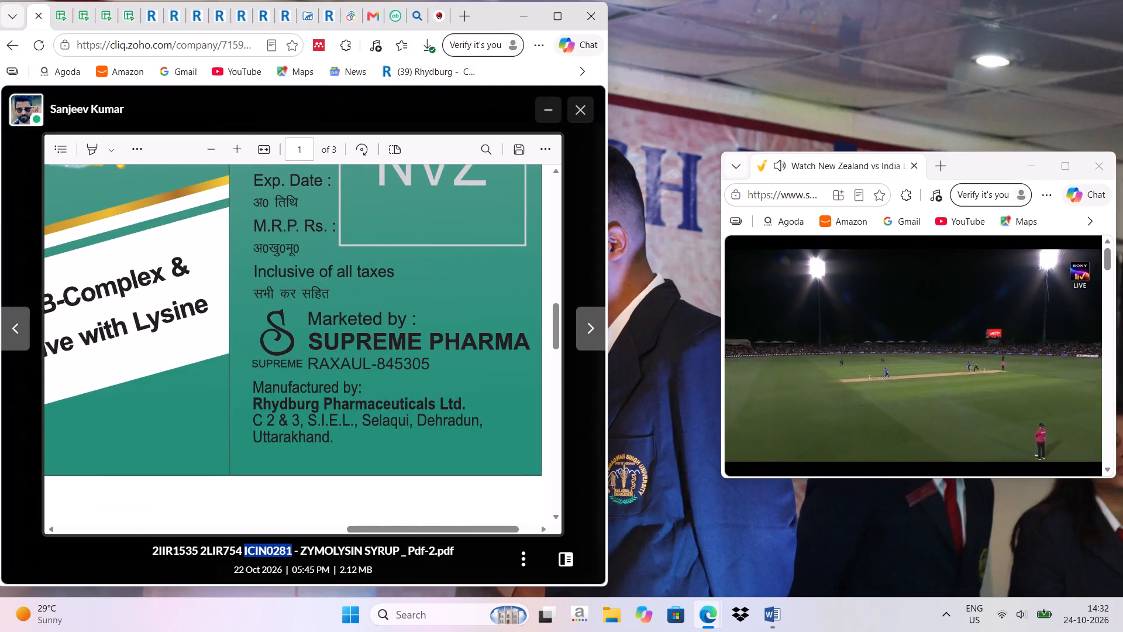
left_click(298, 18)
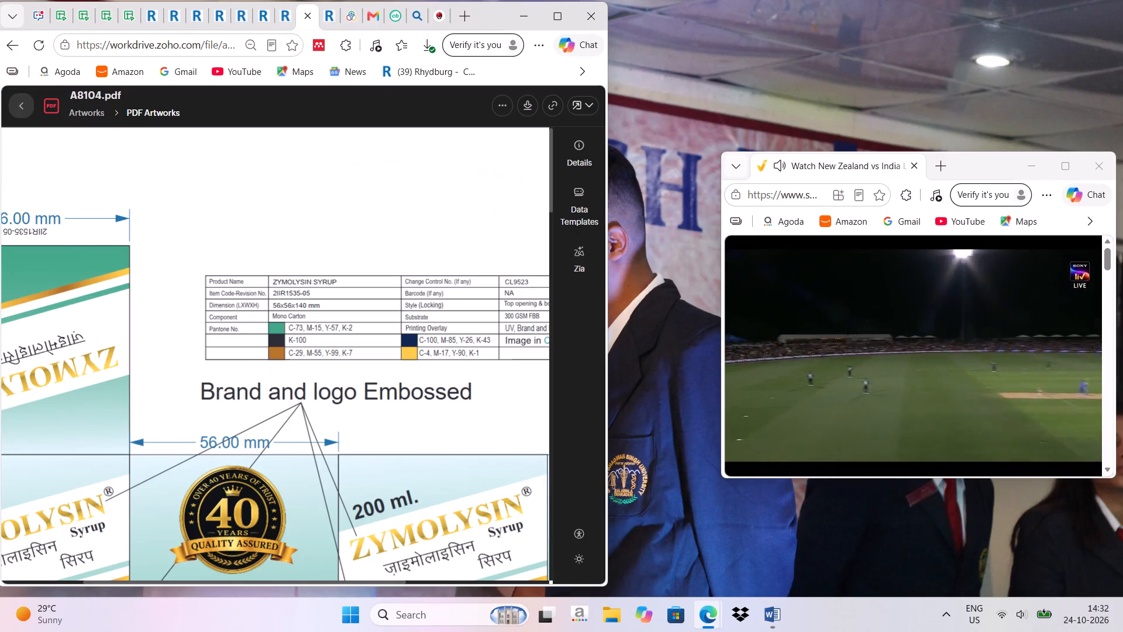
scroll(376, 349, "left", 9)
scroll(376, 349, "down", 1)
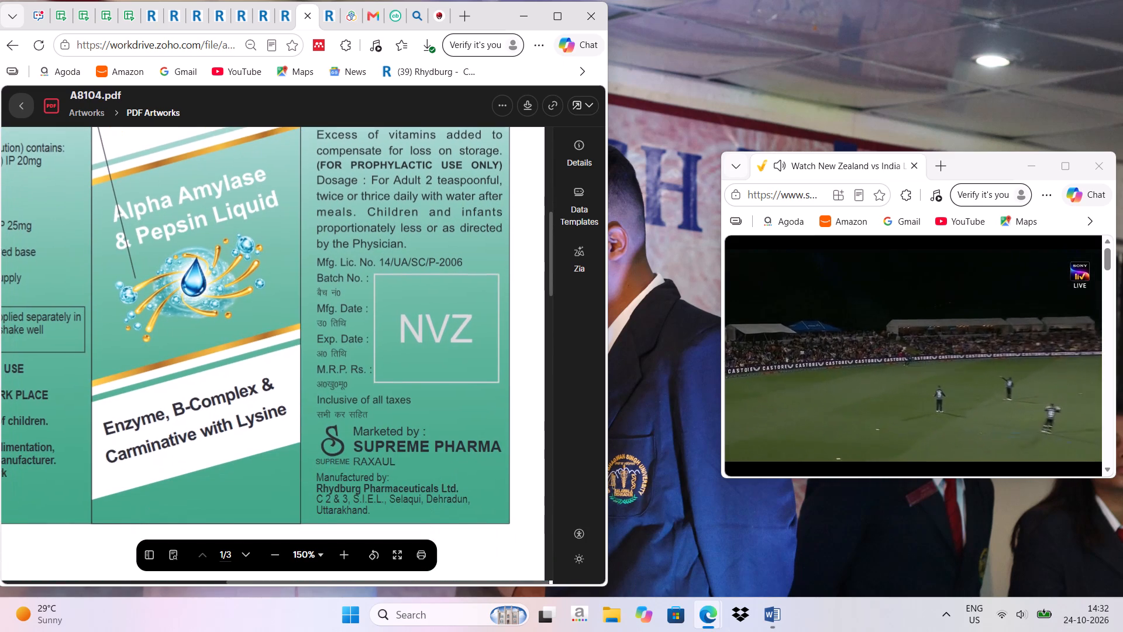
scroll(376, 349, "down", 1)
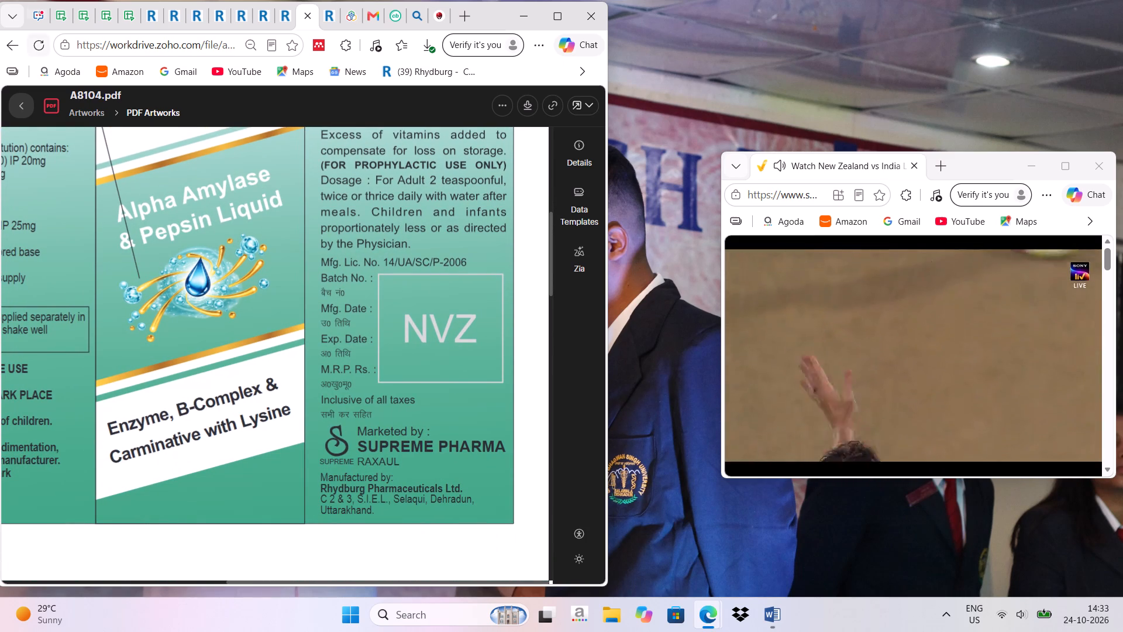
left_click(32, 9)
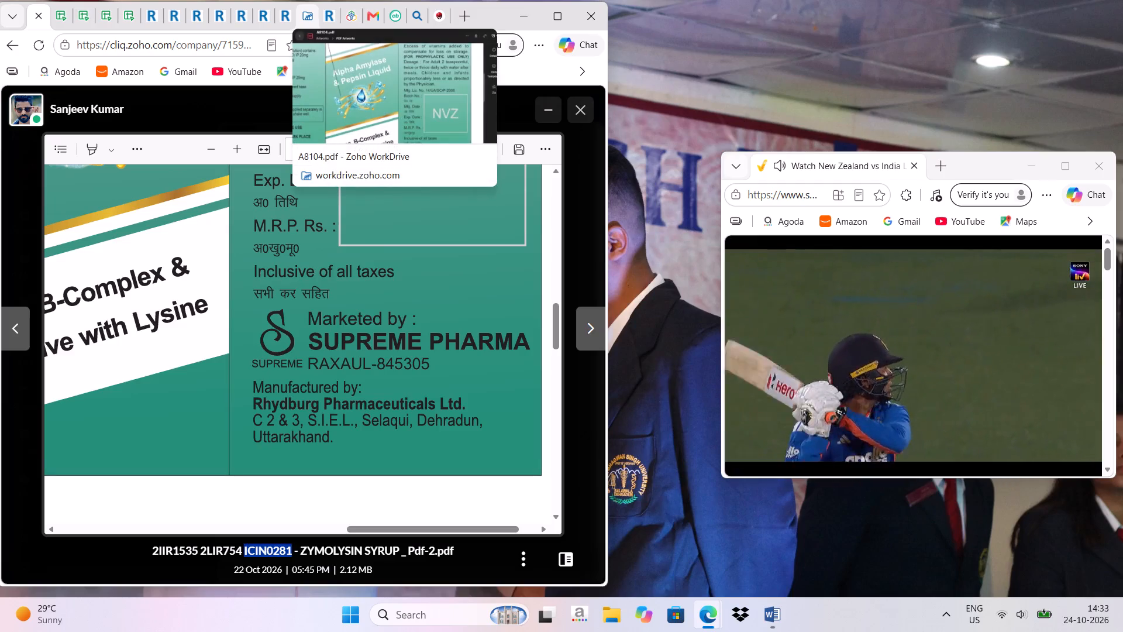
Copy "ICIN0281 - ZYMOLYSIN SYRUP" from the A8104 record and replace the product heading in the Word table's Current column with it.
left_click(280, 12)
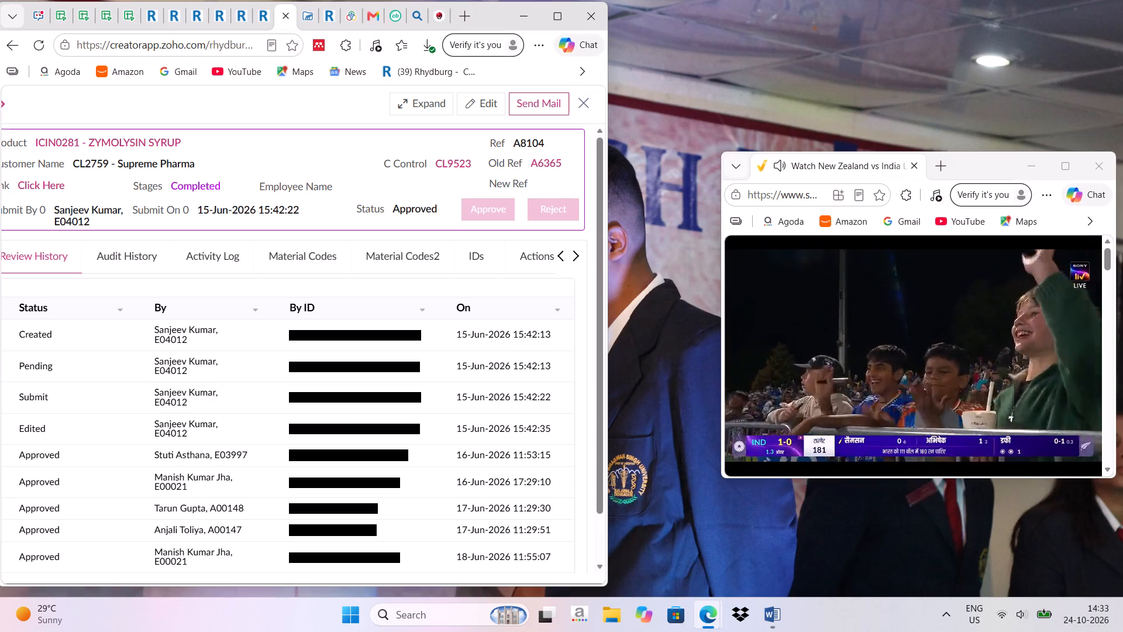
left_click_drag(30, 139, 182, 156)
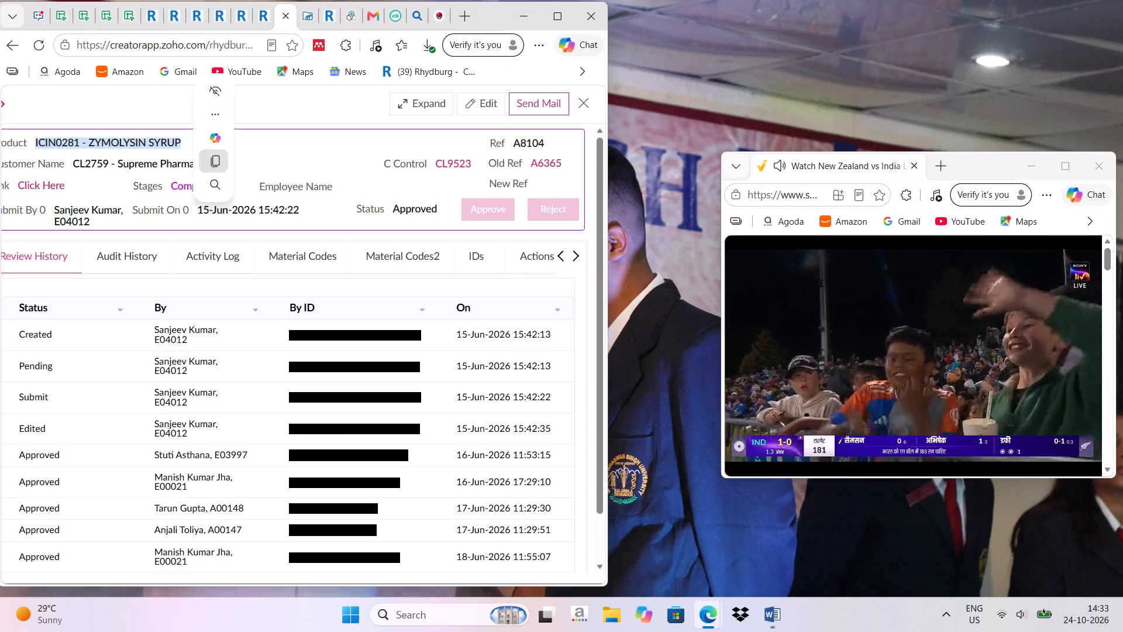
left_click(210, 157)
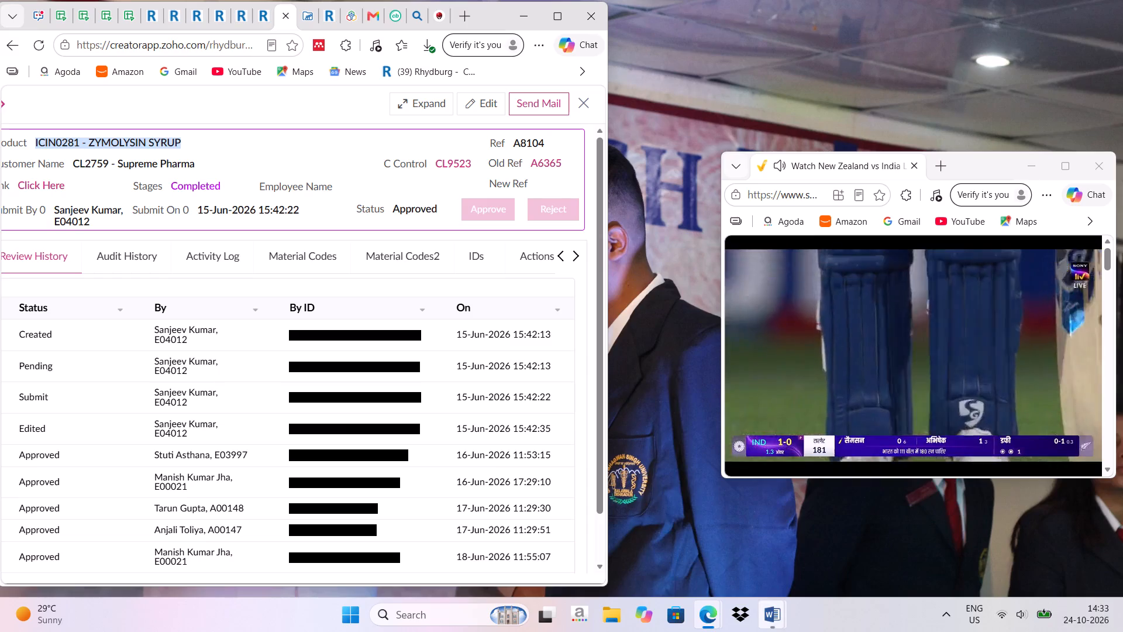
left_click(842, 554)
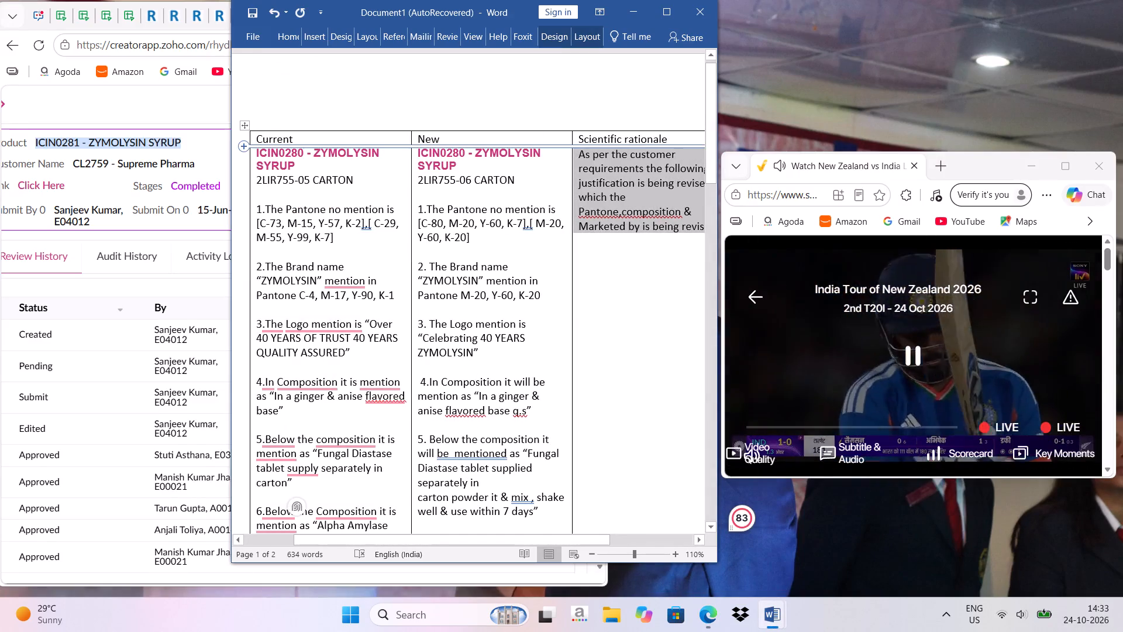
left_click_drag(257, 152, 271, 158)
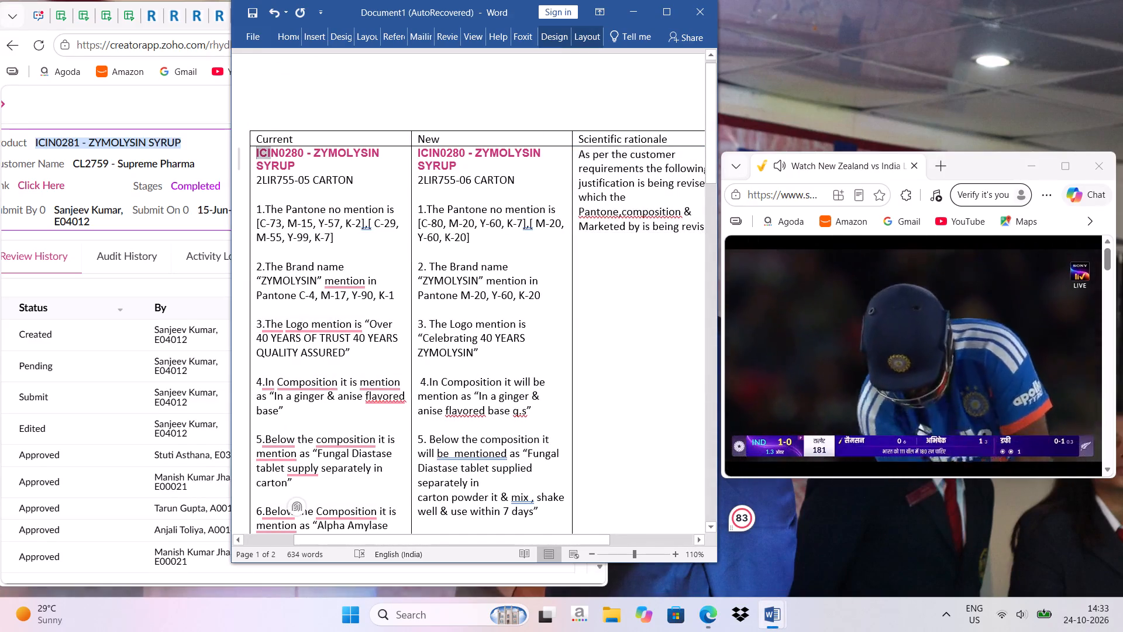
left_click_drag(271, 158, 297, 163)
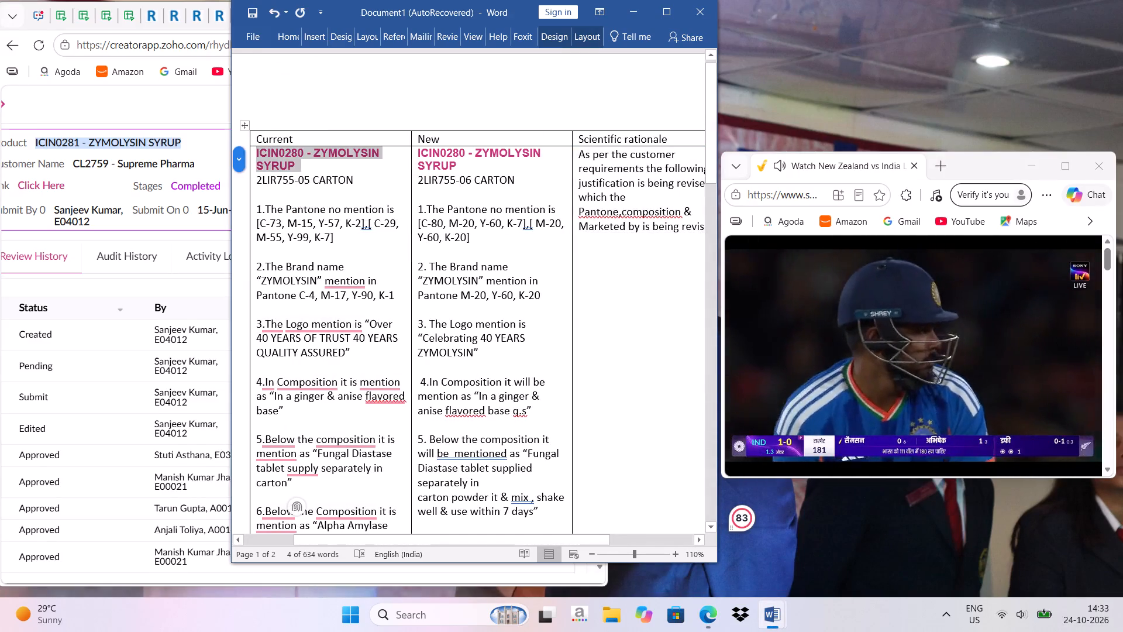
key("ctrl+v")
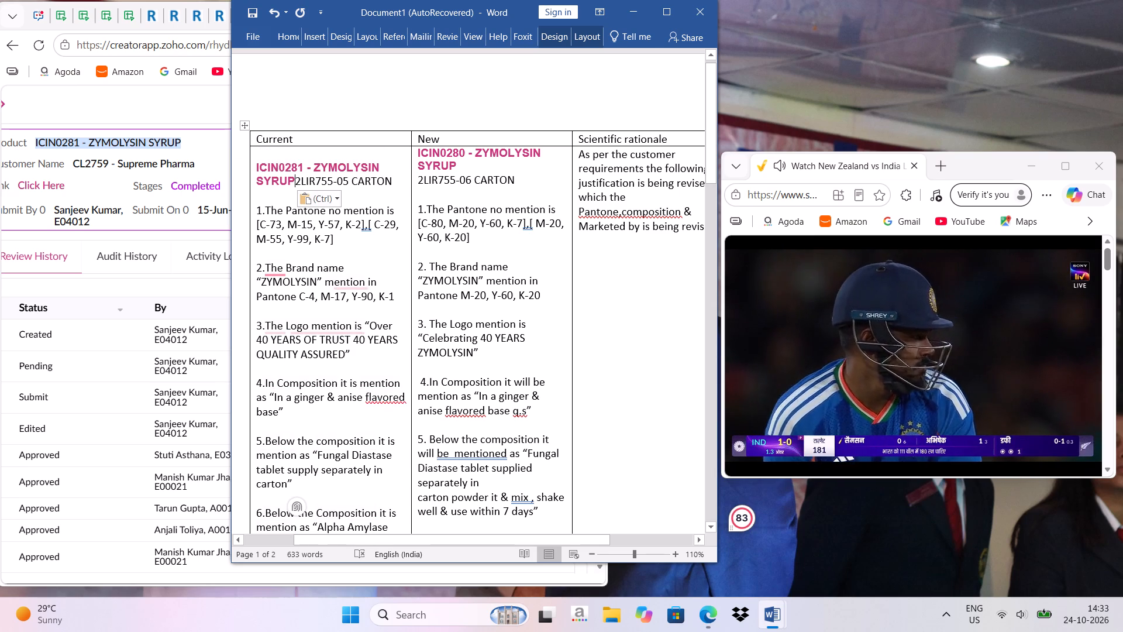
Delete the "ICIN0280 - ZYMOLYSIN SYRUP" heading above 2LIR755-06 CARTON in the New column.
left_click_drag(418, 153, 457, 167)
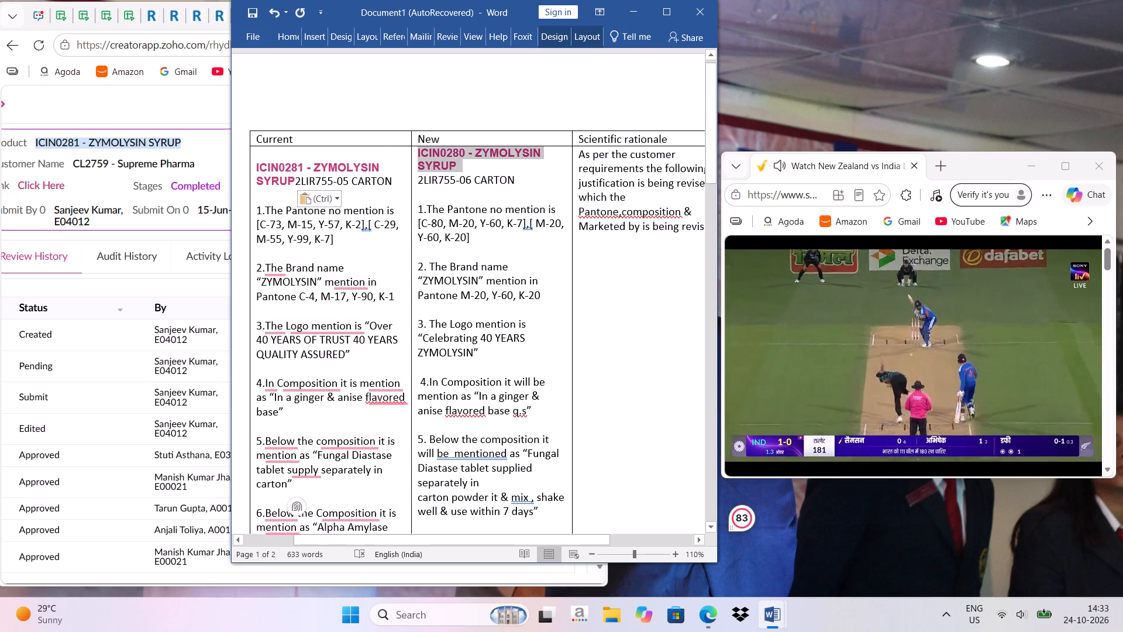
left_click_drag(457, 167, 457, 167)
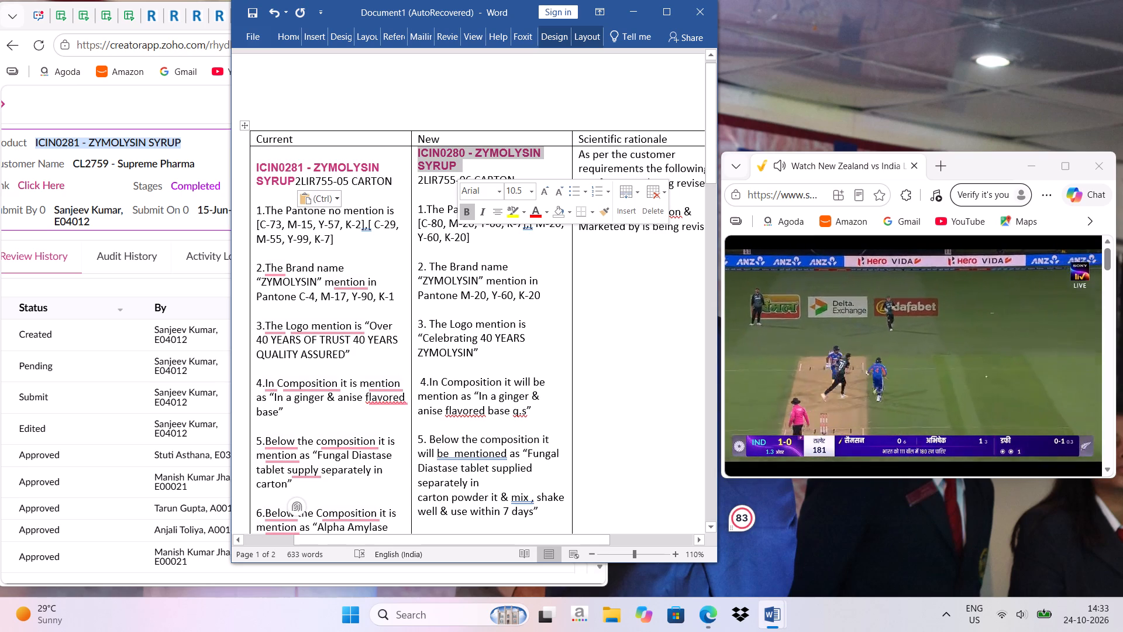
key("v")
scroll(443, 167, "up", 1)
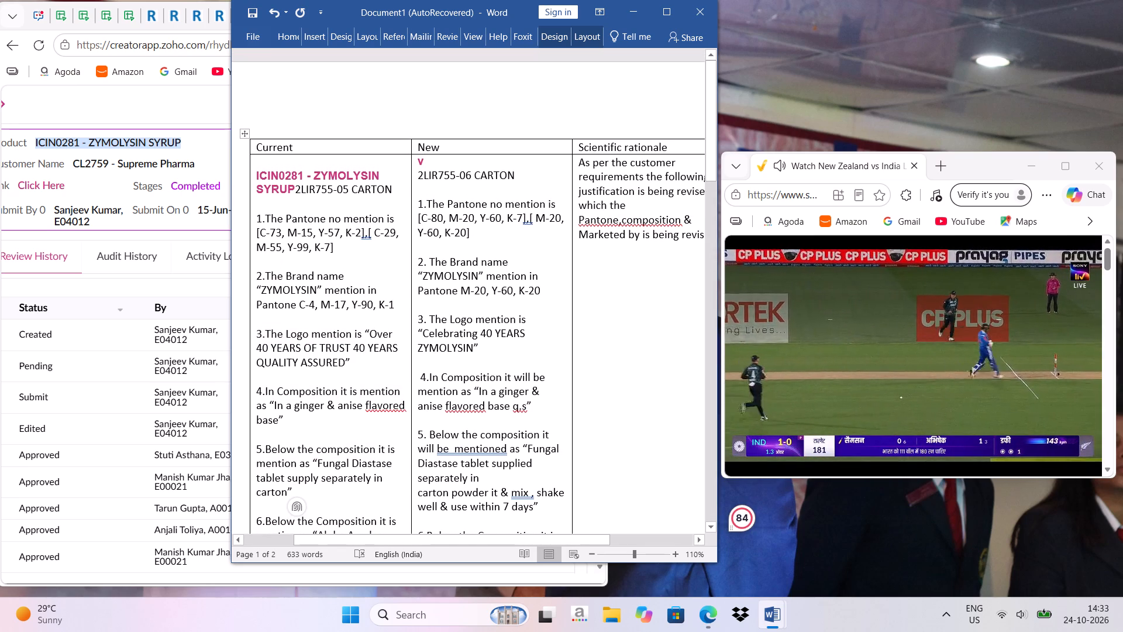
key("BackSpace")
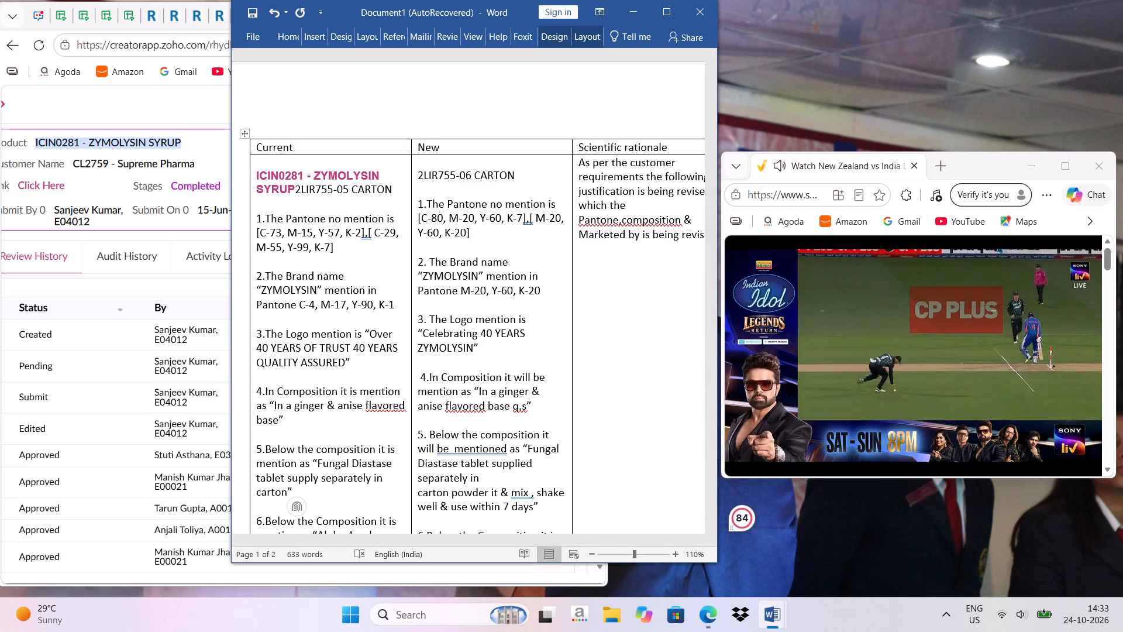
Put 2LIR755-05 CARTON on its own line in the Current column, with a blank line below the product heading.
left_click(296, 188)
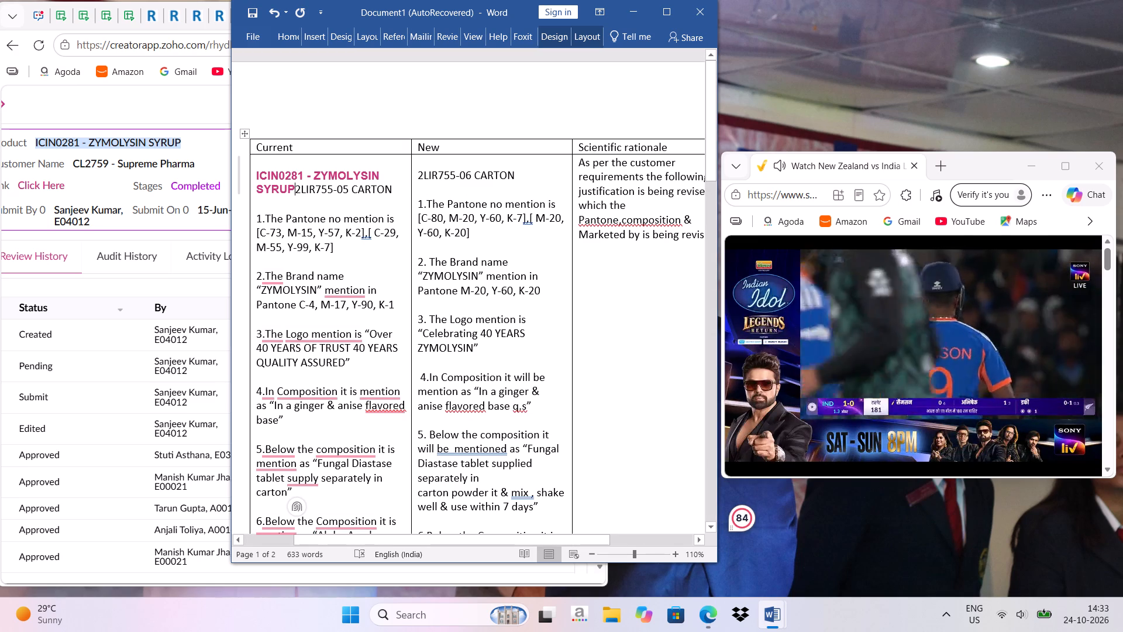
key("Return")
key("Return")
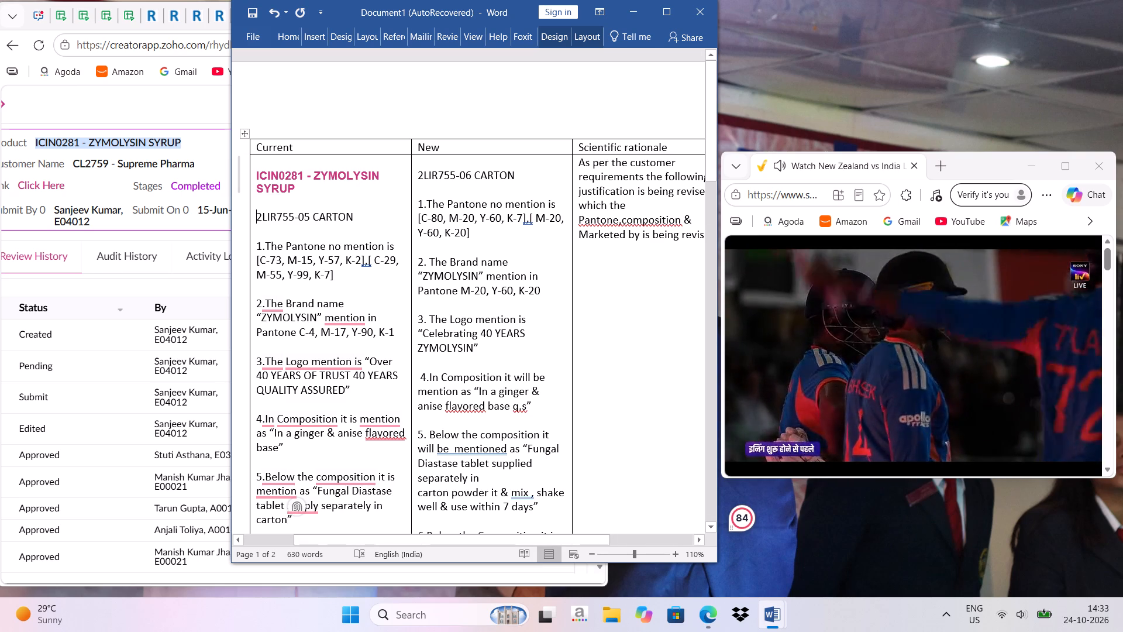
Copy the "ICIN0281 - ZYMOLYSIN SYRUP" heading from the Current column to the top of the New column's cell.
scroll(531, 170, "up", 3)
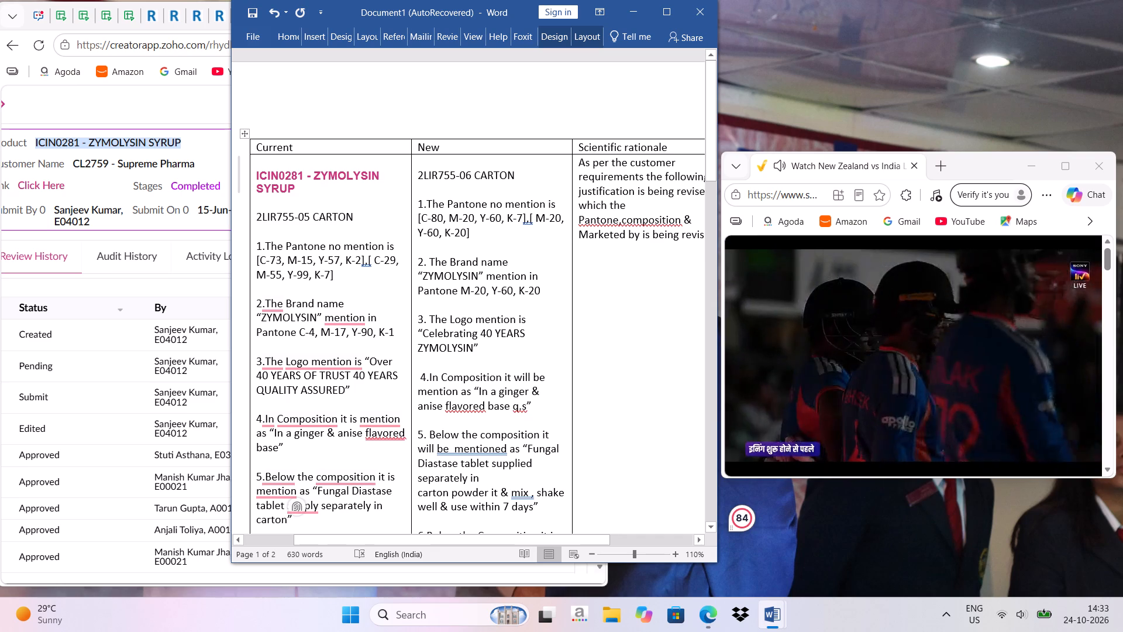
left_click_drag(257, 174, 304, 193)
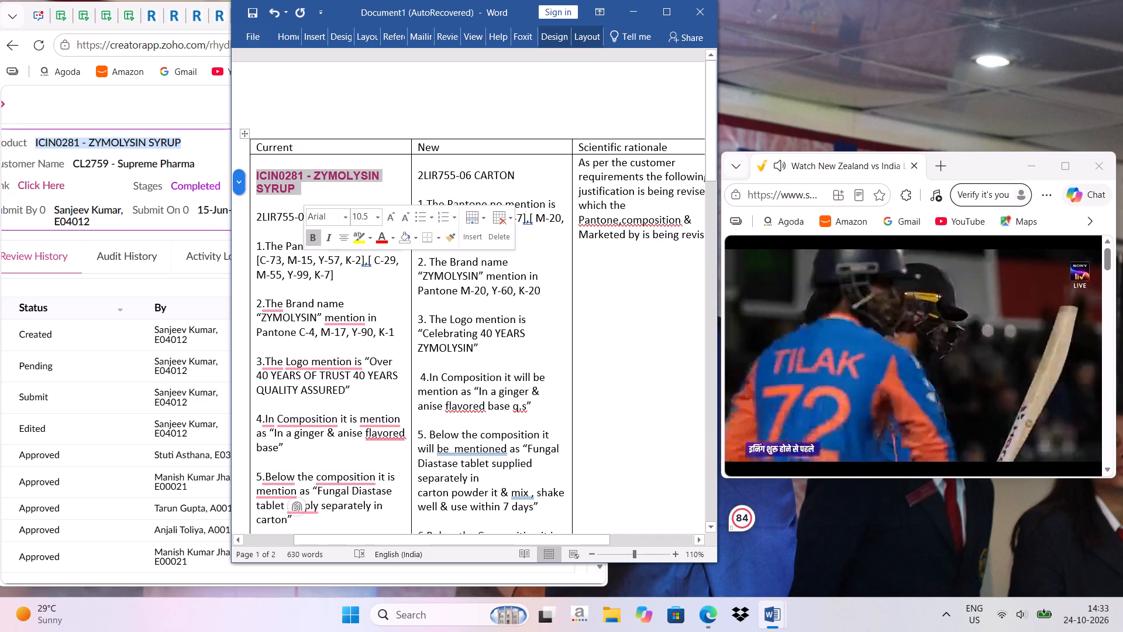
right_click(282, 184)
left_click(305, 207)
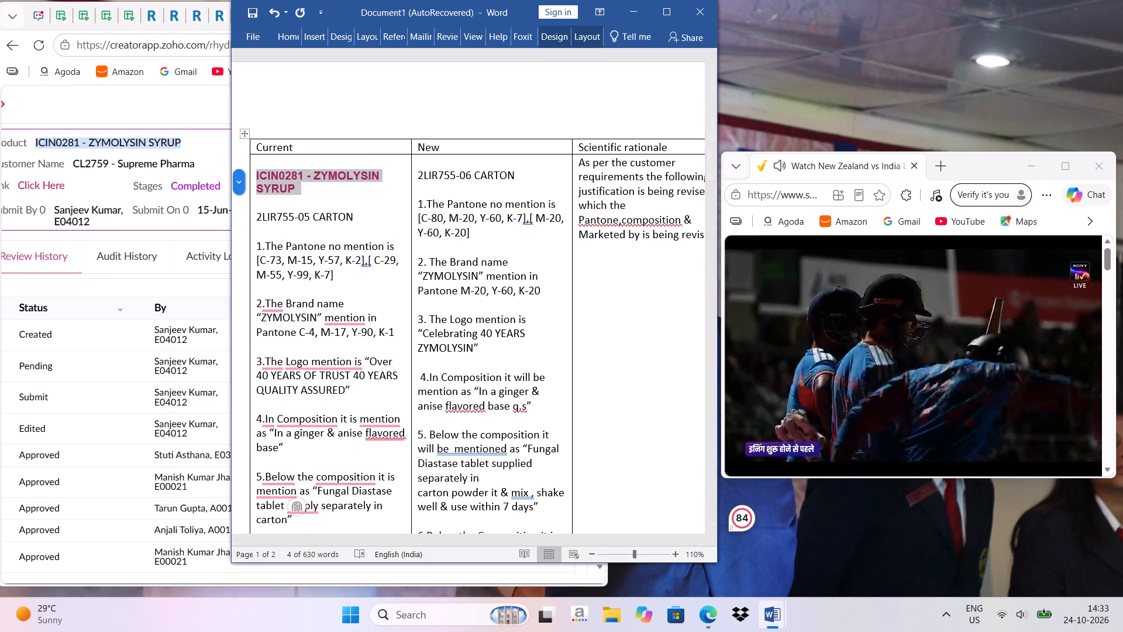
left_click(416, 162)
left_click(429, 163)
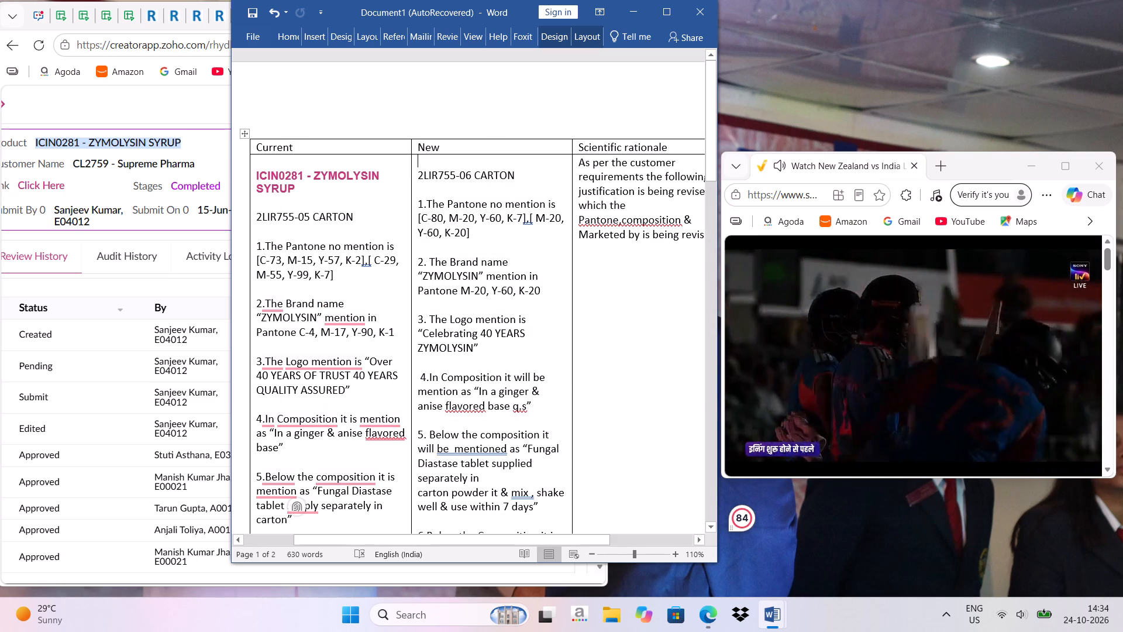
key("ctrl+v")
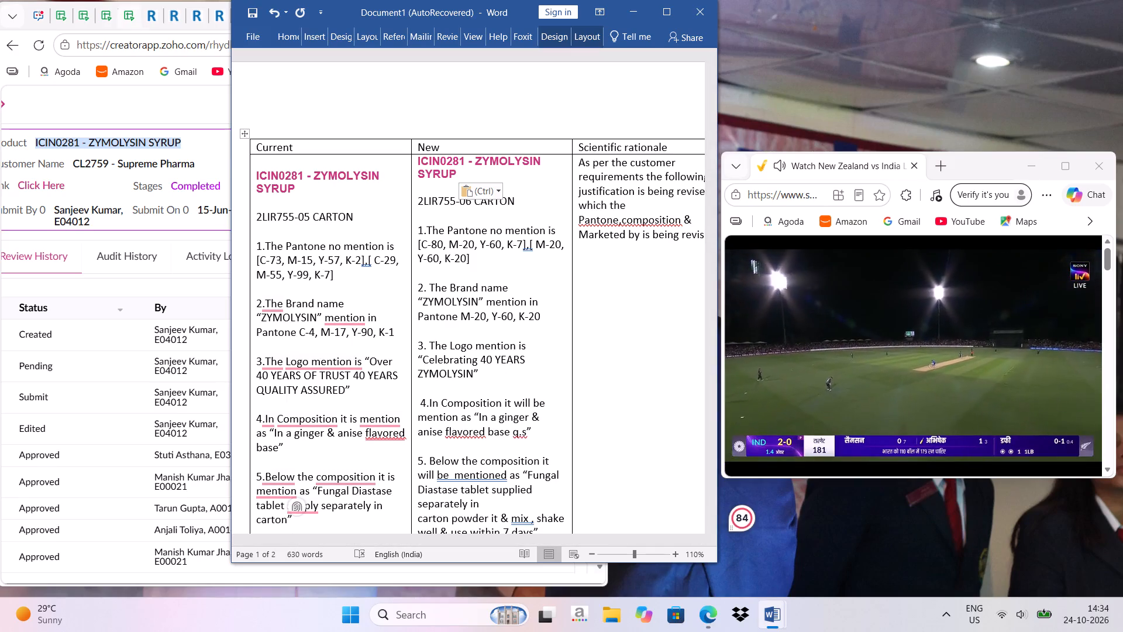
Open the A8104.pdf artwork beside the Word document and bring its carton specification table into view.
left_click_drag(337, 12, 433, 10)
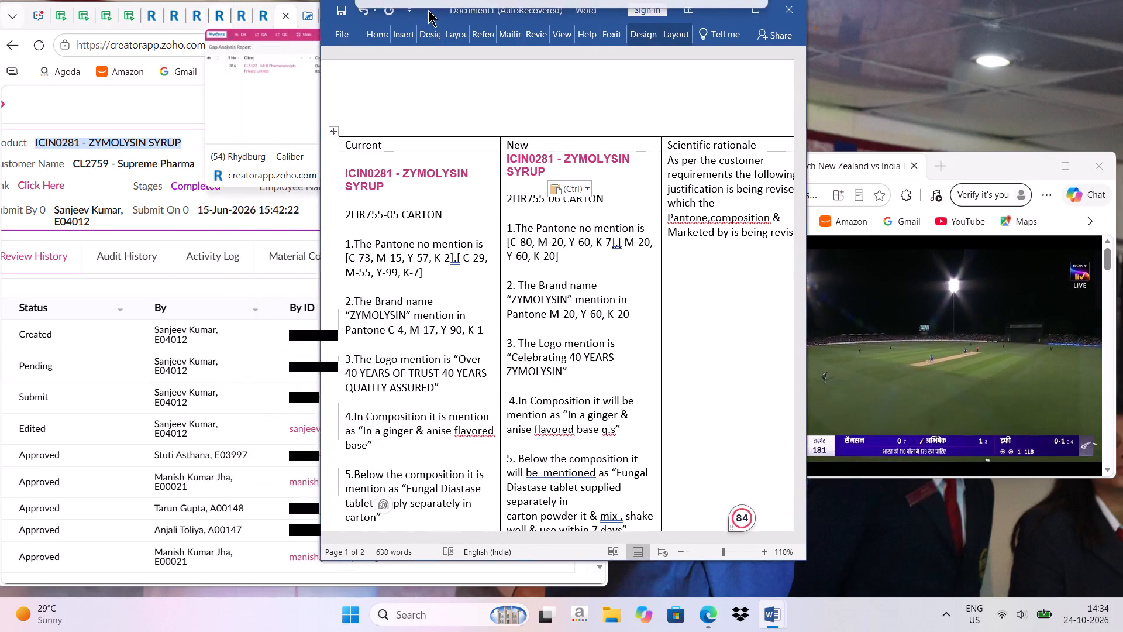
left_click_drag(433, 10, 521, 16)
left_click(308, 12)
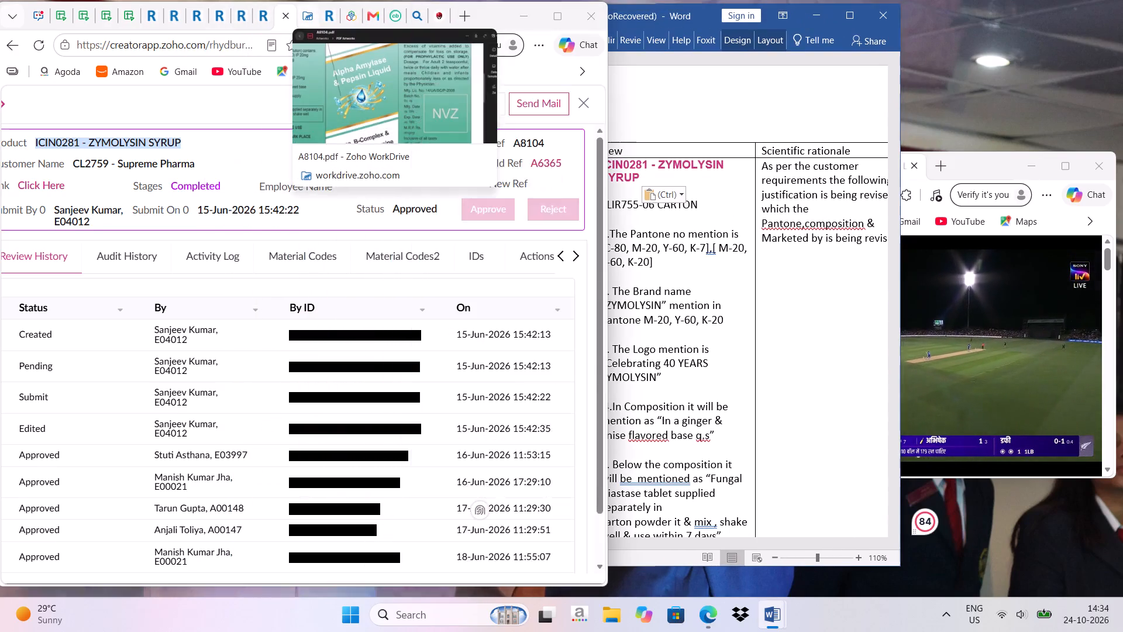
scroll(166, 245, "up", 14)
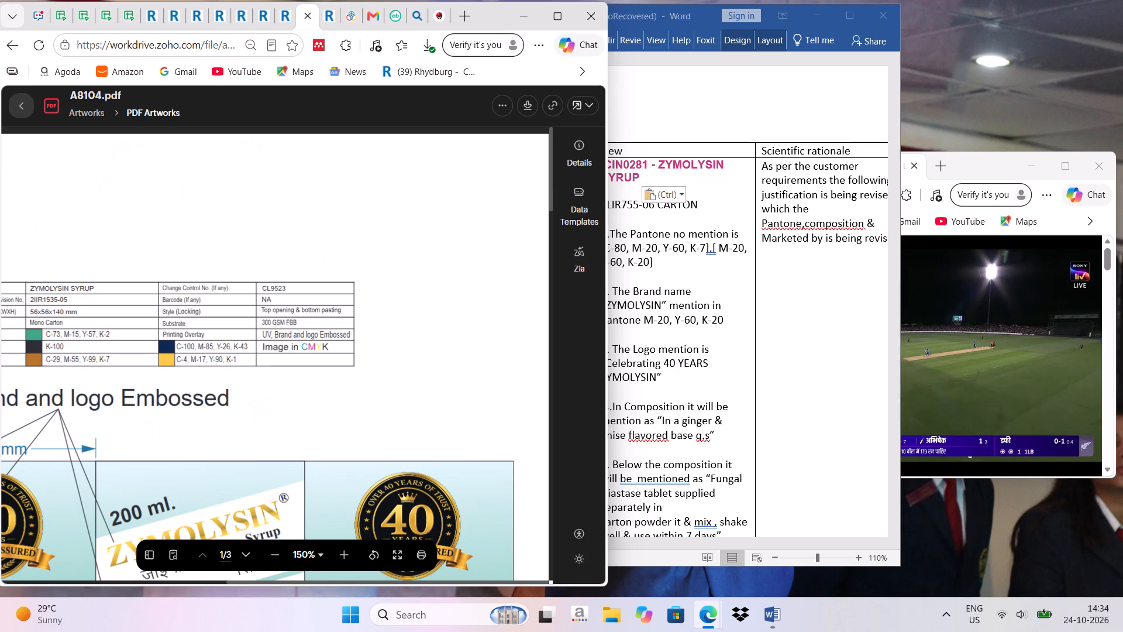
scroll(166, 245, "up", 12)
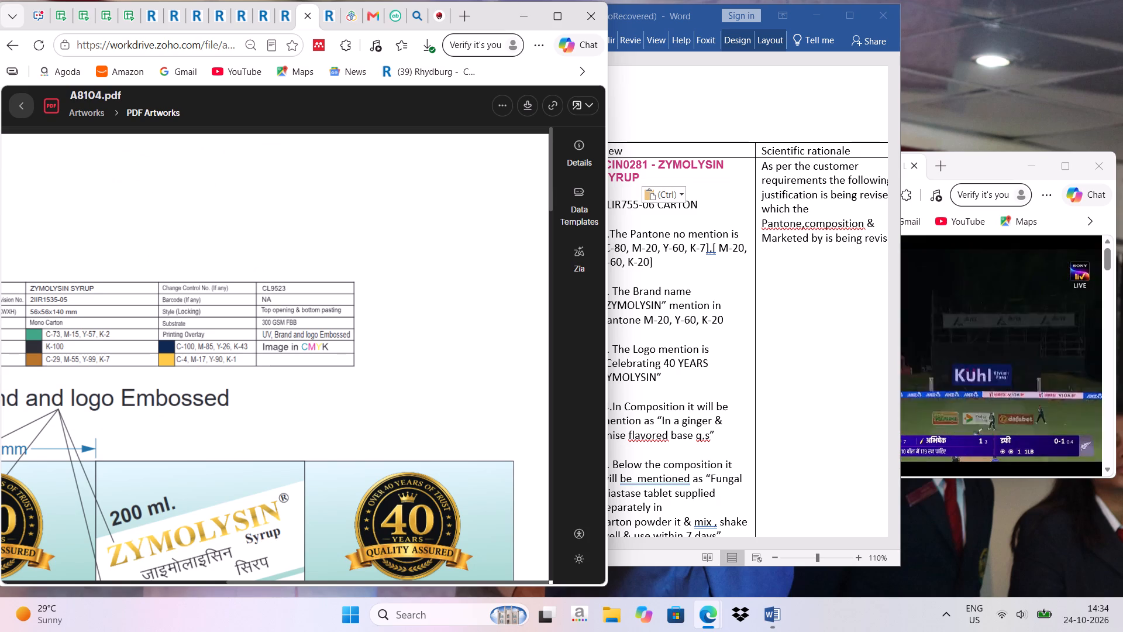
left_click_drag(669, 19, 551, 22)
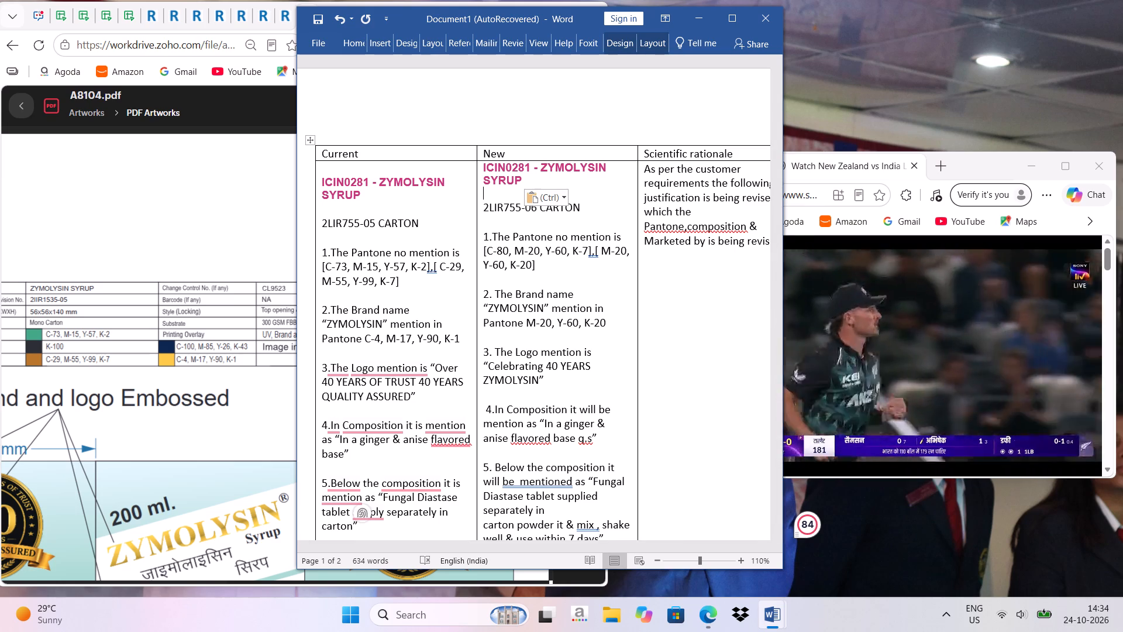
left_click_drag(424, 16, 616, 34)
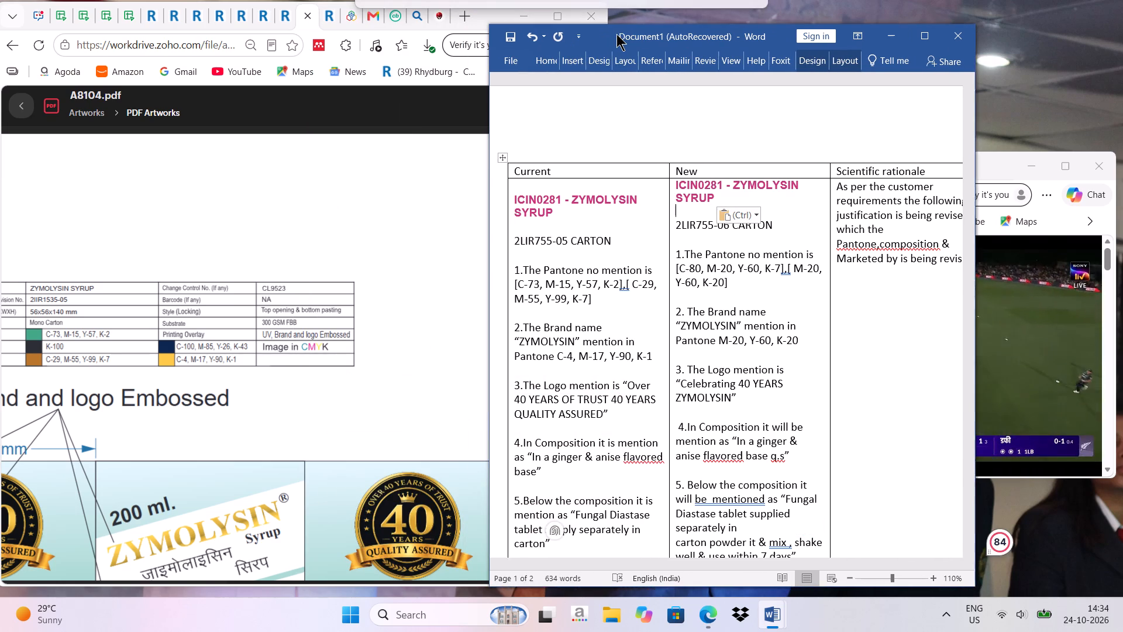
left_click_drag(616, 34, 716, 28)
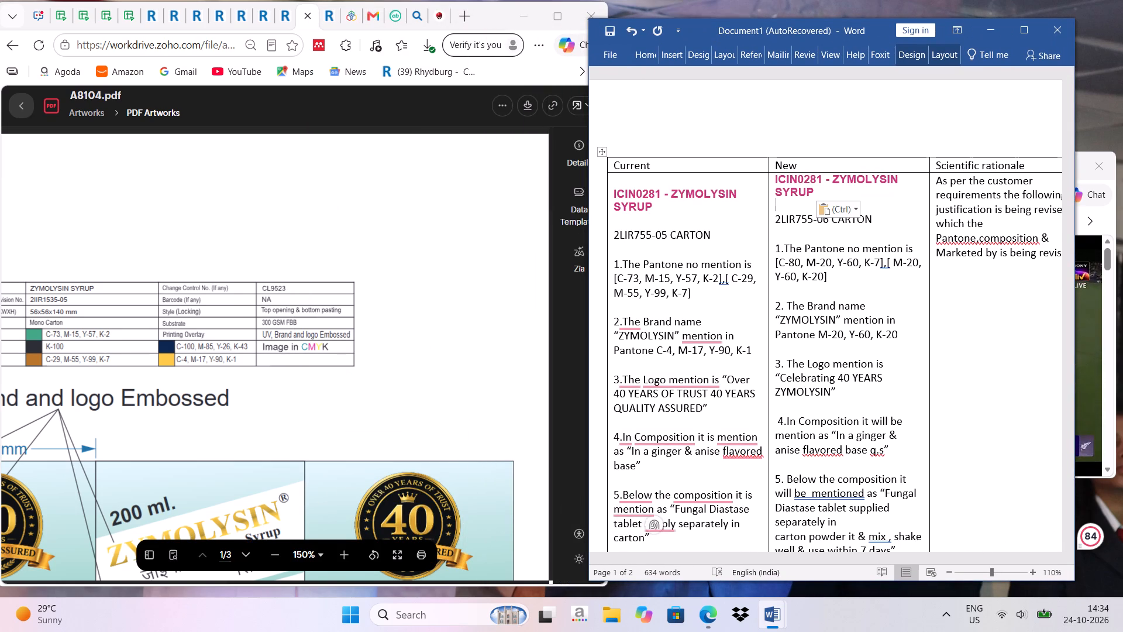
scroll(295, 404, "right", 7)
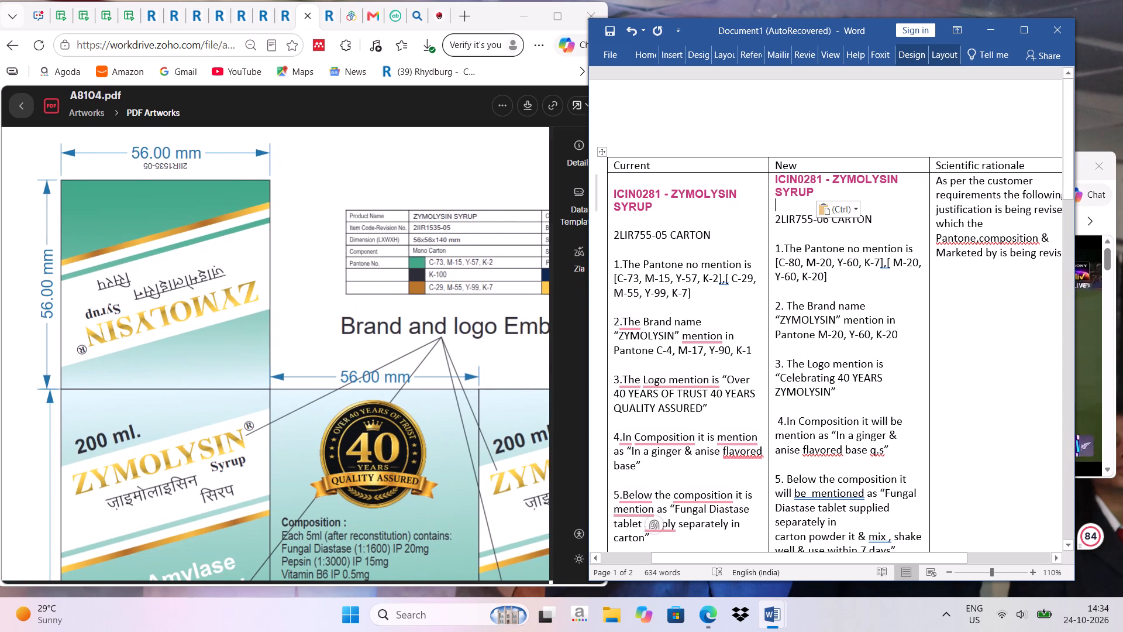
Insert a blank line above the "ICIN0281 - ZYMOLYSIN SYRUP" heading in the New column.
left_click(776, 179)
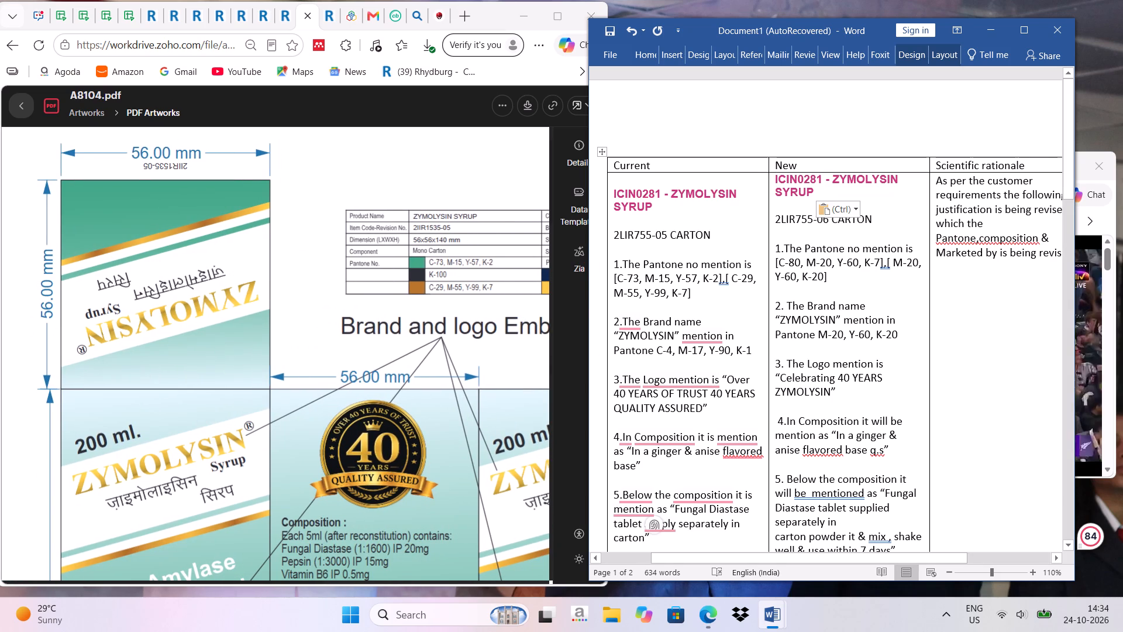
key("Return")
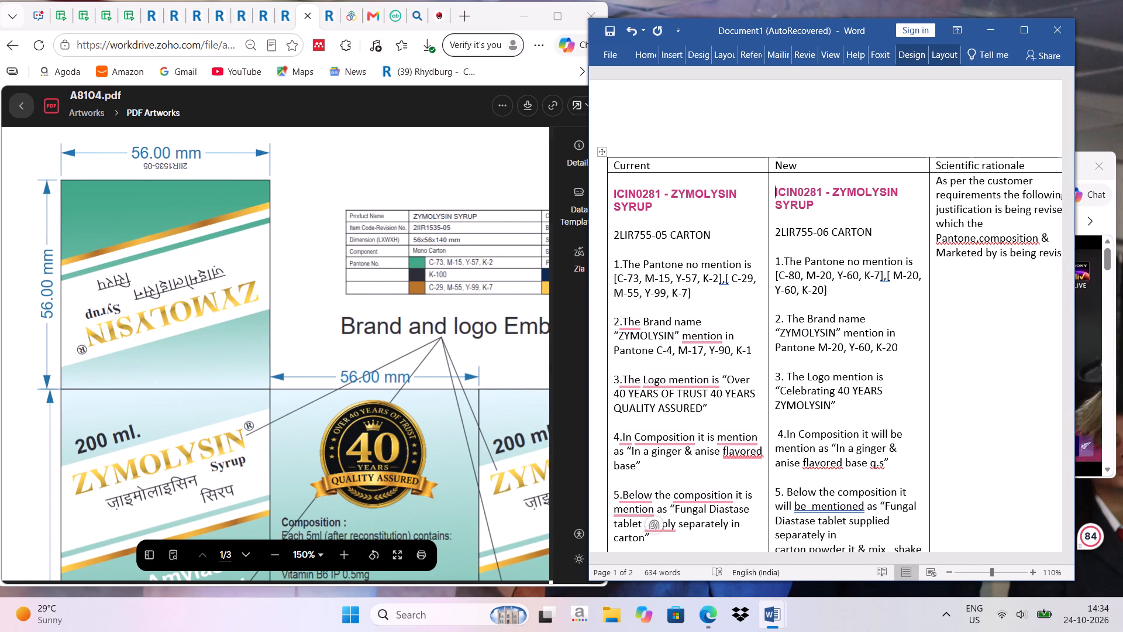
Copy the carton's item code 2IIR1535-05 from A8104.pdf and replace 2LIR755-05 CARTON in the Current column with it, on its own line.
left_click_drag(413, 226, 453, 222)
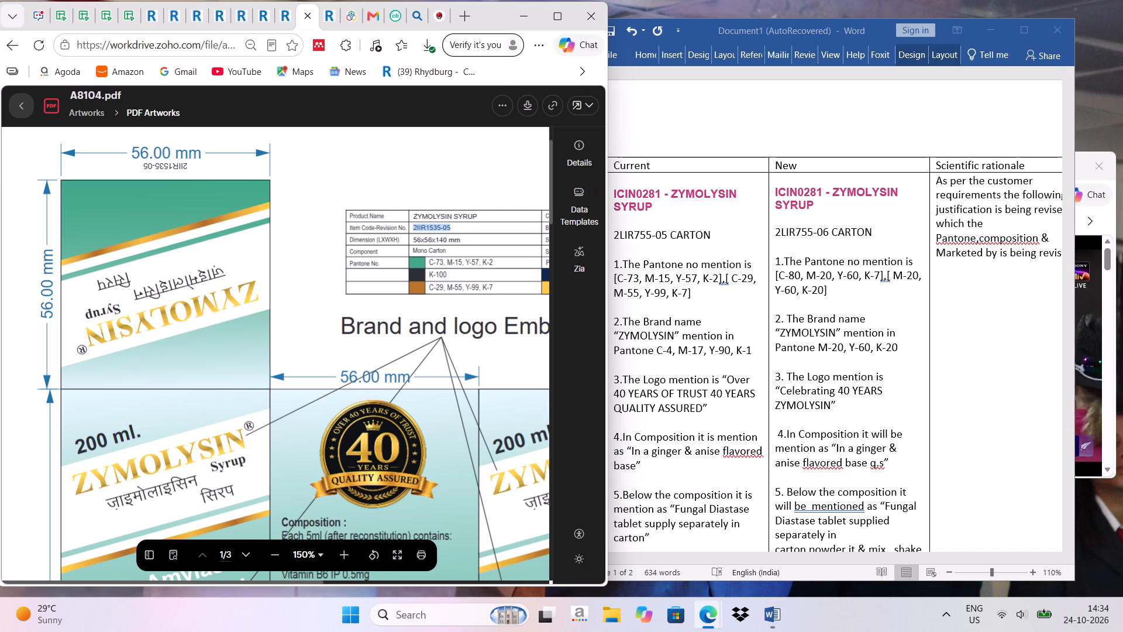
left_click_drag(453, 222, 456, 223)
left_click(487, 168)
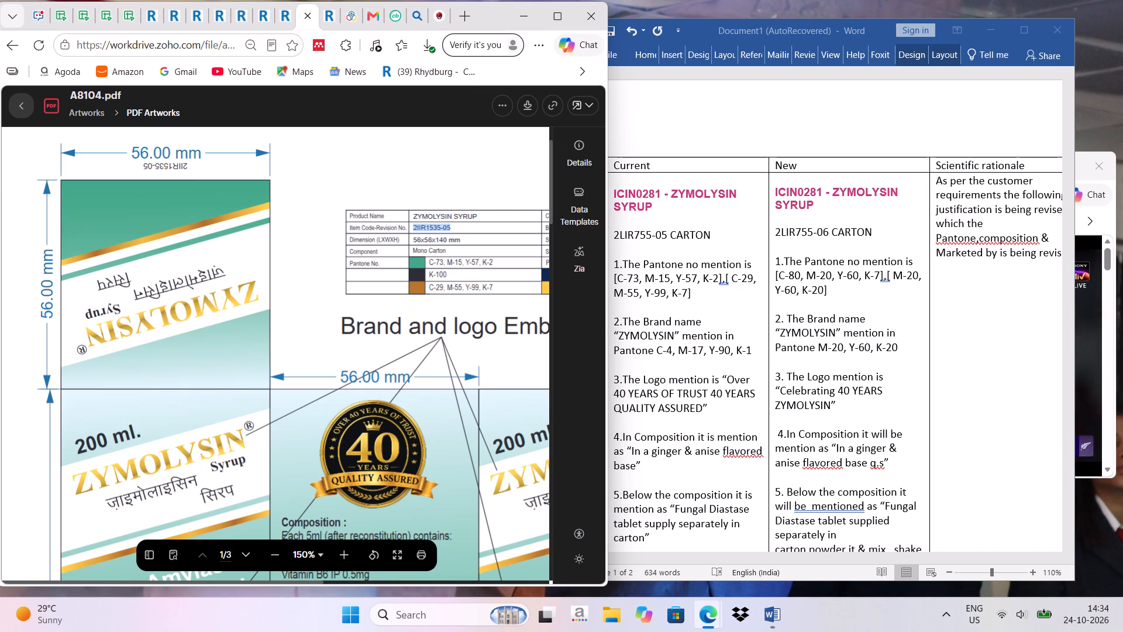
left_click_drag(488, 6, 463, 13)
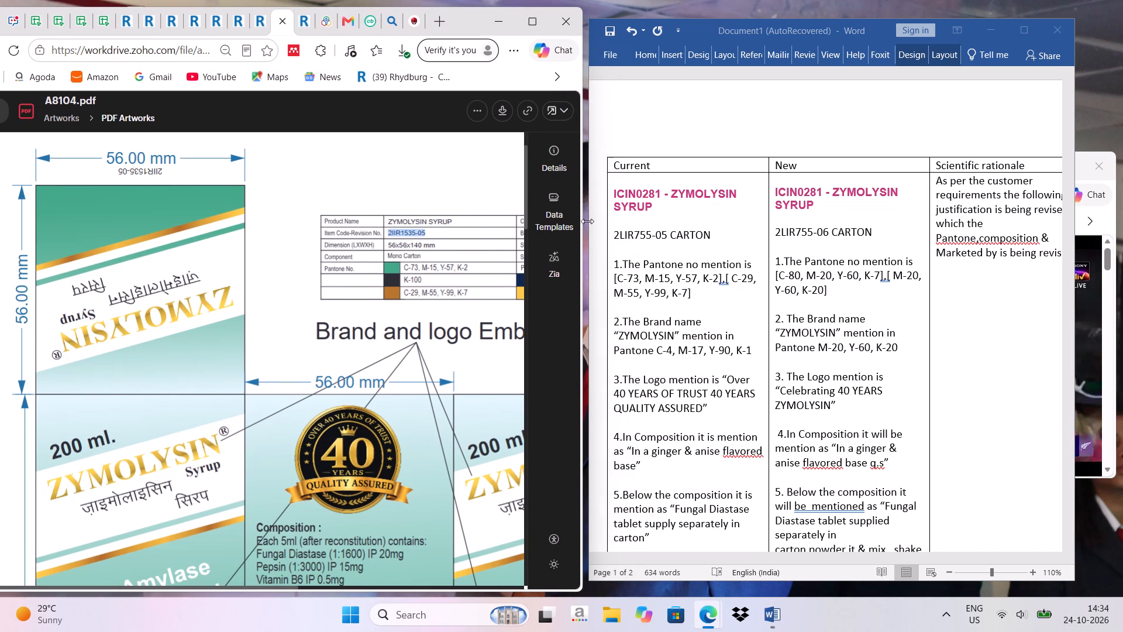
left_click(615, 232)
left_click_drag(614, 234, 642, 229)
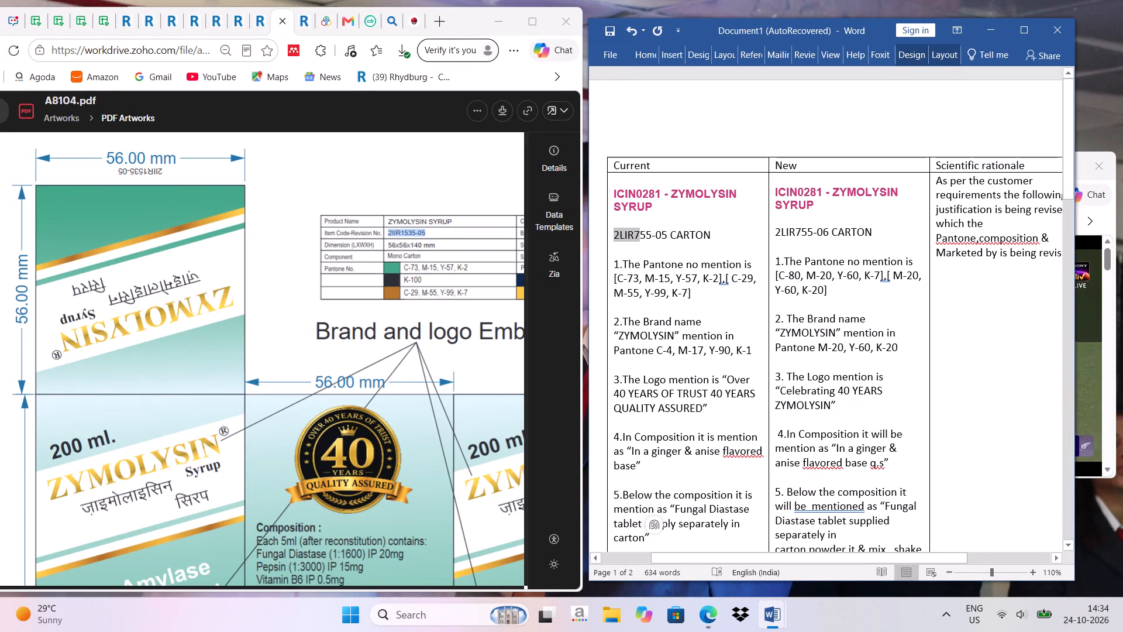
left_click_drag(642, 229, 650, 242)
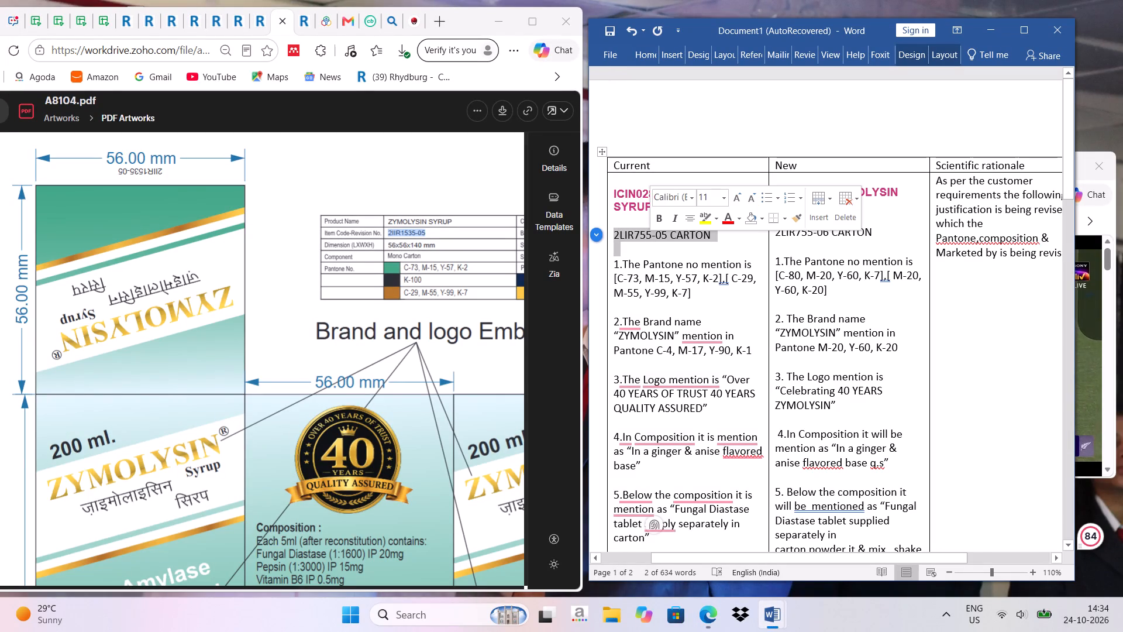
key("ctrl+v")
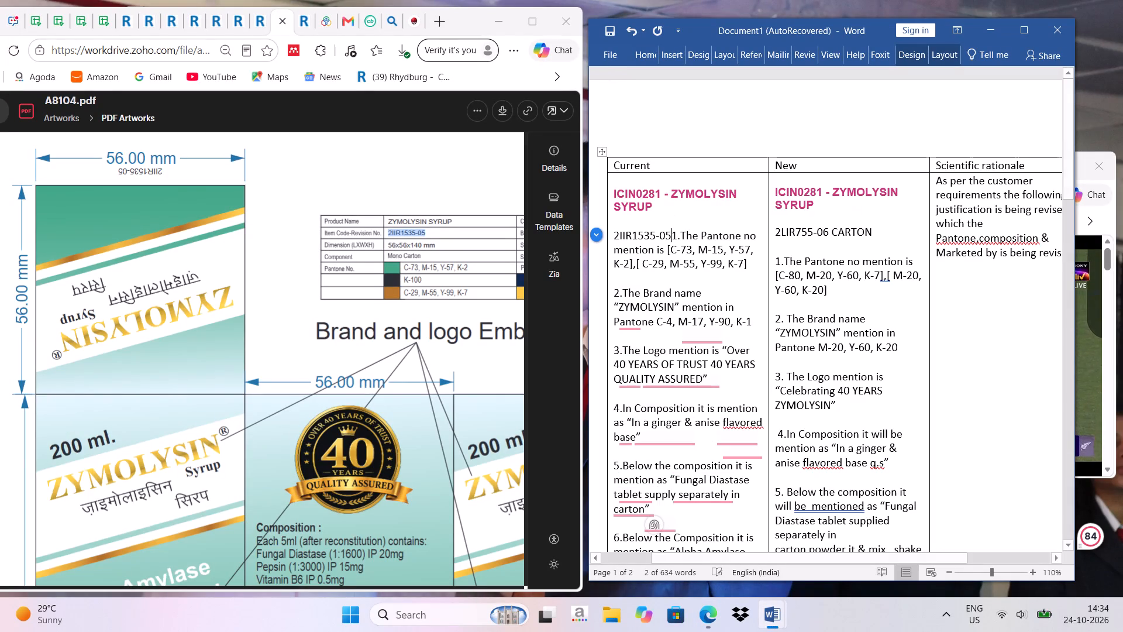
key("Return")
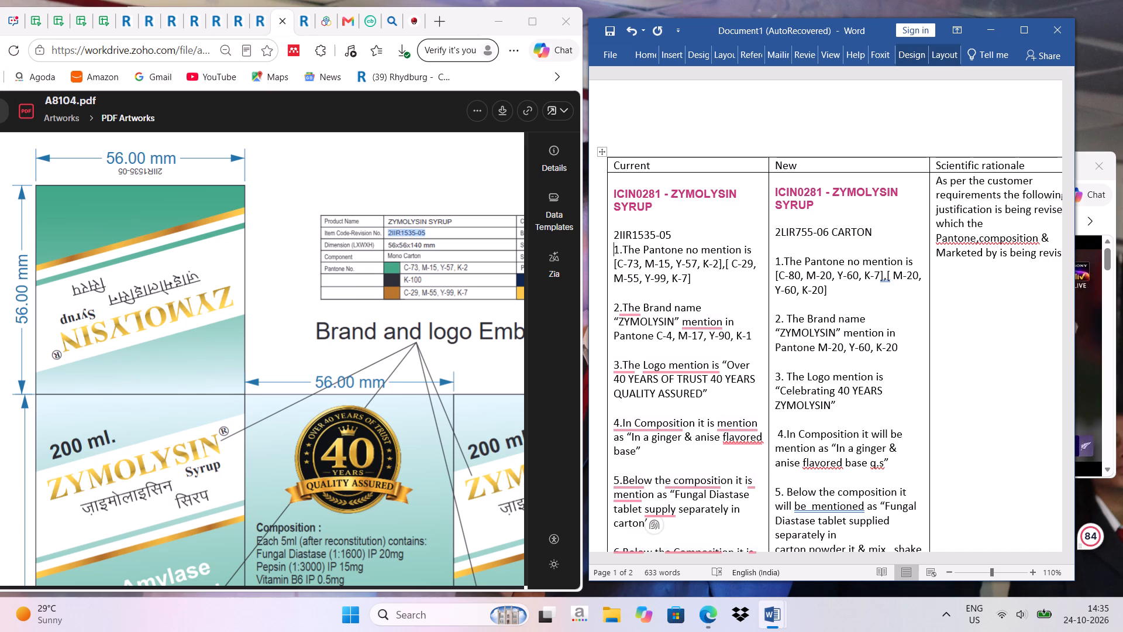
Insert a blank line between 2IIR1535-05 and the first Pantone point in the Current column.
left_click_drag(695, 30, 313, 31)
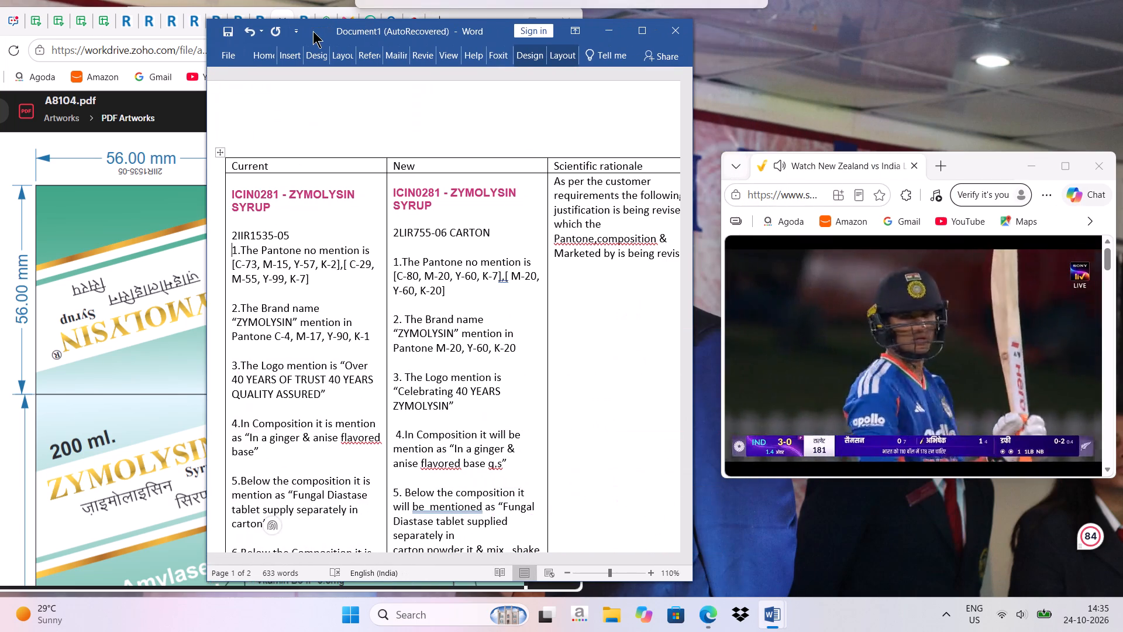
left_click_drag(313, 31, 334, 30)
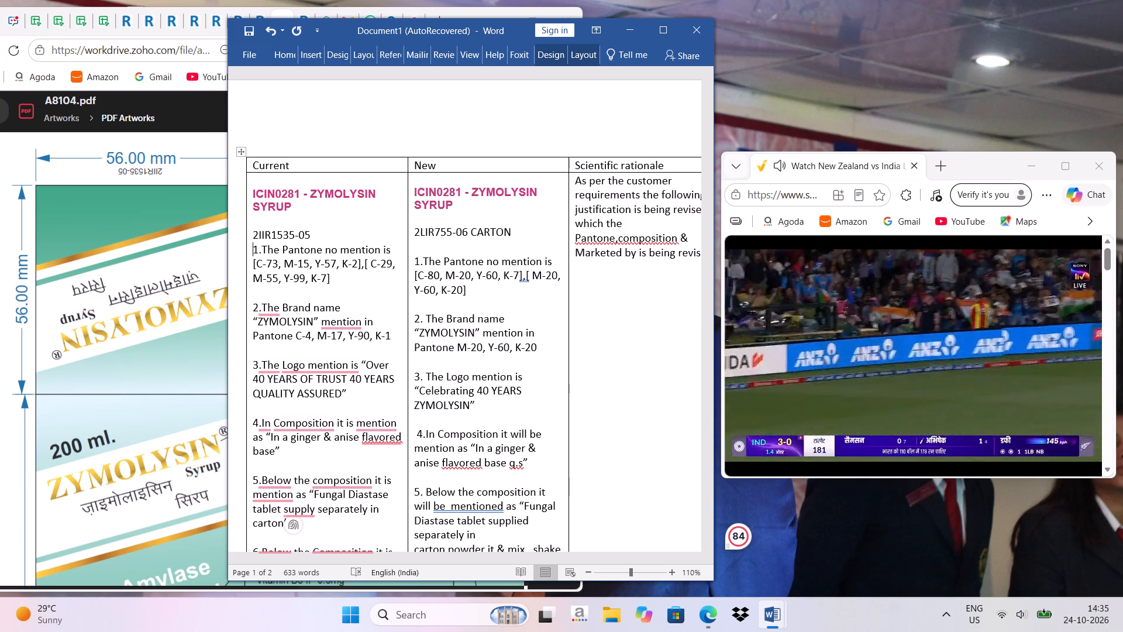
left_click_drag(335, 26, 468, 22)
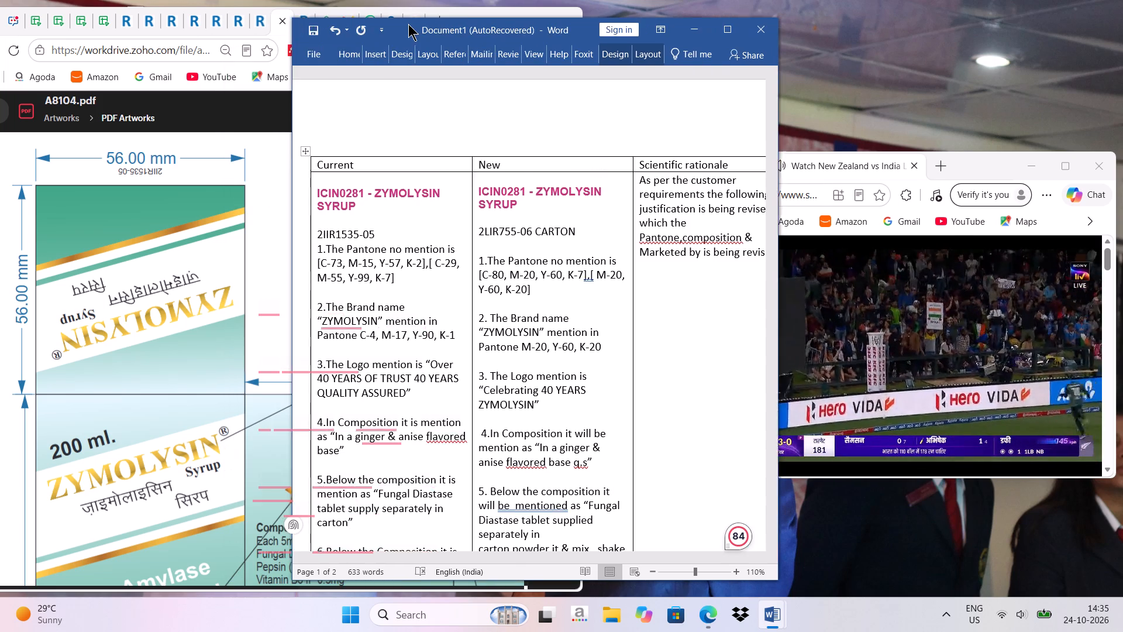
left_click_drag(468, 22, 650, 36)
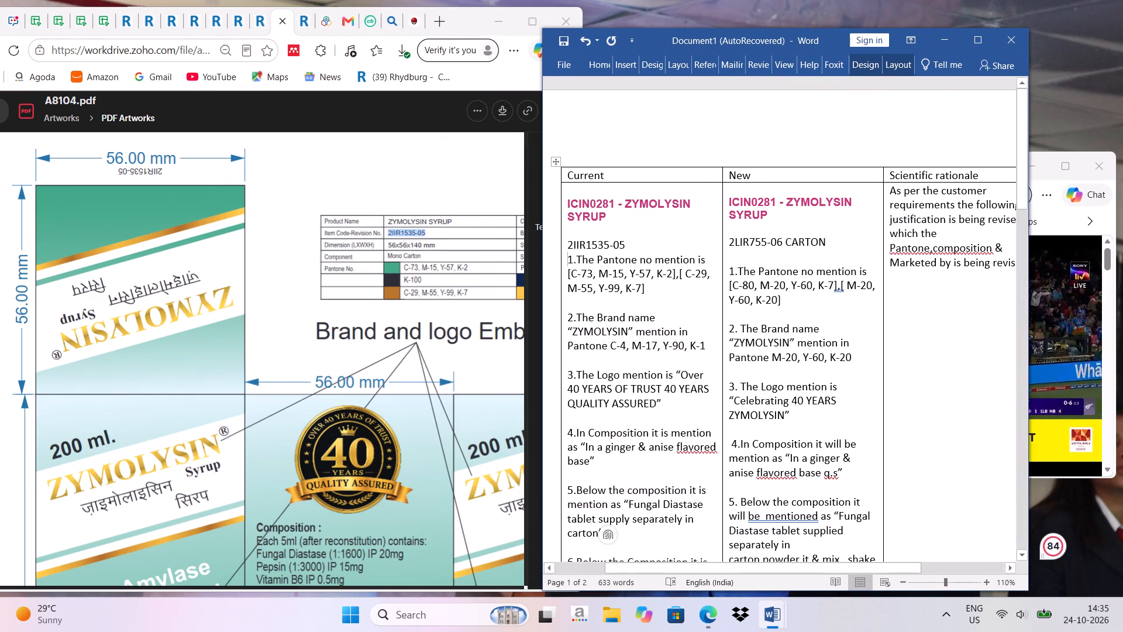
left_click(647, 245)
key("Return")
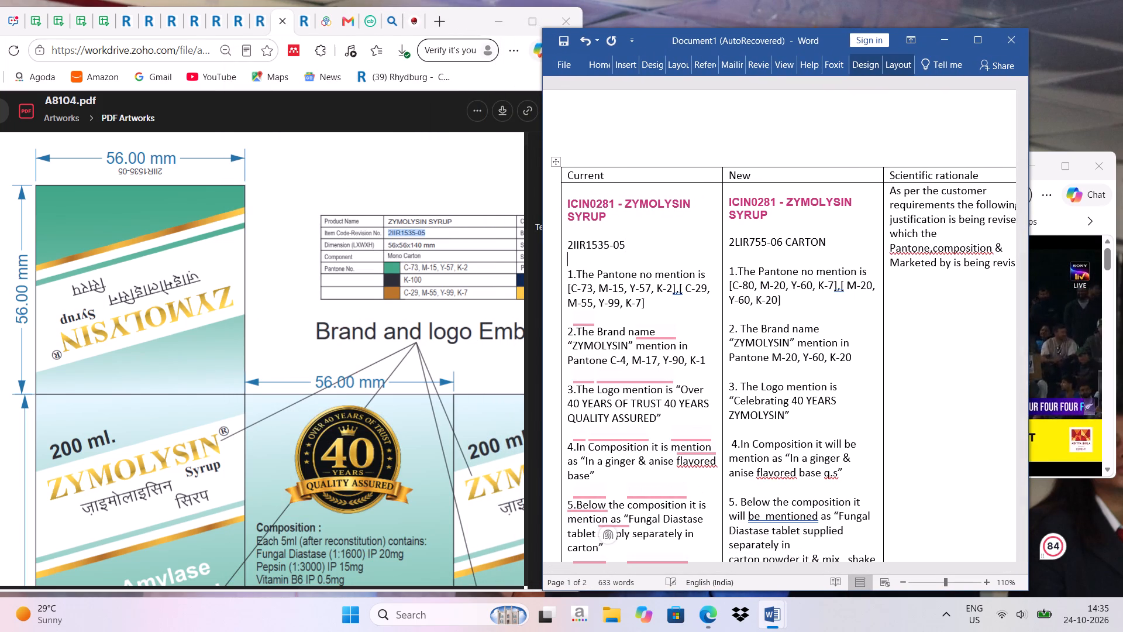
Copy the sticker label's item code 2LIR754-05 from A8104.pdf and replace 2LIR753-04 LABEL in the Current column with it.
scroll(402, 301, "down", 5)
scroll(367, 583, "down", 5)
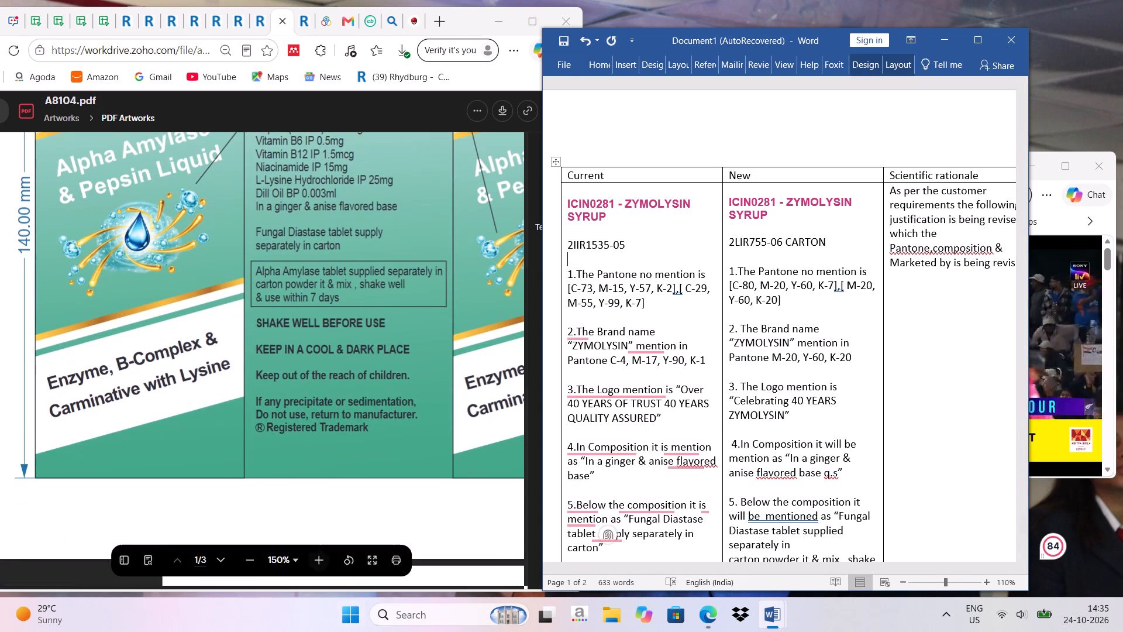
scroll(332, 508, "down", 2)
scroll(377, 397, "down", 4)
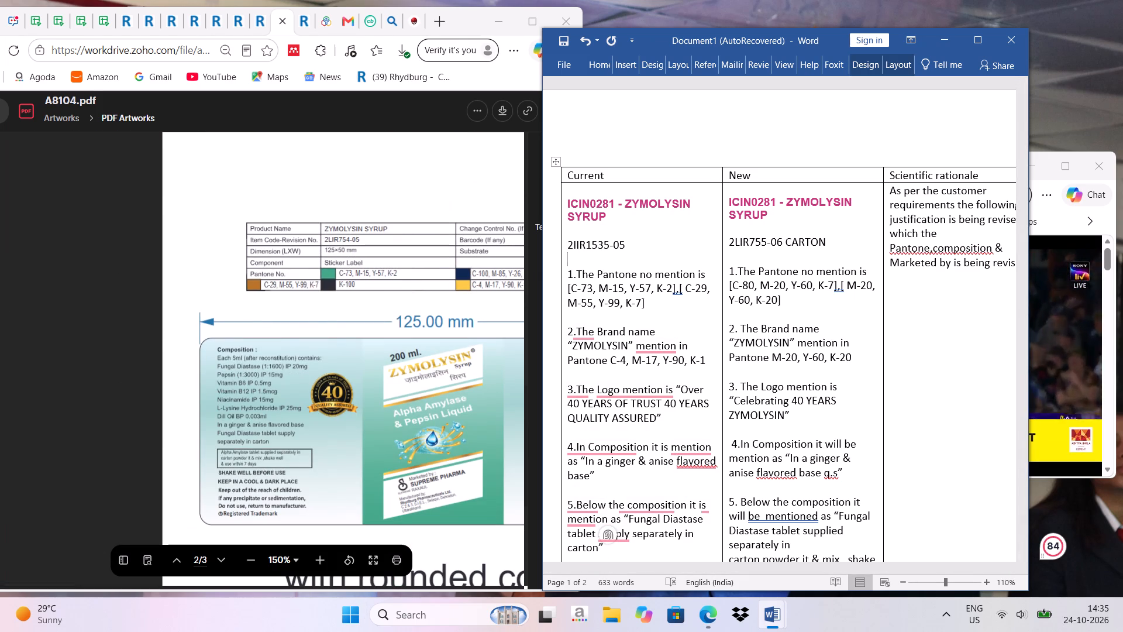
left_click(325, 242)
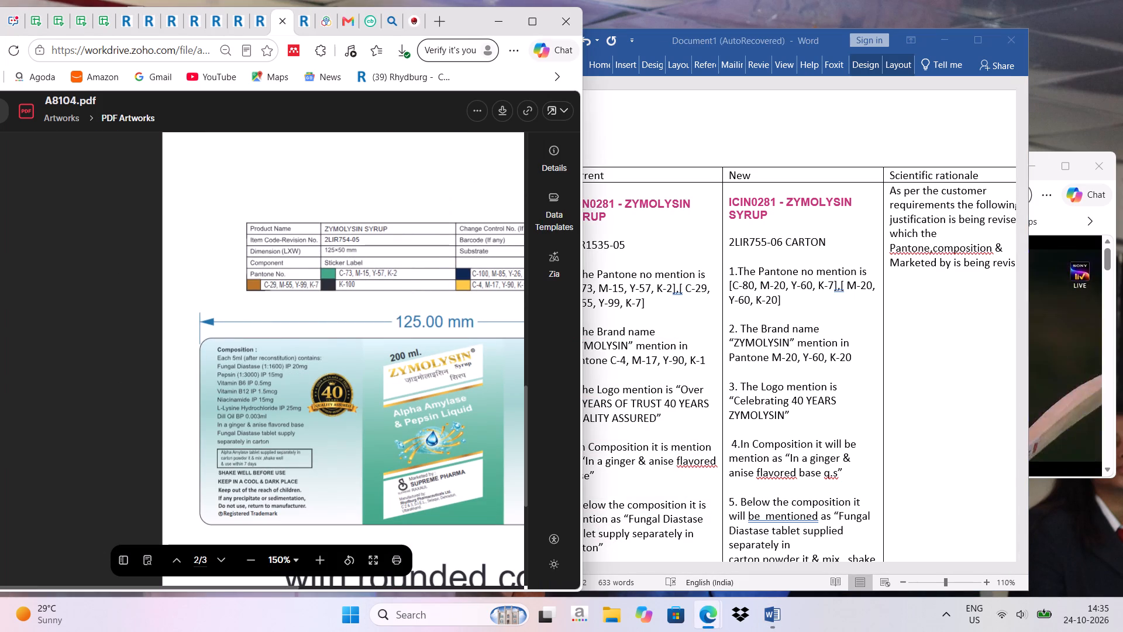
left_click_drag(325, 238, 368, 239)
left_click(401, 183)
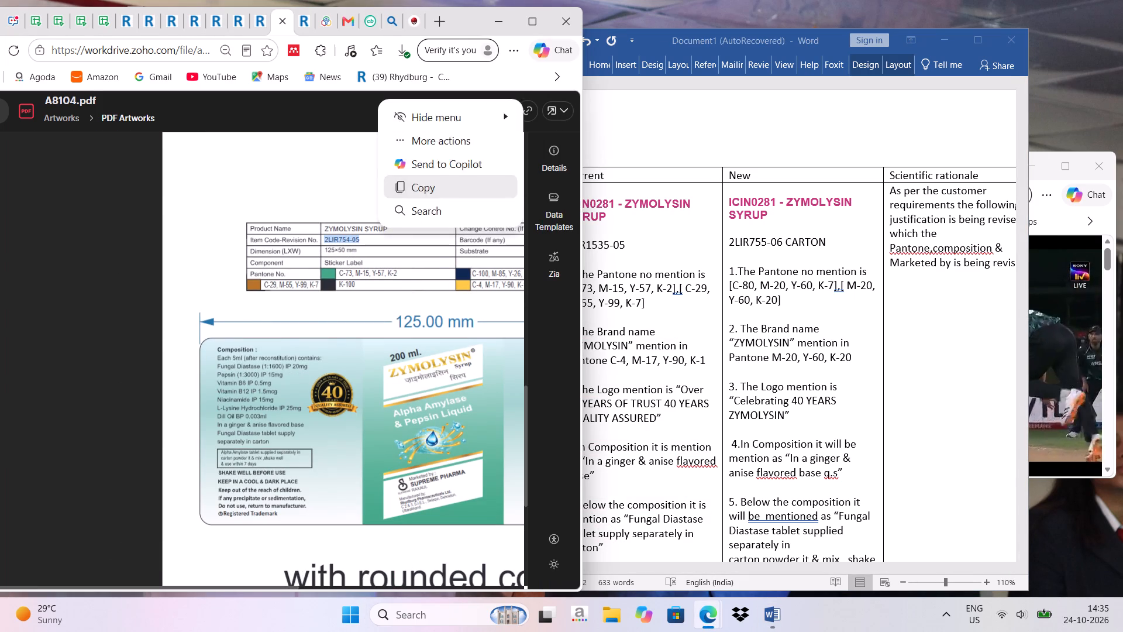
left_click_drag(459, 21, 387, 34)
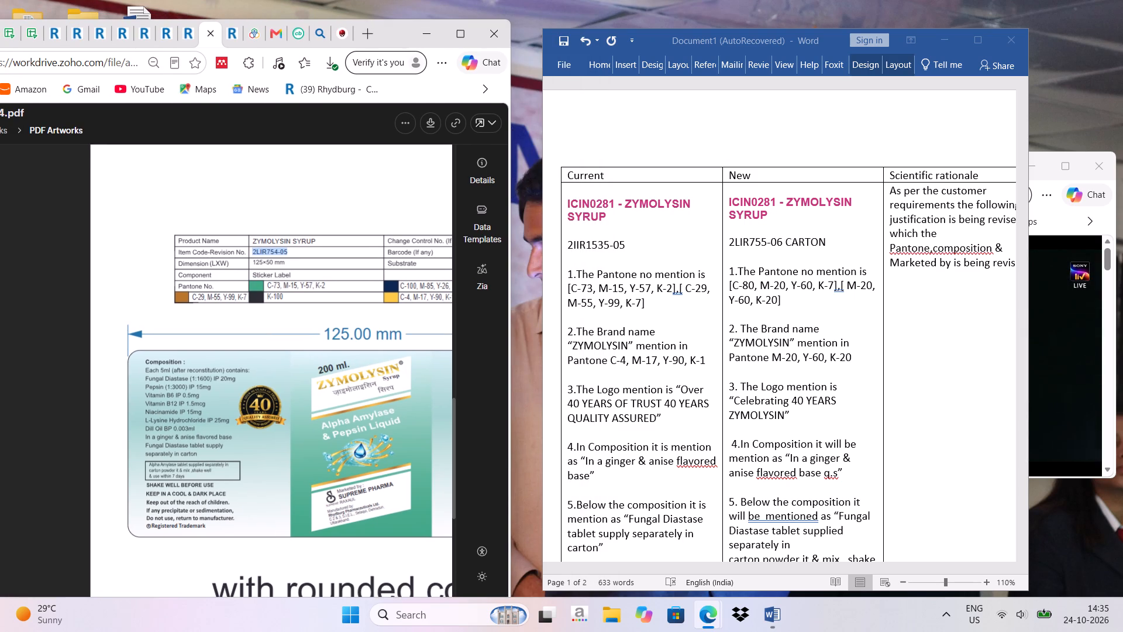
scroll(694, 284, "down", 13)
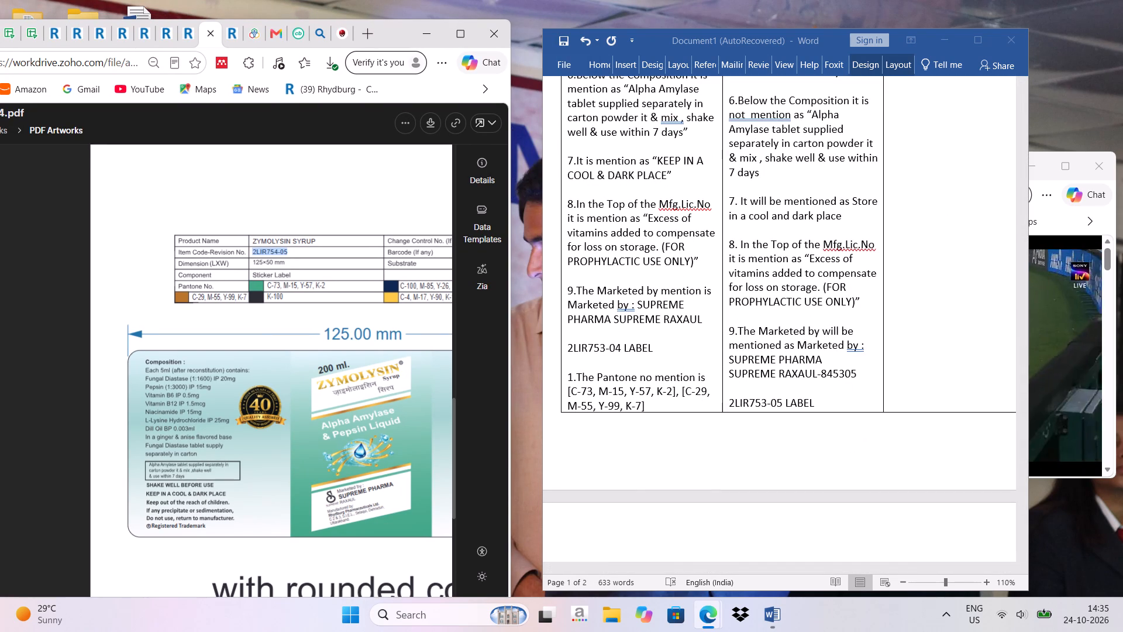
left_click(567, 344)
left_click_drag(568, 345, 641, 349)
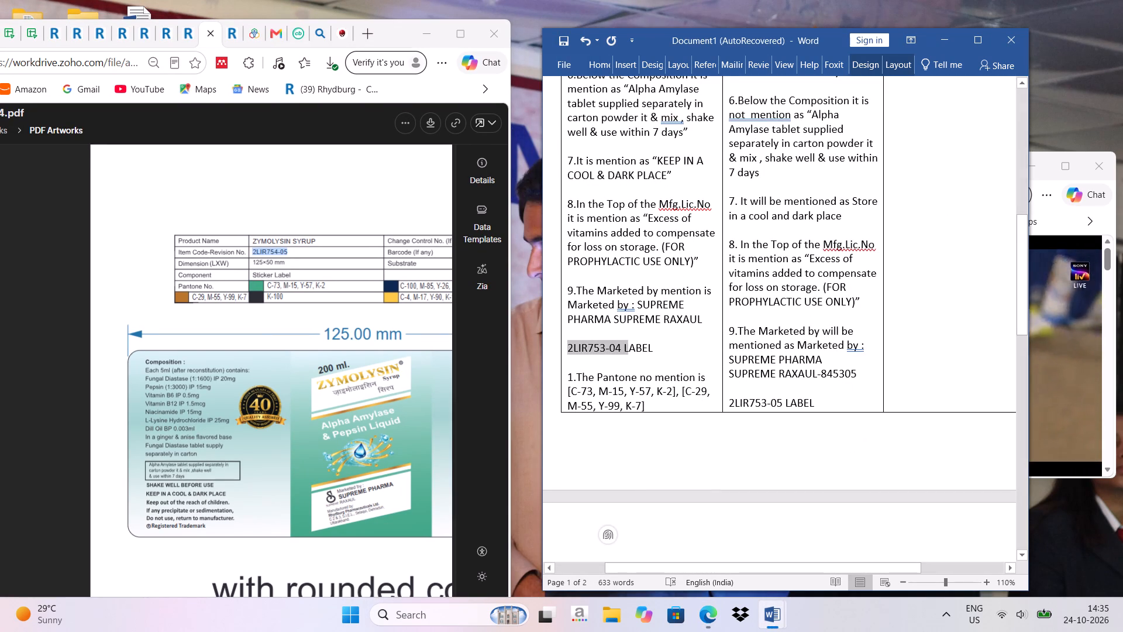
left_click_drag(641, 349, 651, 349)
key("ctrl+v")
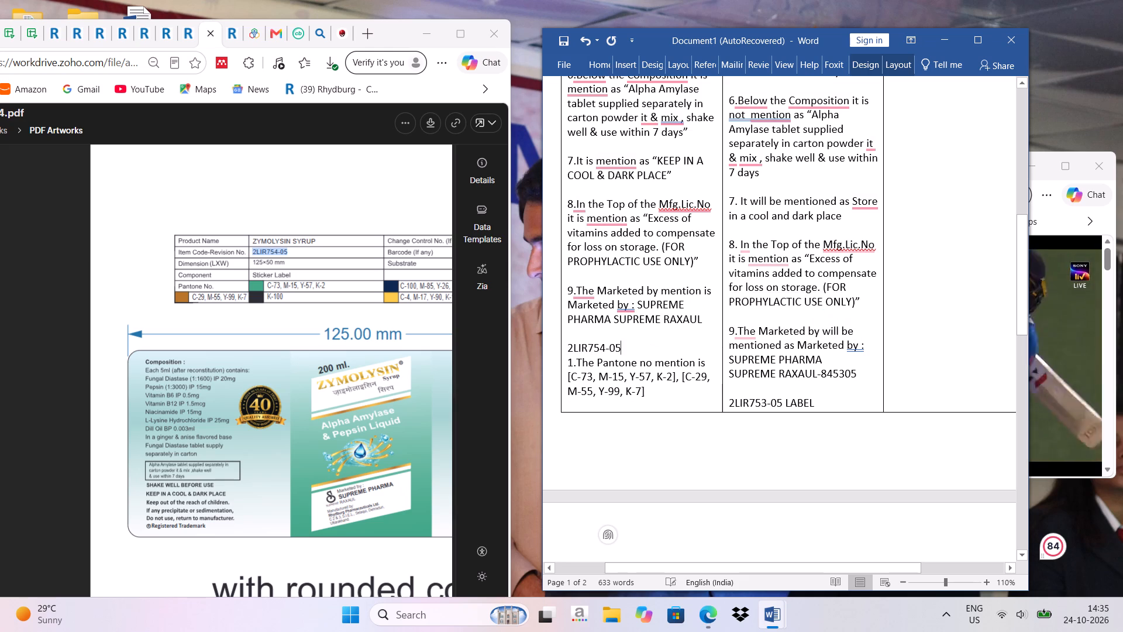
Copy the carton's item code 2IIR1535, without its revision suffix, from the Current column of the ZYMOLYSIN SYRUP table.
left_click_drag(824, 37, 824, 37)
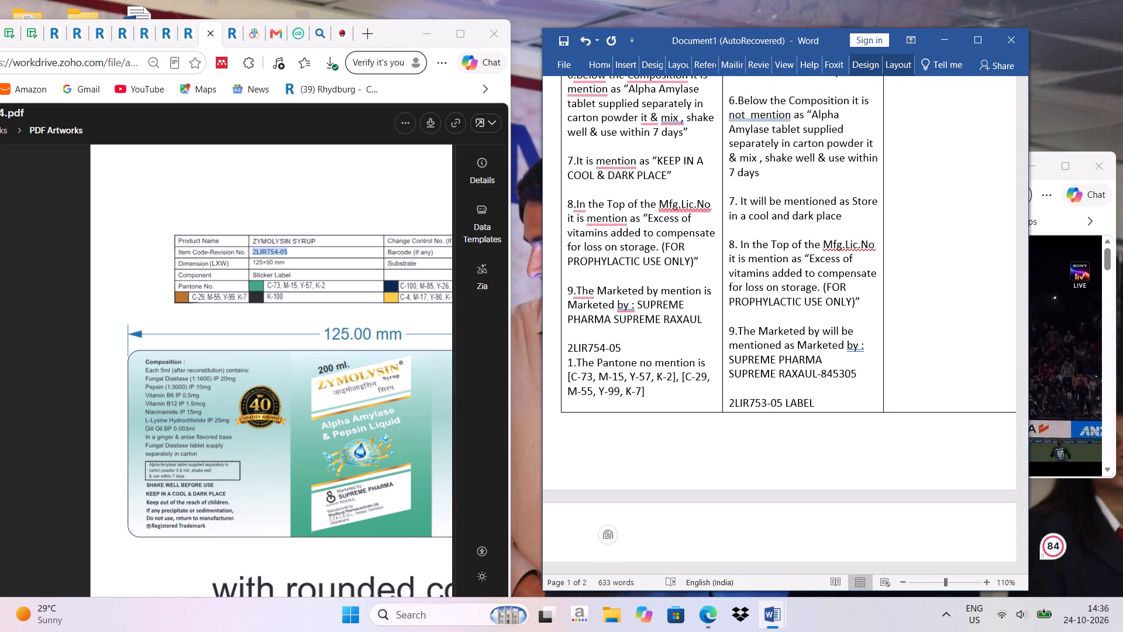
left_click_drag(824, 37, 512, 45)
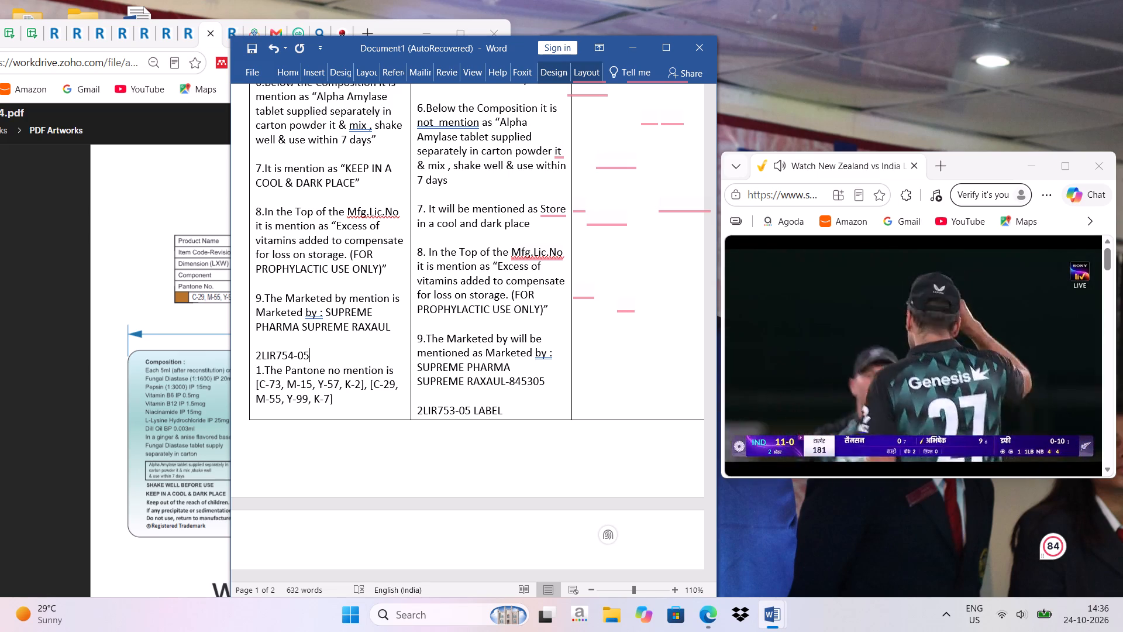
scroll(493, 285, "up", 2)
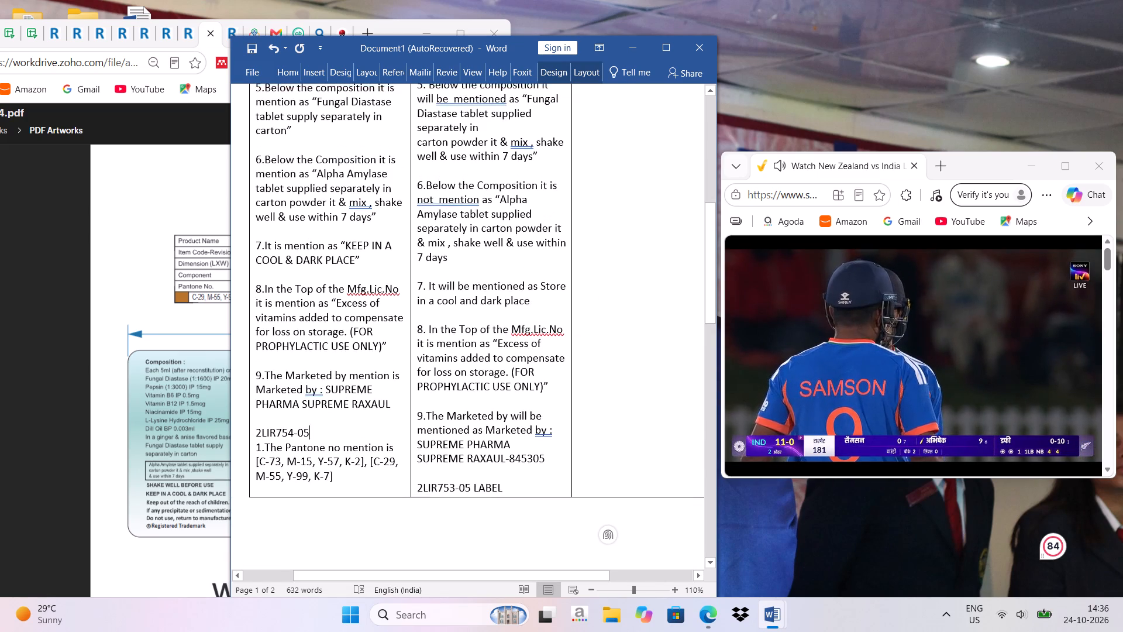
scroll(493, 285, "up", 12)
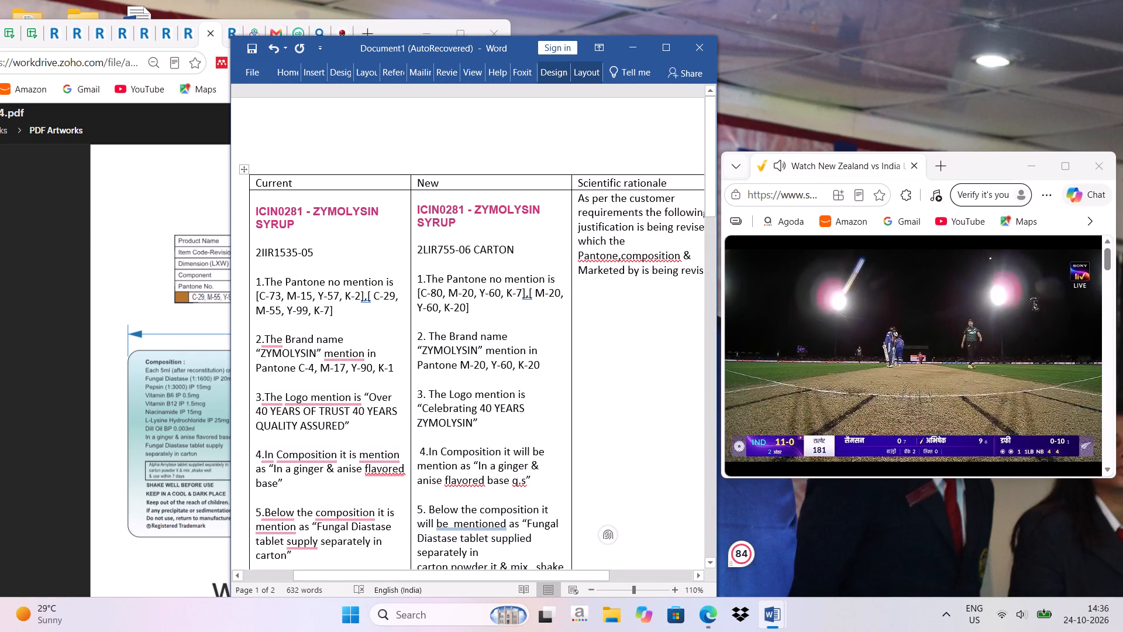
left_click_drag(257, 250, 261, 251)
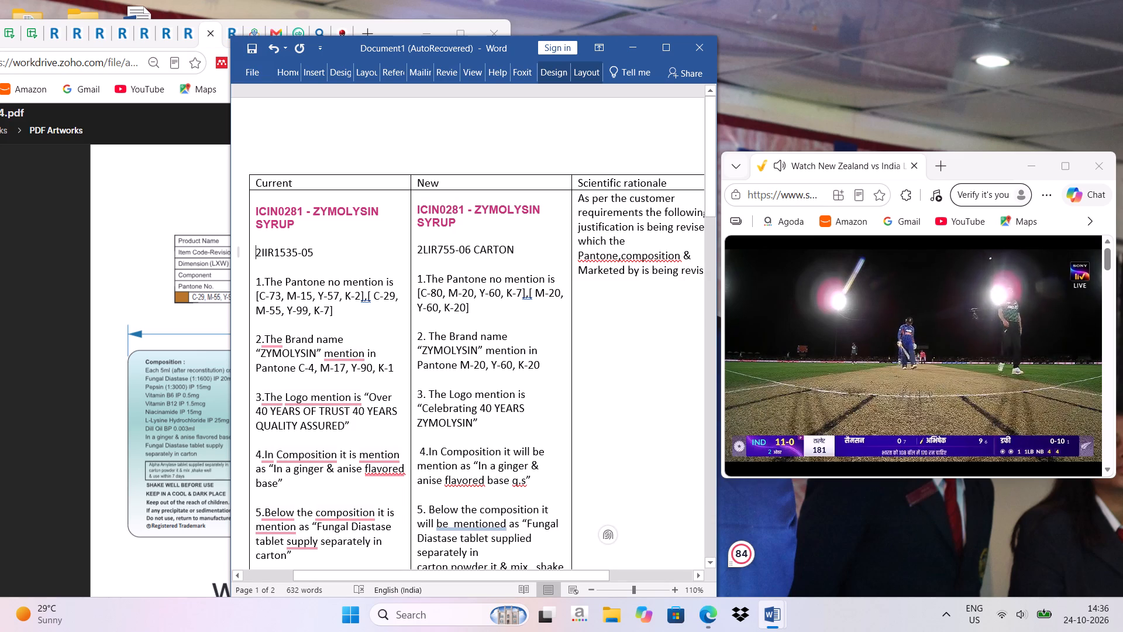
left_click_drag(261, 251, 298, 255)
right_click(273, 248)
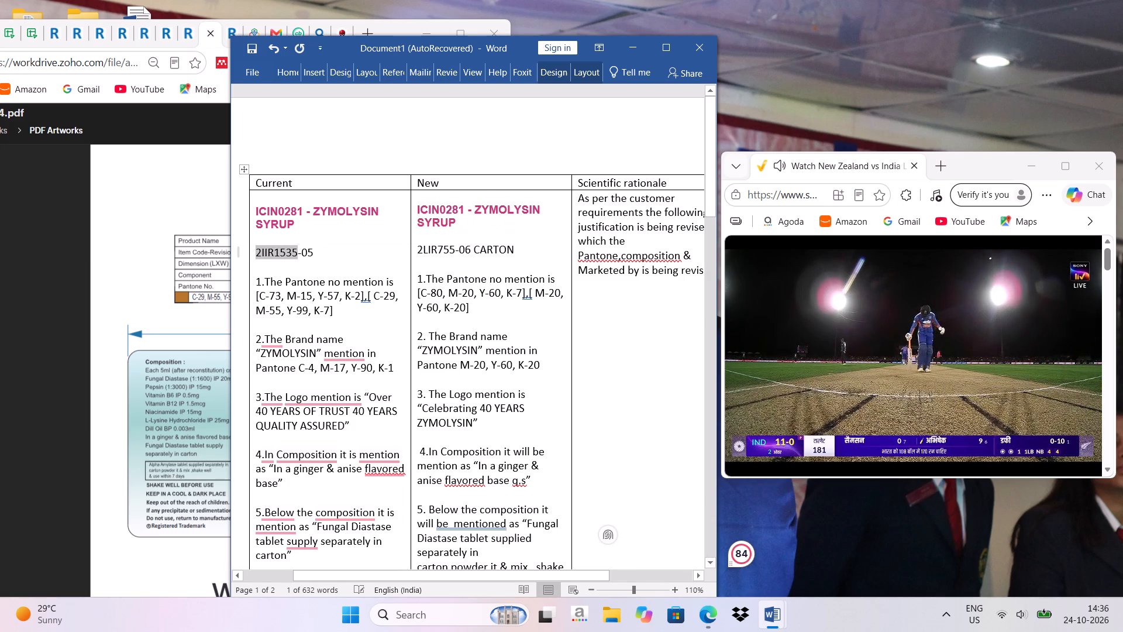
left_click(292, 273)
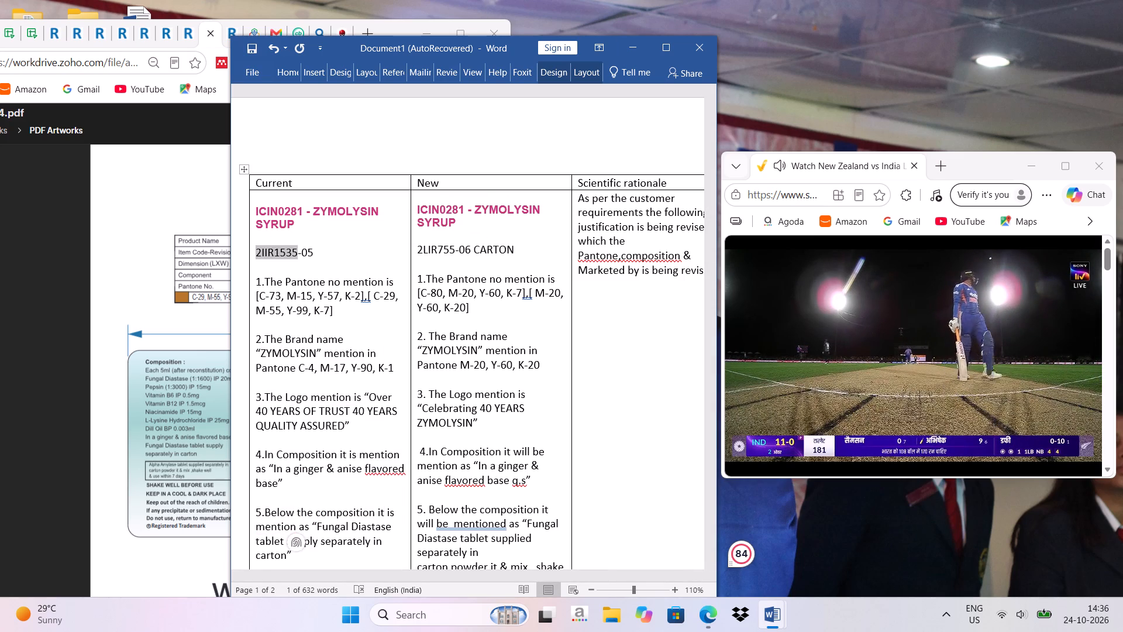
Switch to the browser and open the Item Master MIS page in the Rhydburg application.
left_click(626, 46)
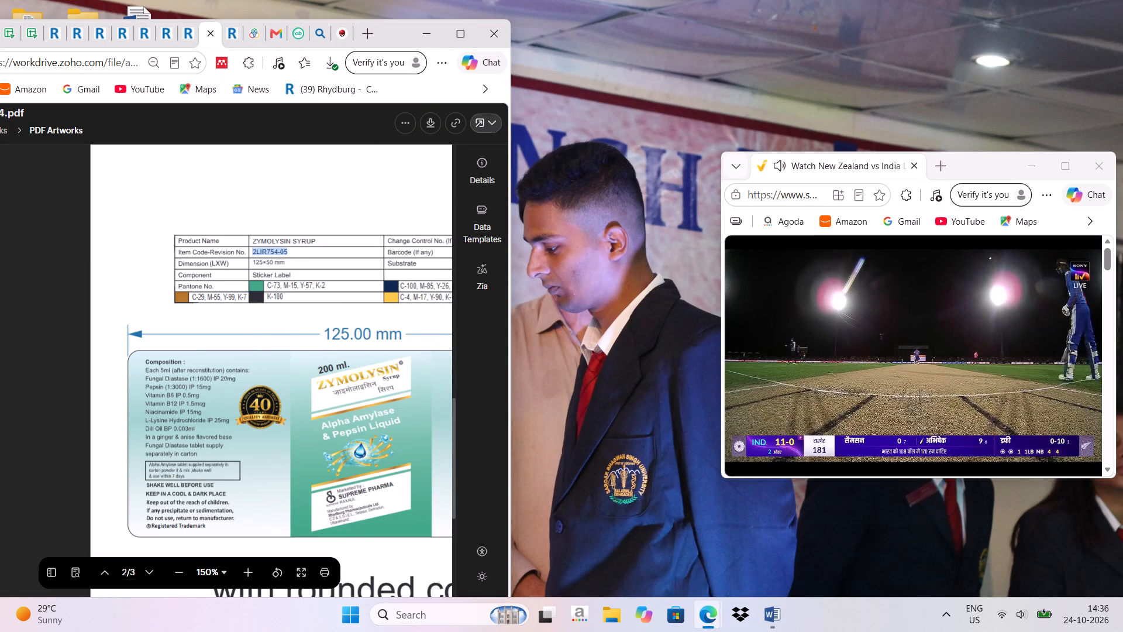
left_click_drag(512, 120, 732, 93)
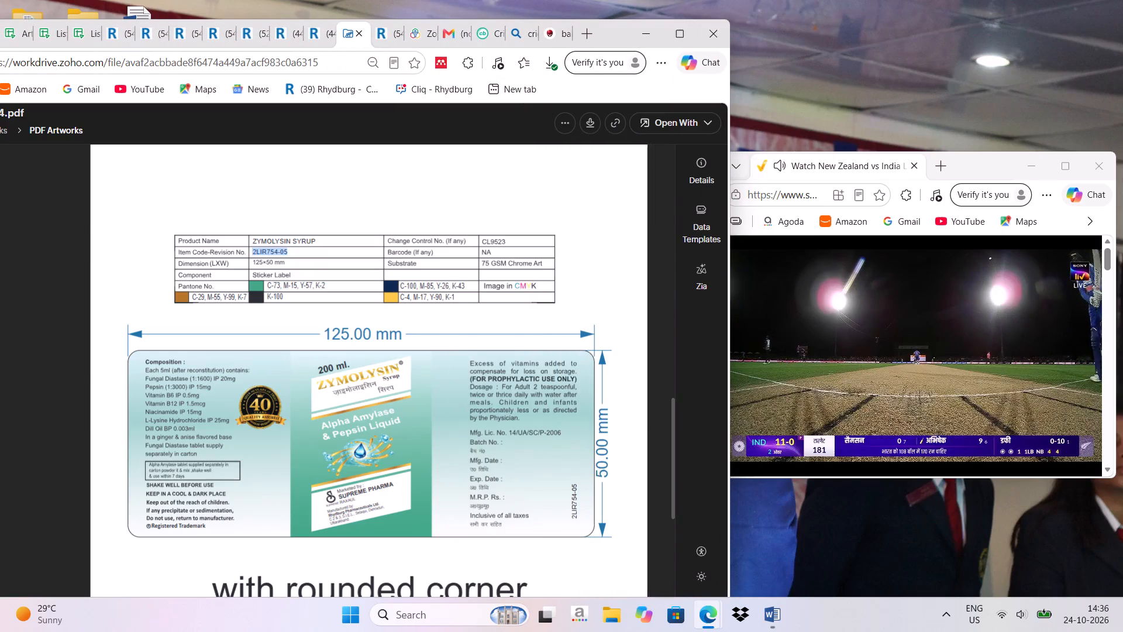
left_click(144, 34)
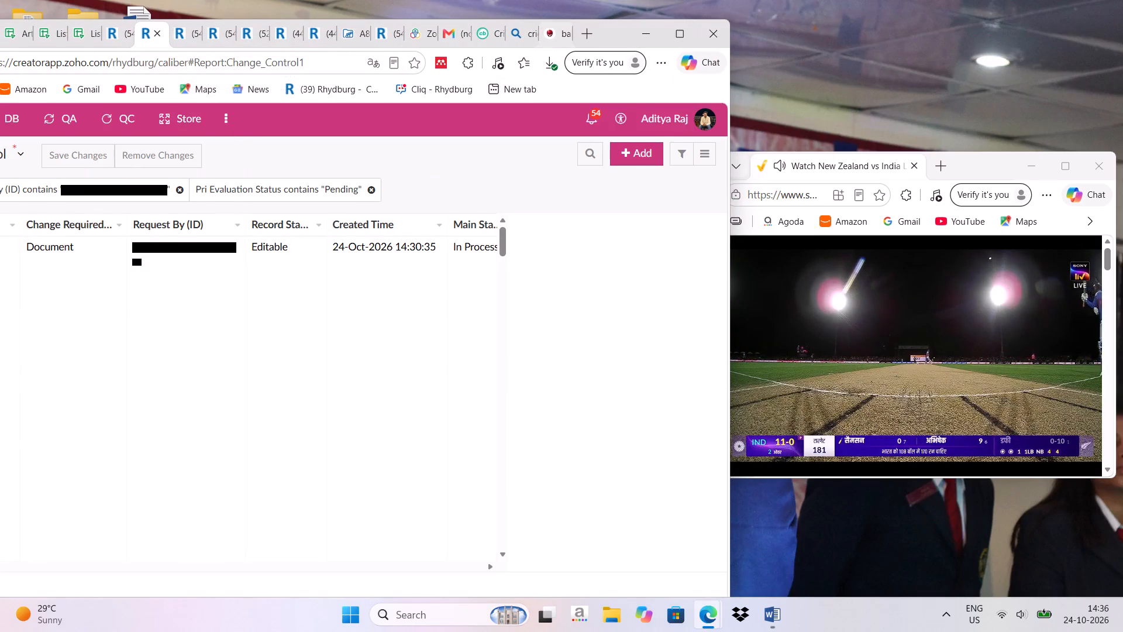
left_click_drag(615, 37, 638, 12)
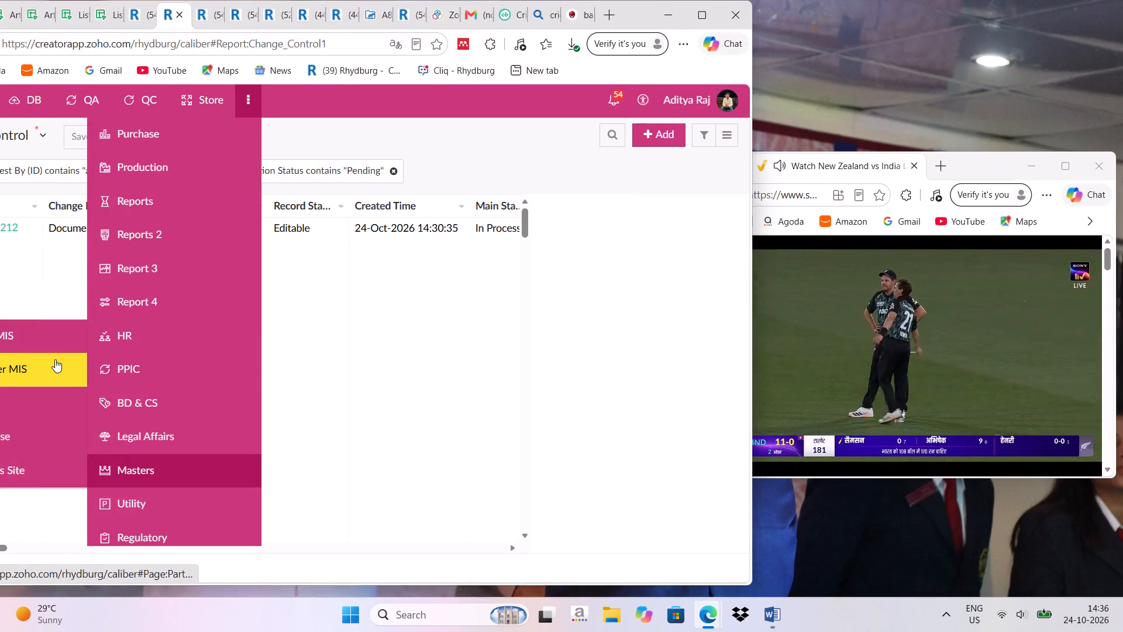
left_click(55, 359)
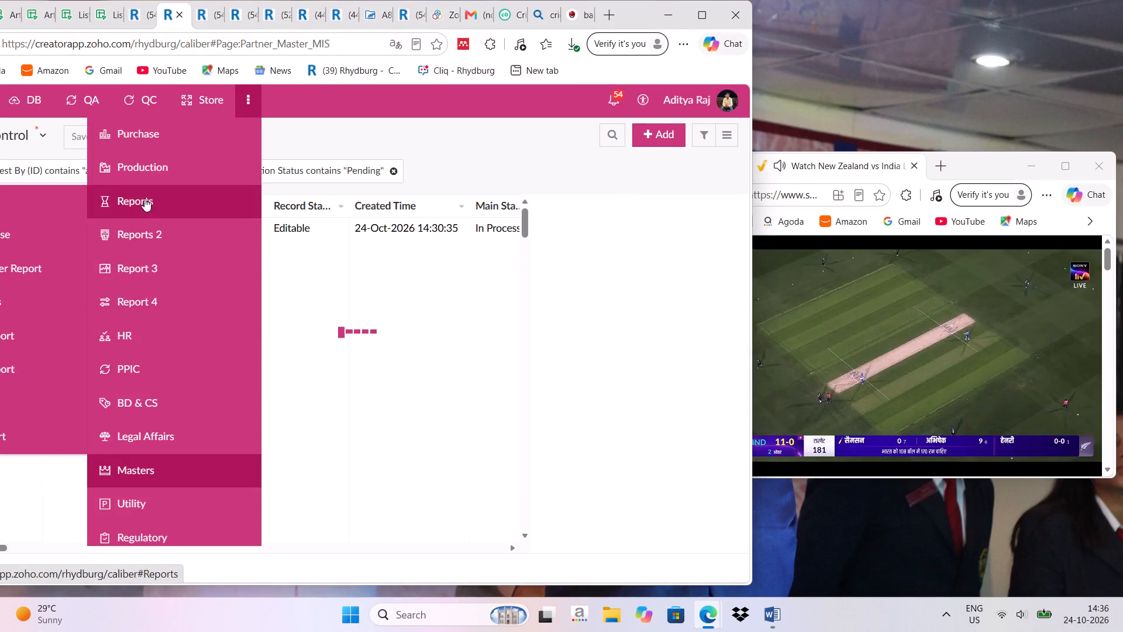
left_click_drag(626, 8, 751, 8)
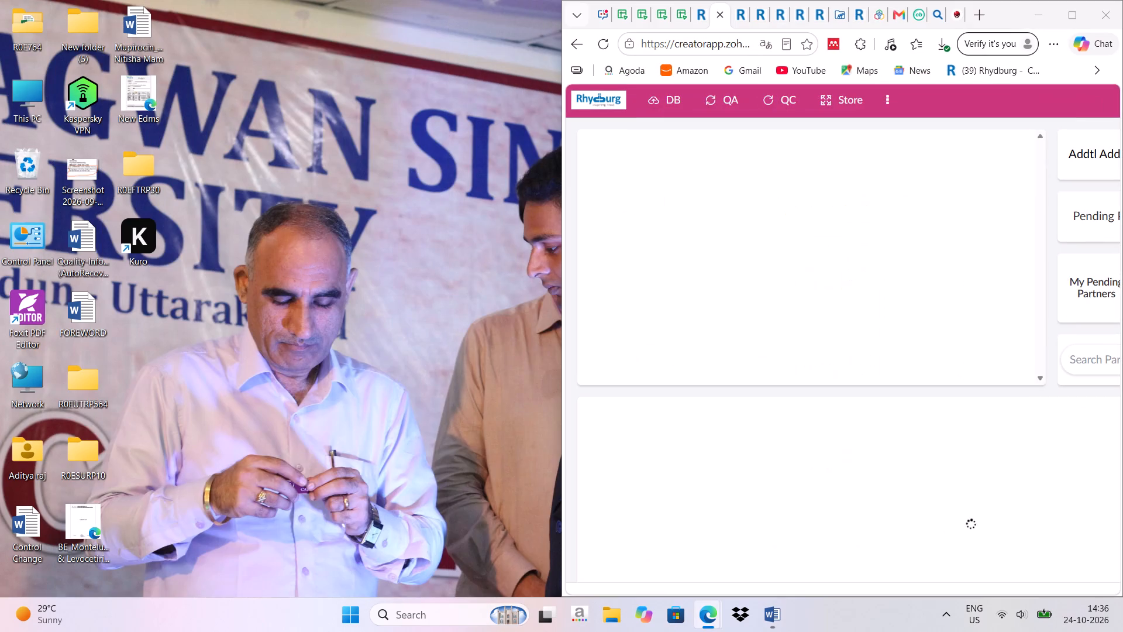
left_click_drag(1009, 4, 629, 13)
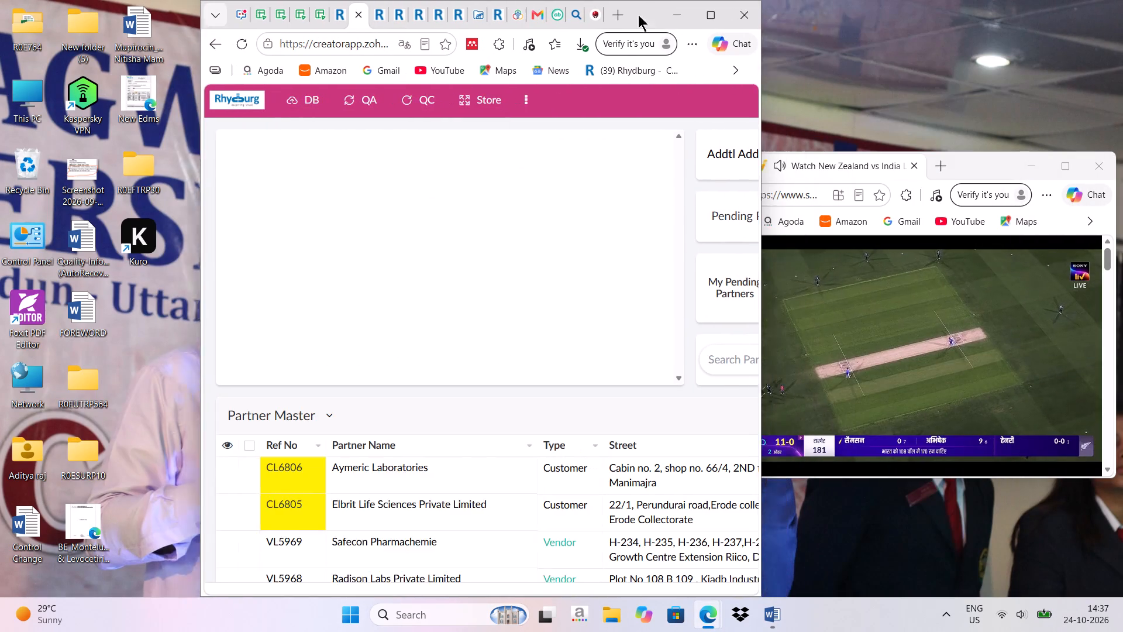
left_click_drag(629, 13, 500, 0)
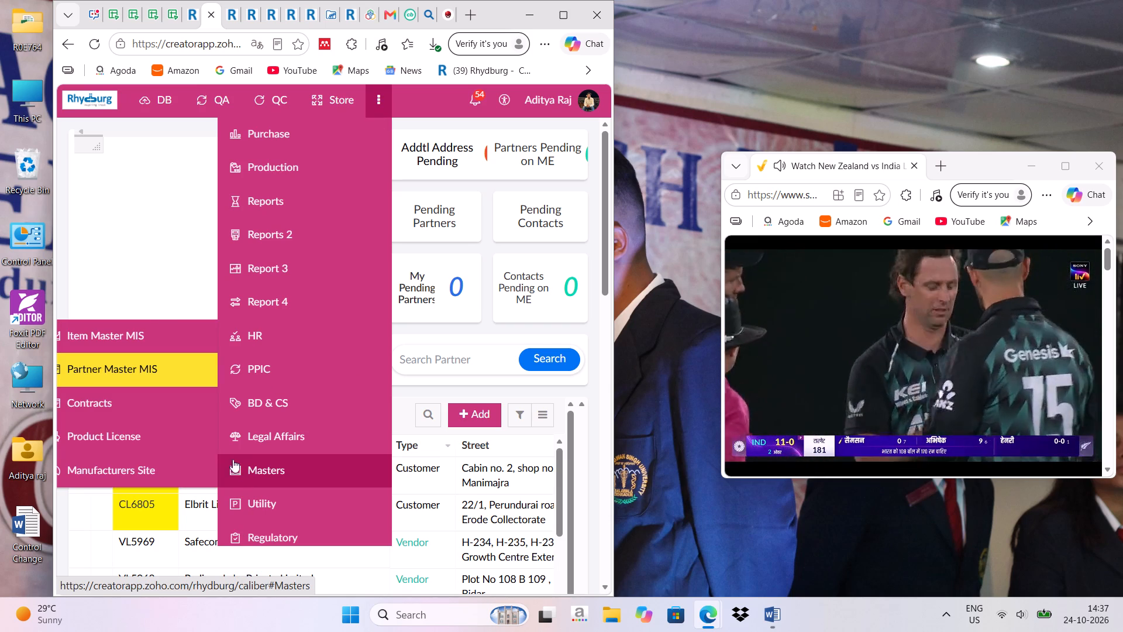
left_click(133, 328)
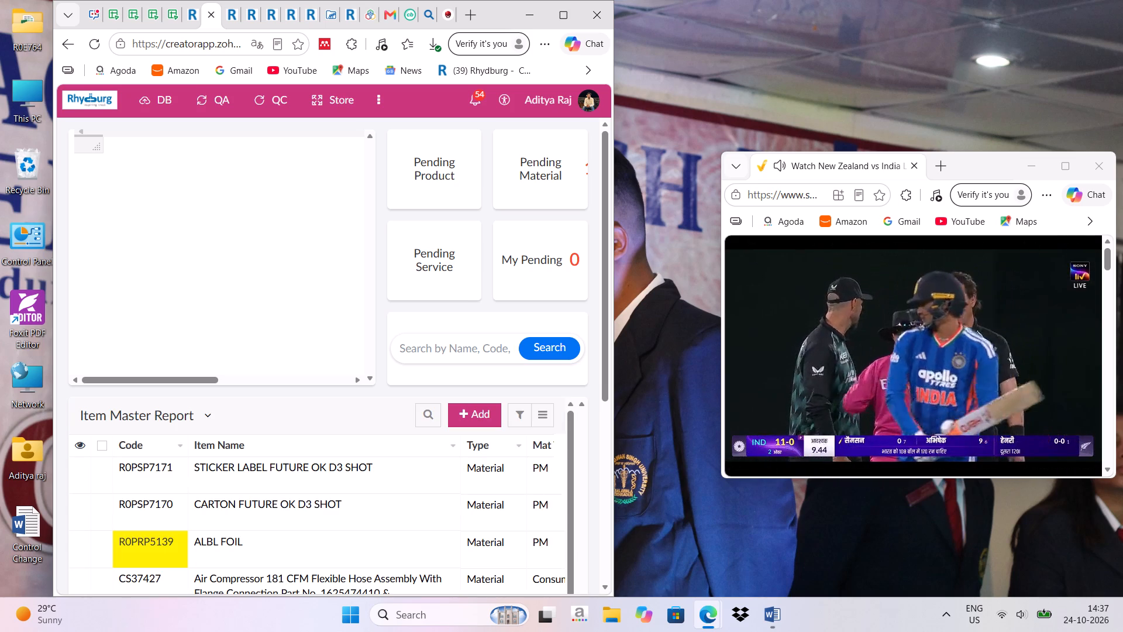
Search the Item Master Report for codes containing 2IIR1535 and check the carton's Specs No column.
left_click(131, 441)
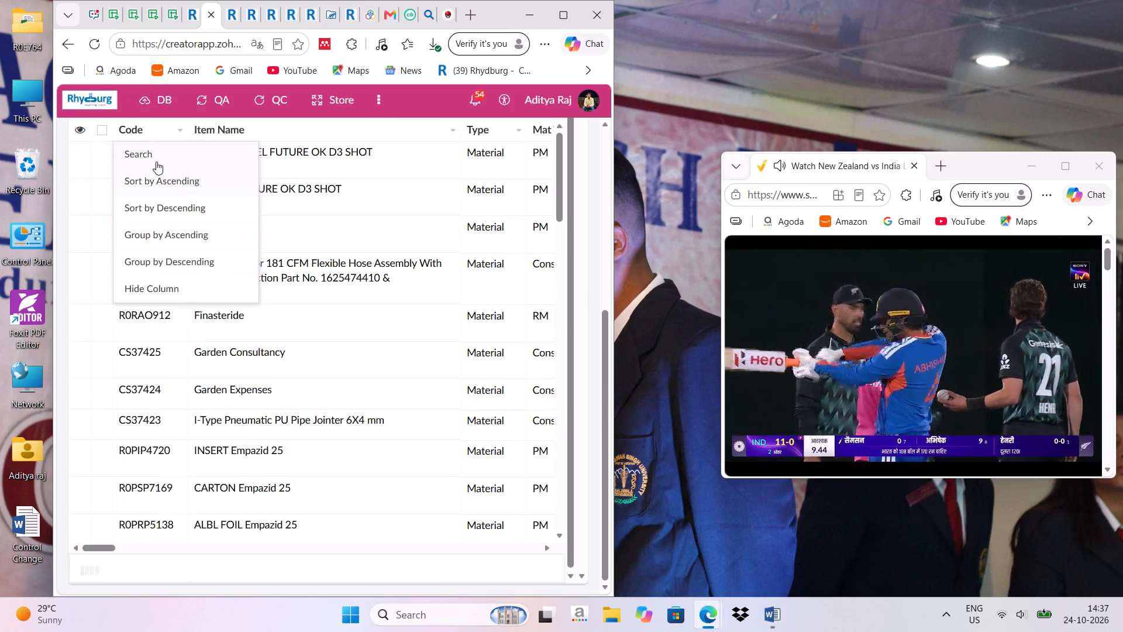
left_click(154, 160)
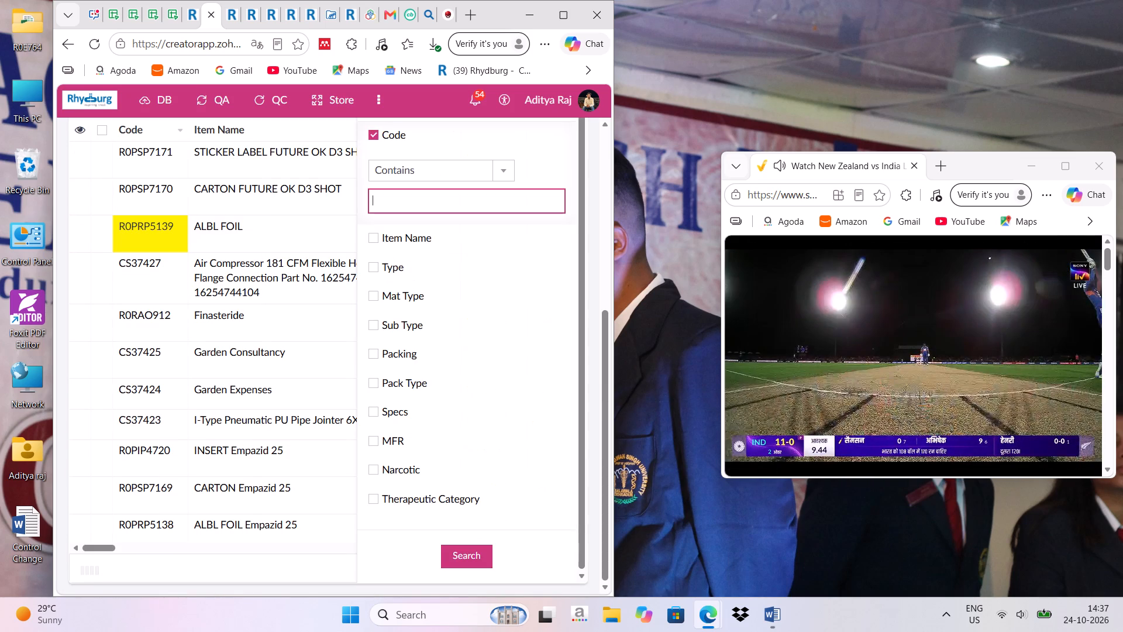
key("ctrl+v")
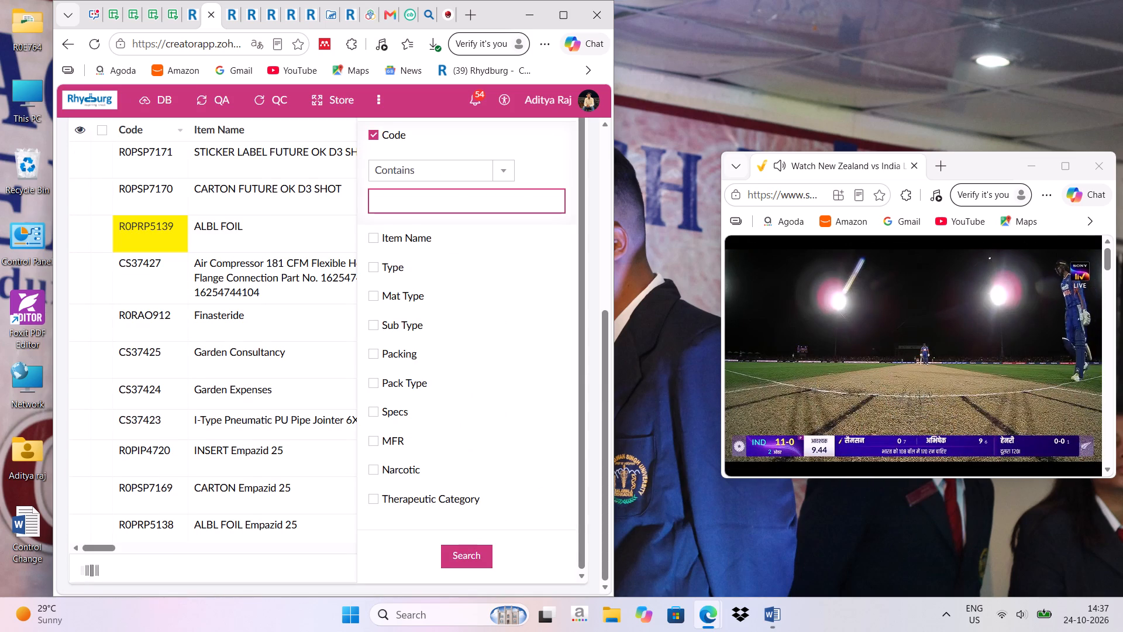
left_click(397, 207)
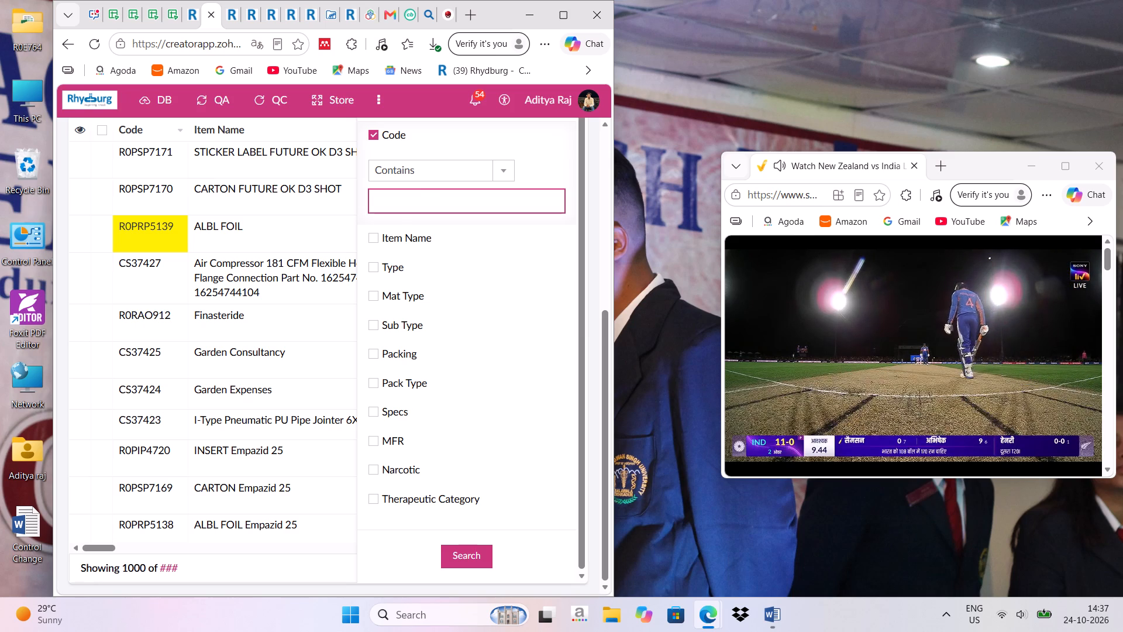
key("ctrl+v")
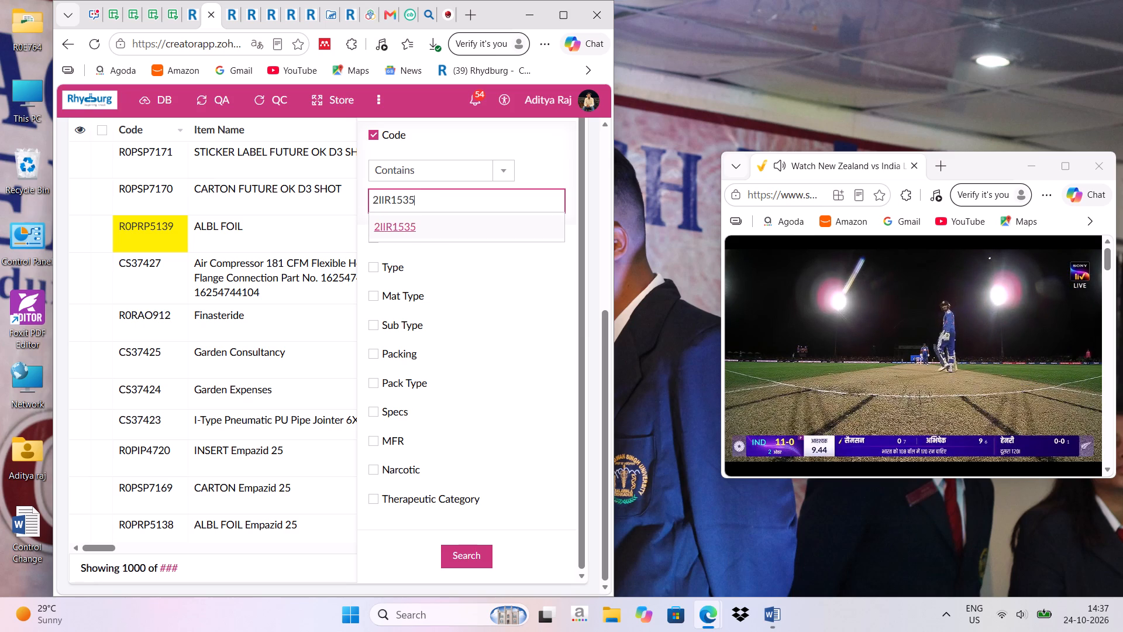
key("Return")
key("Return")
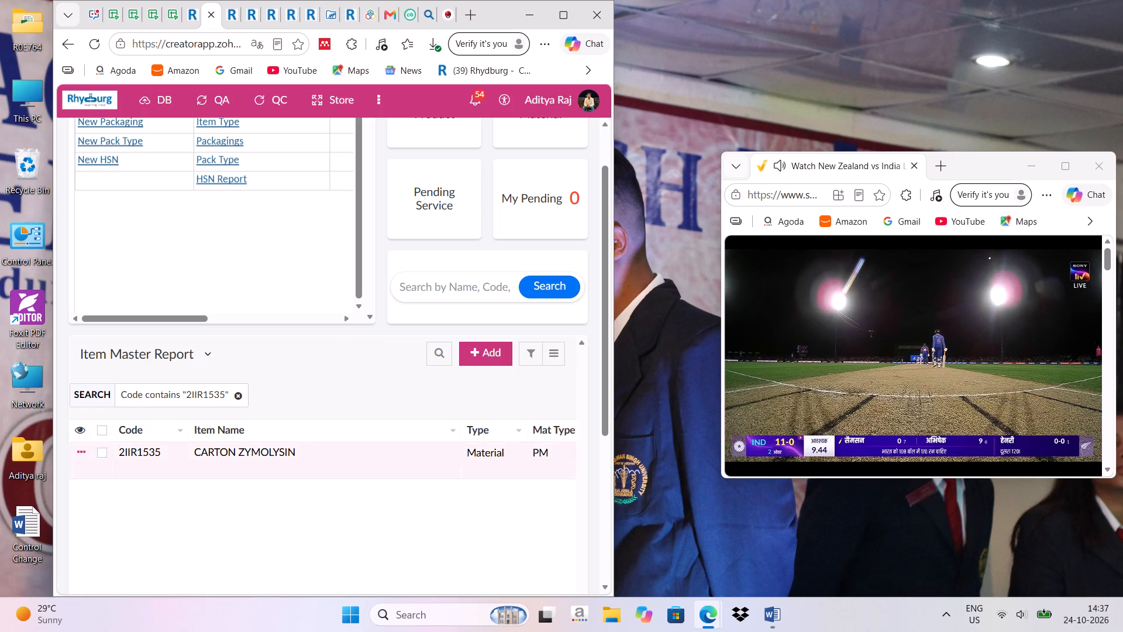
scroll(384, 492, "up", 1)
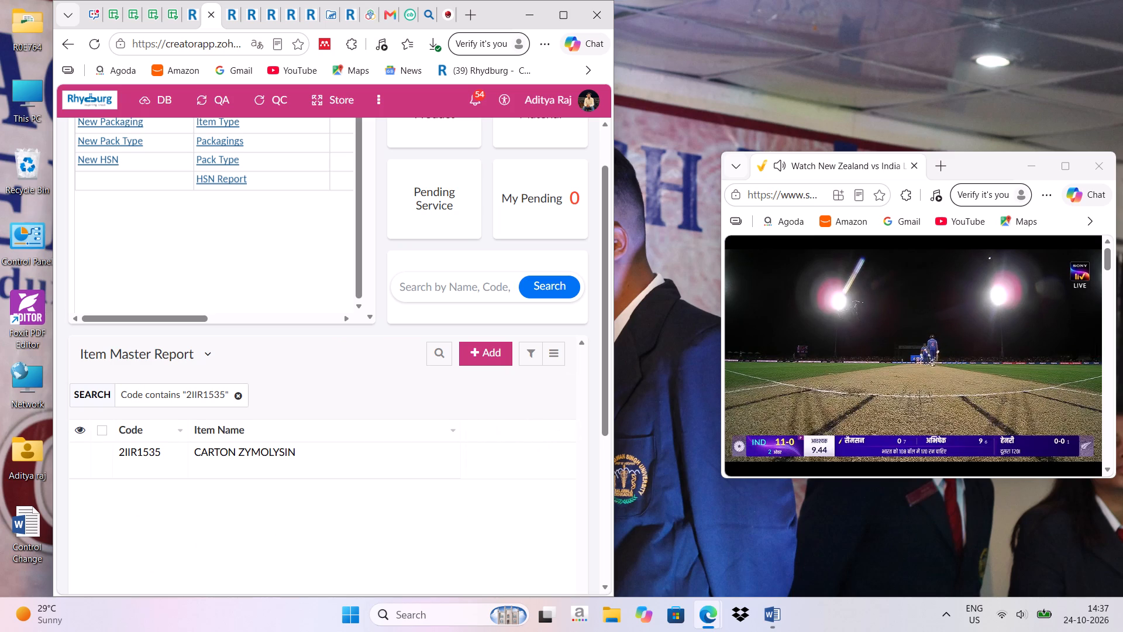
scroll(384, 492, "up", 1)
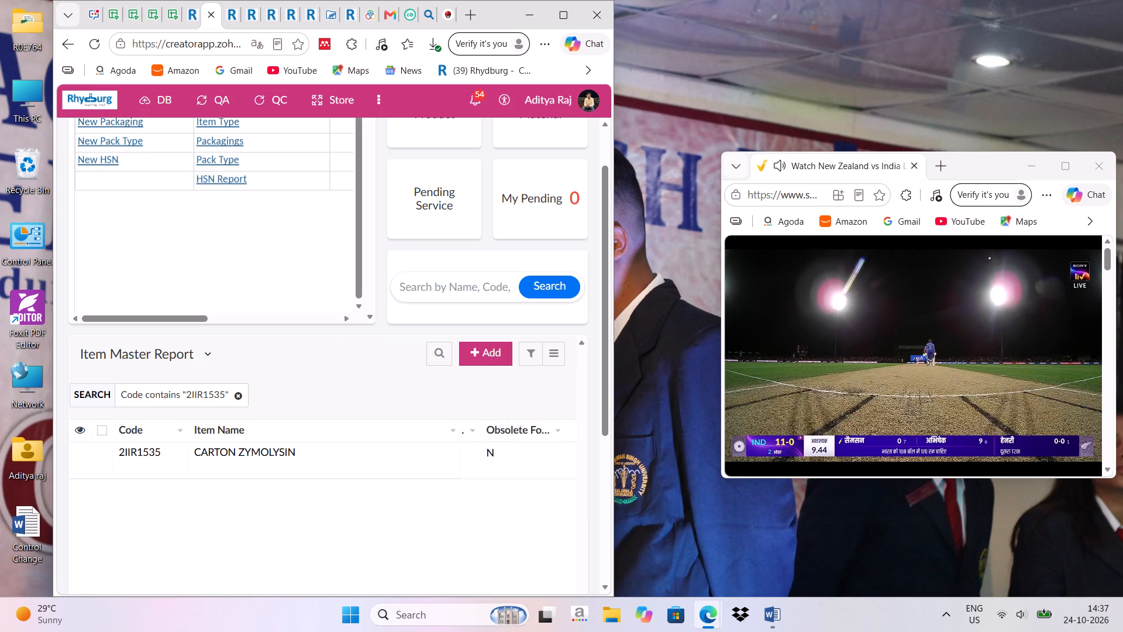
scroll(384, 492, "up", 1)
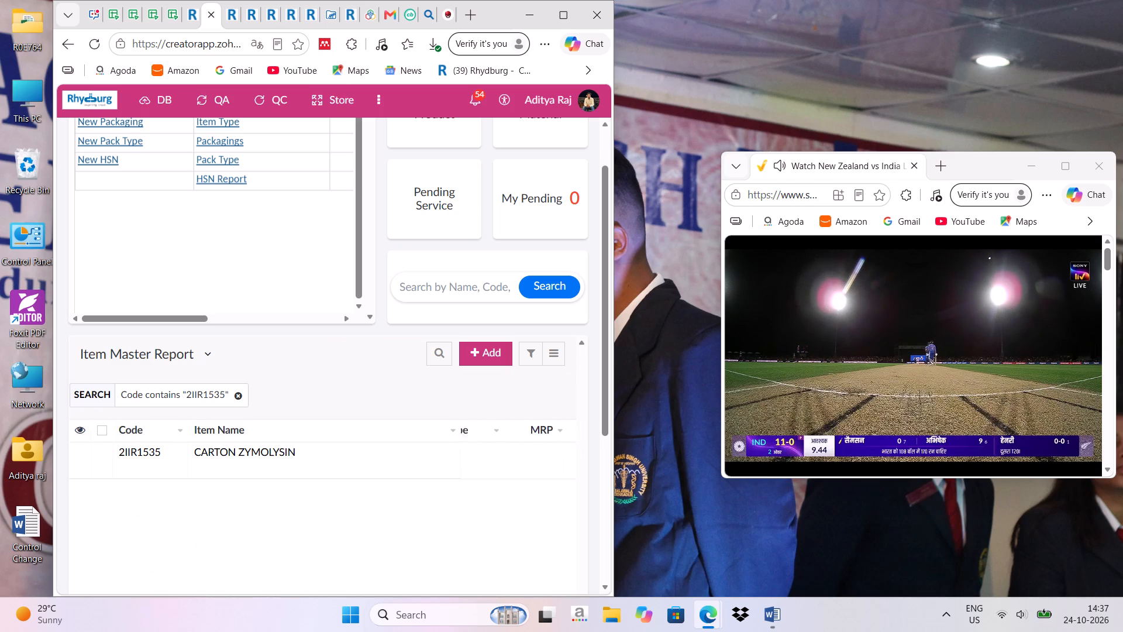
scroll(384, 492, "up", 1)
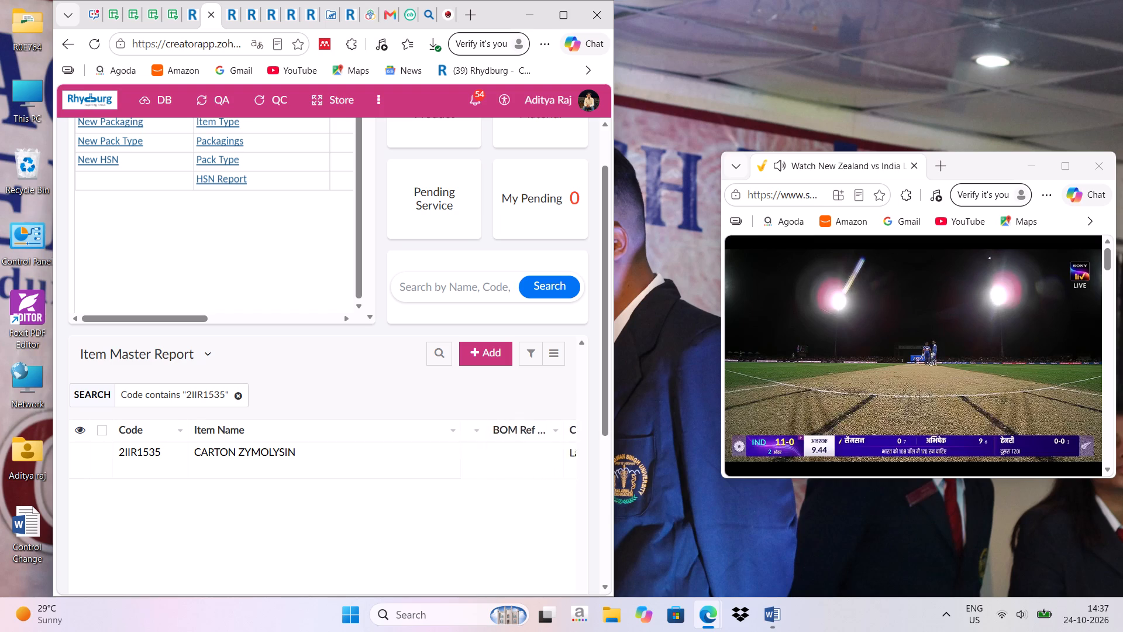
scroll(384, 492, "up", 1)
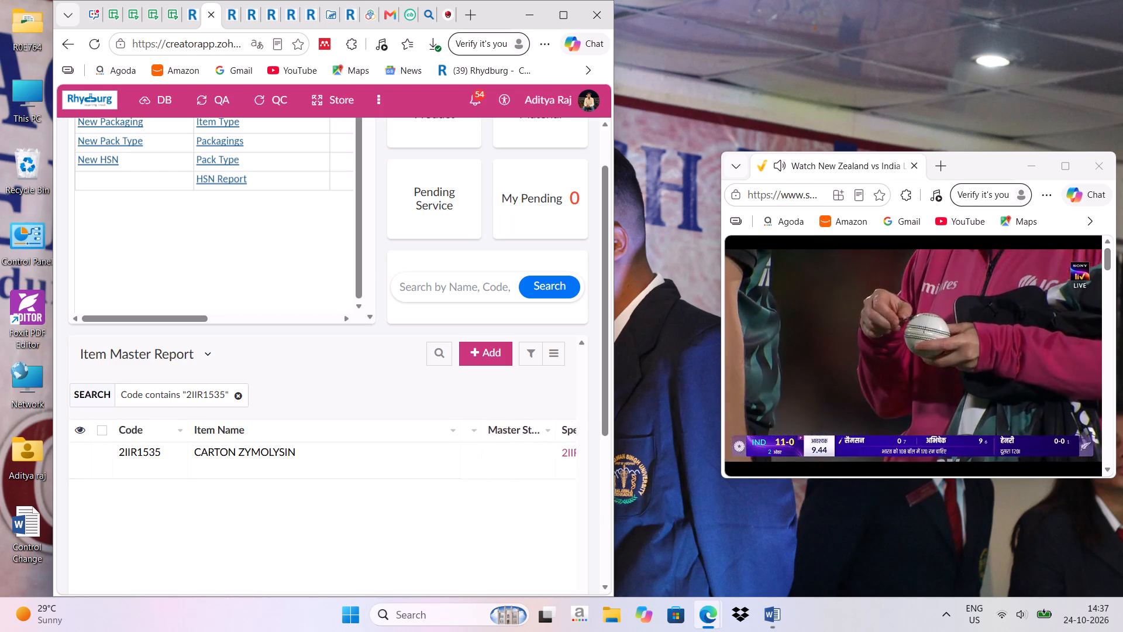
scroll(384, 492, "up", 1)
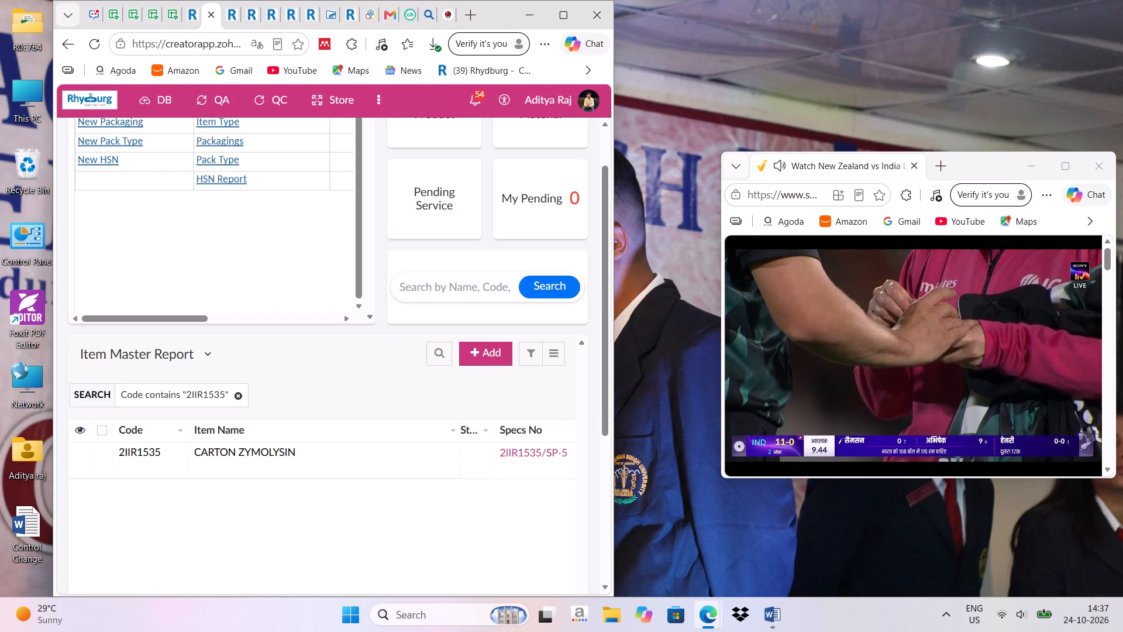
Switch back to the ZYMOLYSIN SYRUP comparison document in Word, set it beside the Item Master Report, and place the cursor below 2IIR1535-05.
left_click(776, 564)
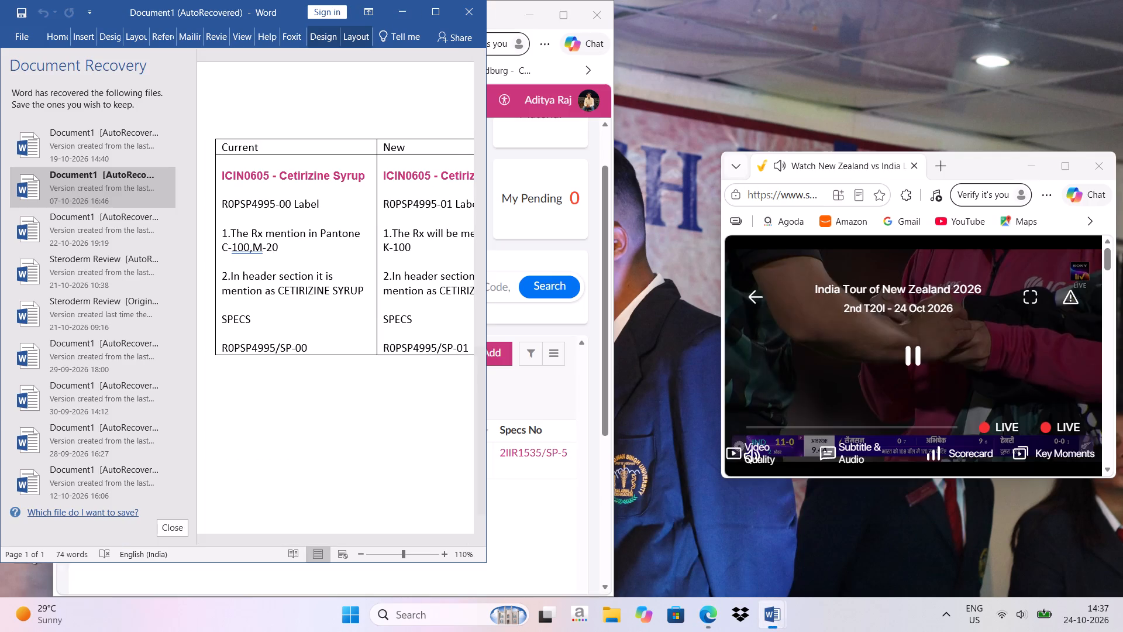
left_click_drag(287, 8, 459, 20)
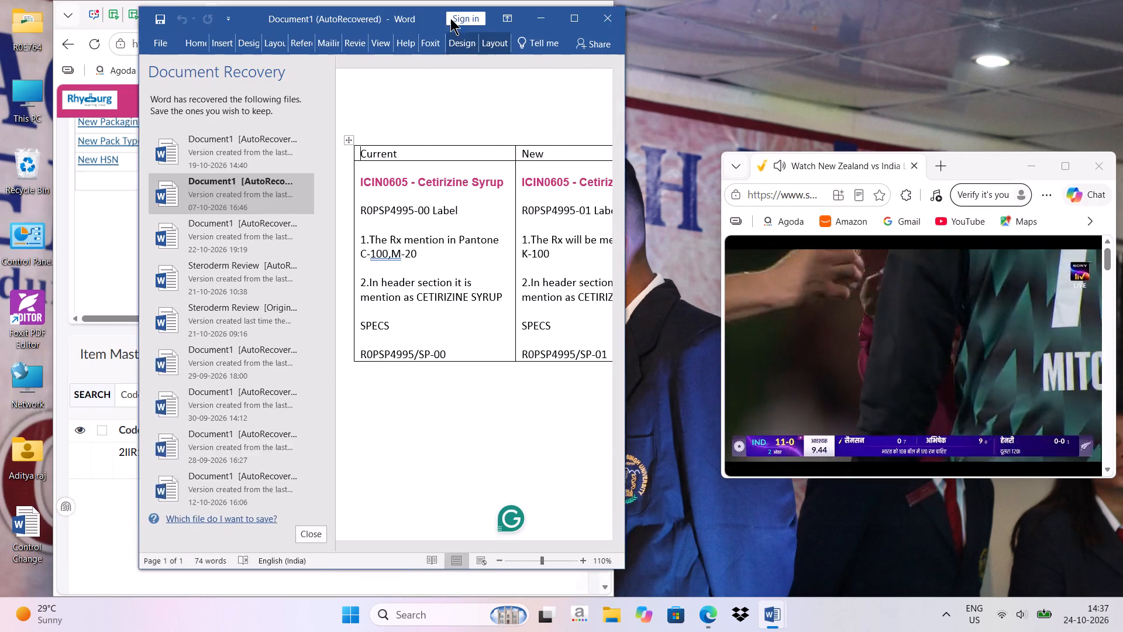
left_click_drag(459, 20, 571, 19)
left_click_drag(694, 25, 694, 30)
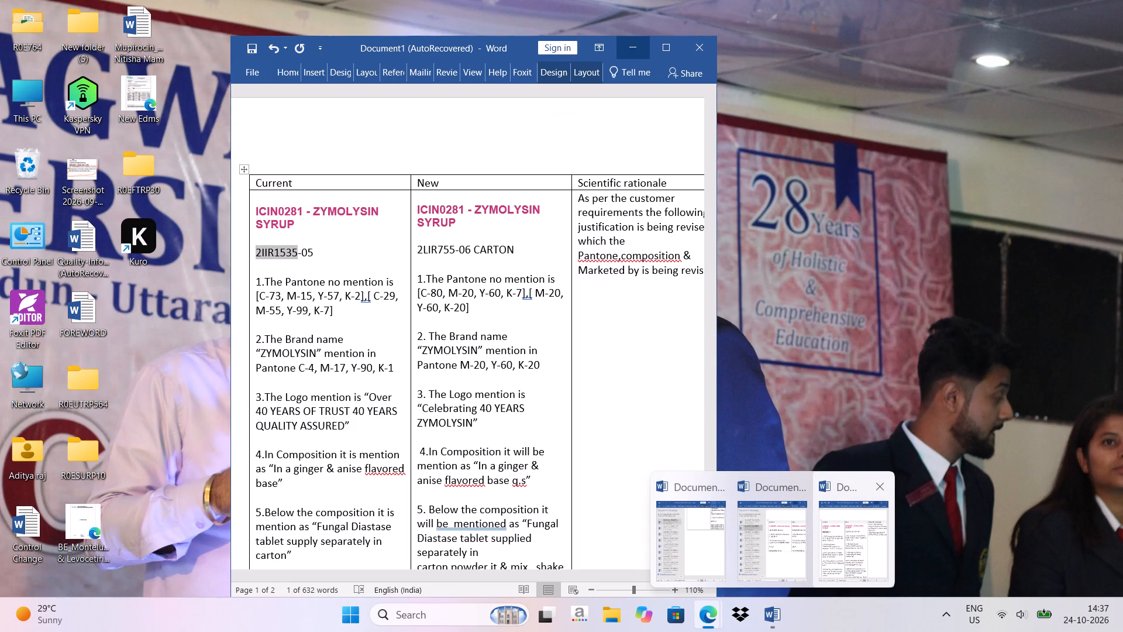
left_click(845, 549)
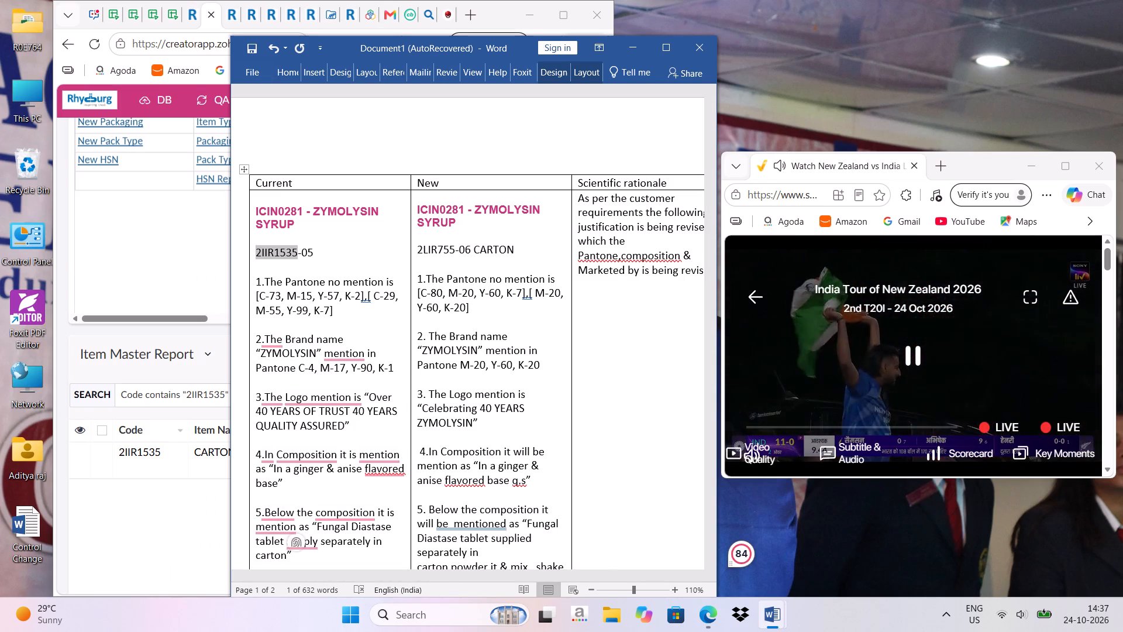
left_click_drag(340, 47, 460, 32)
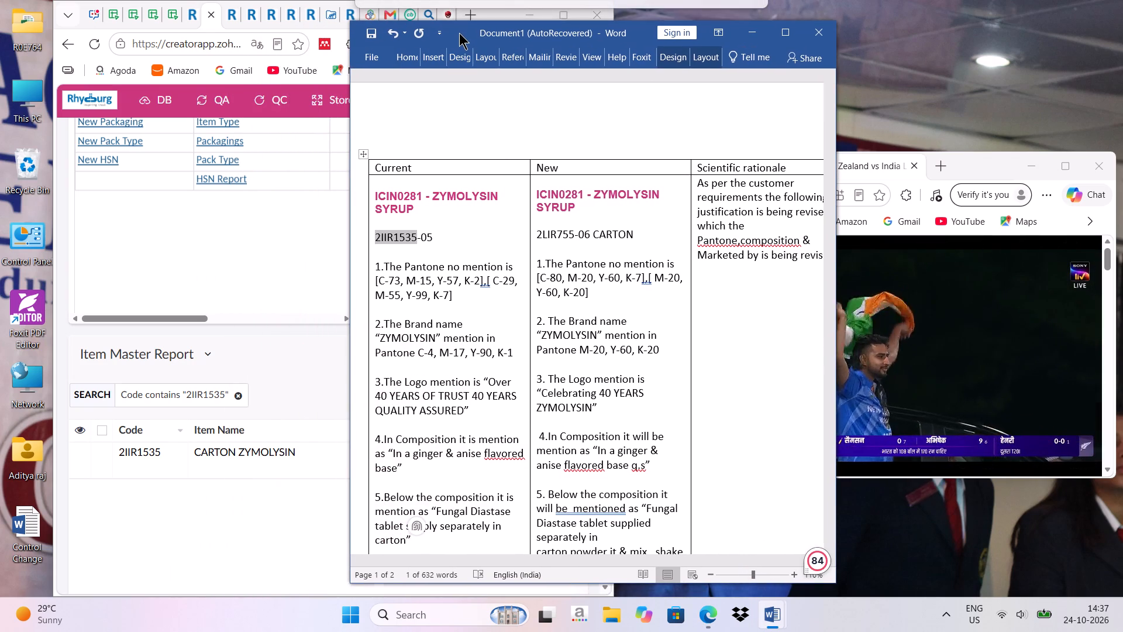
left_click(446, 246)
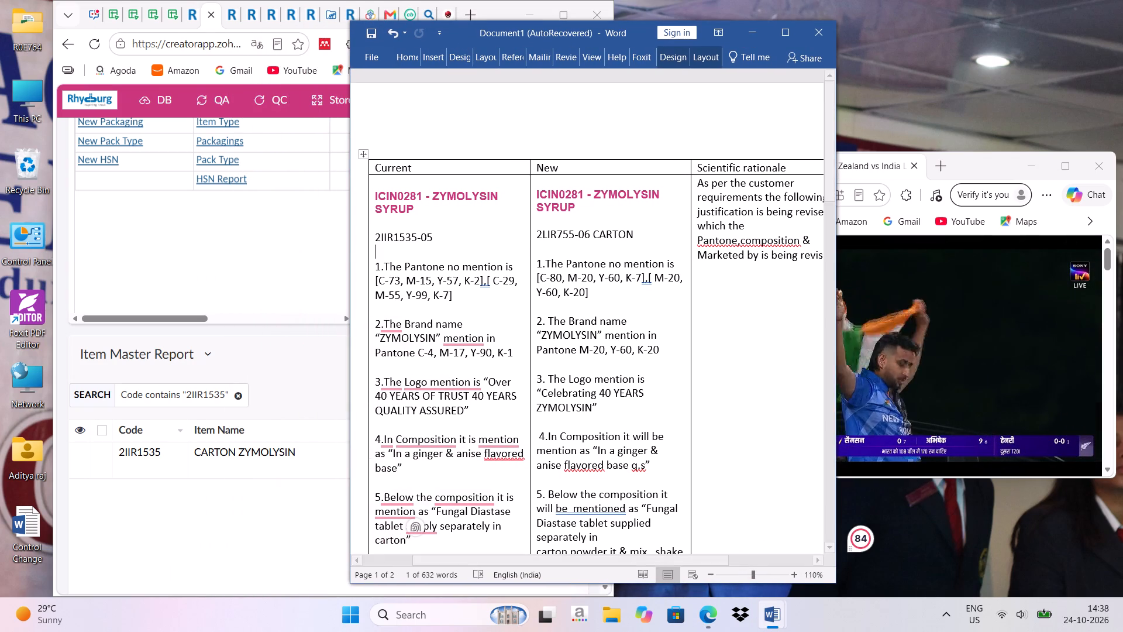
Switch to the browser and check the label's code and revision number in the ZYMOLYSIN SYRUP artwork PDF.
left_click(91, 6)
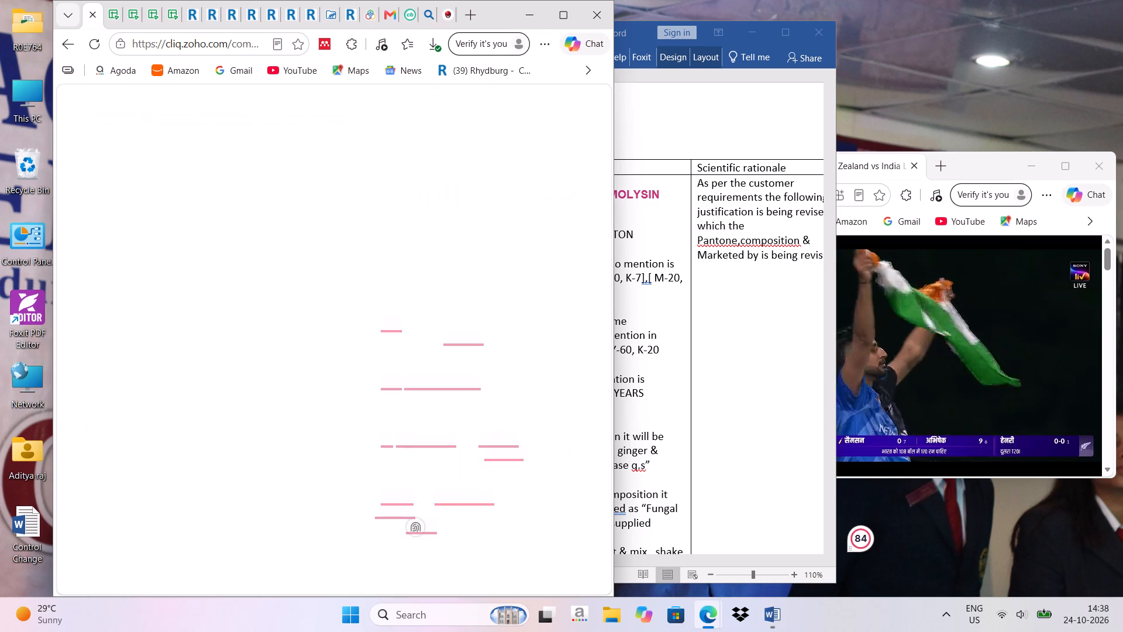
scroll(370, 335, "down", 6)
scroll(377, 282, "down", 3)
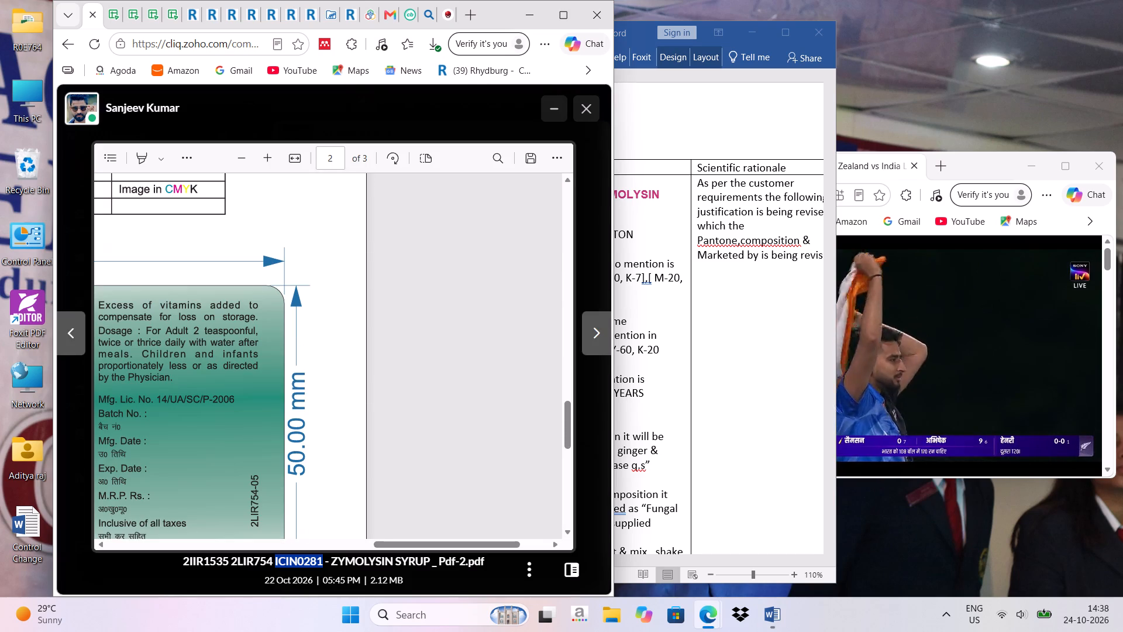
scroll(262, 291, "right", 3)
scroll(262, 291, "up", 2)
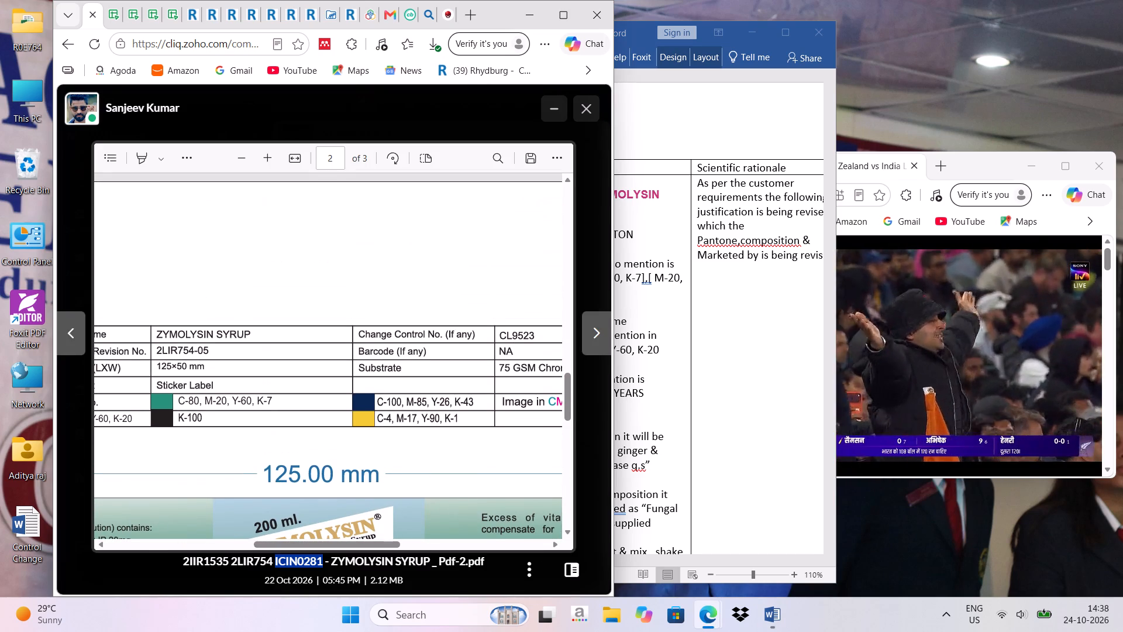
Back in the Word comparison table, insert a blank line below 2LIR754-05 in the Current column.
left_click(631, 31)
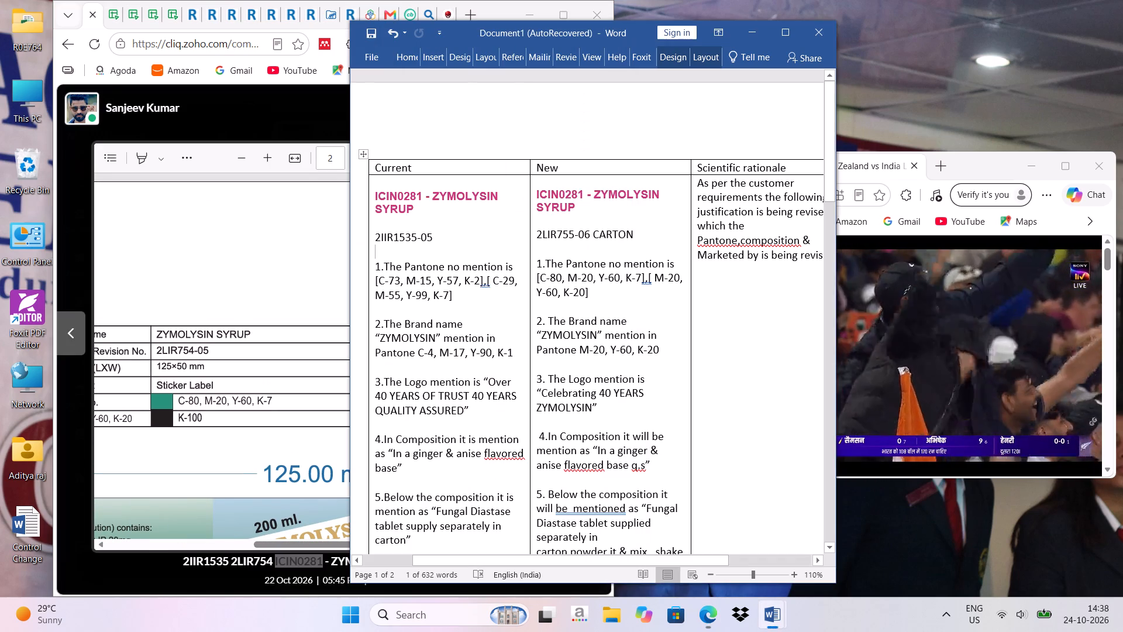
scroll(515, 320, "down", 11)
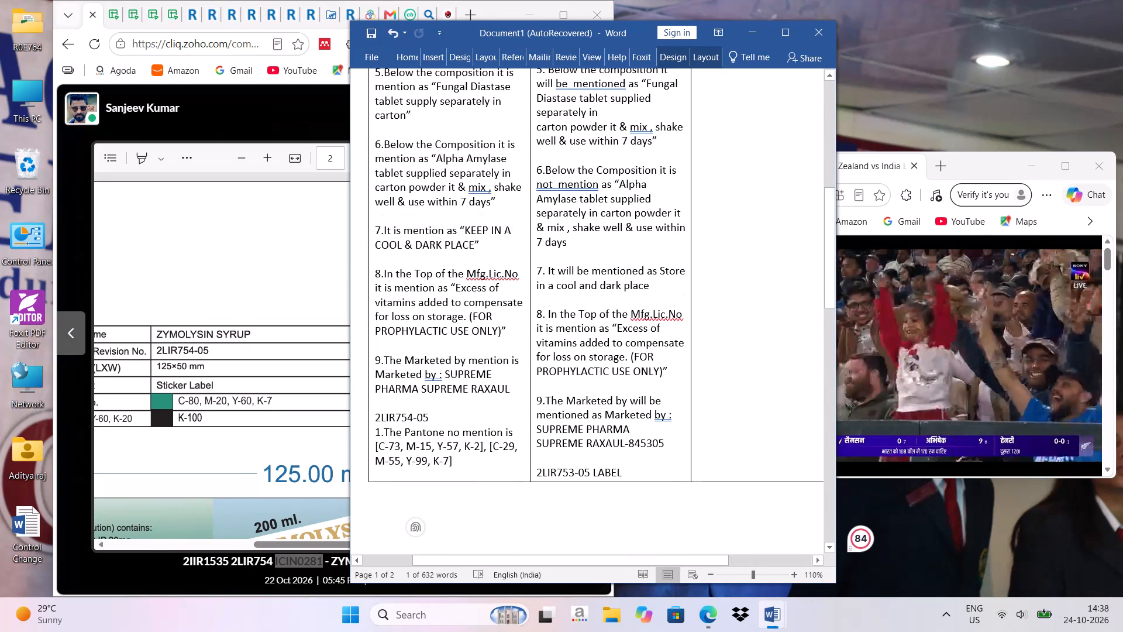
left_click(438, 414)
right_click(438, 414)
right_click(438, 414)
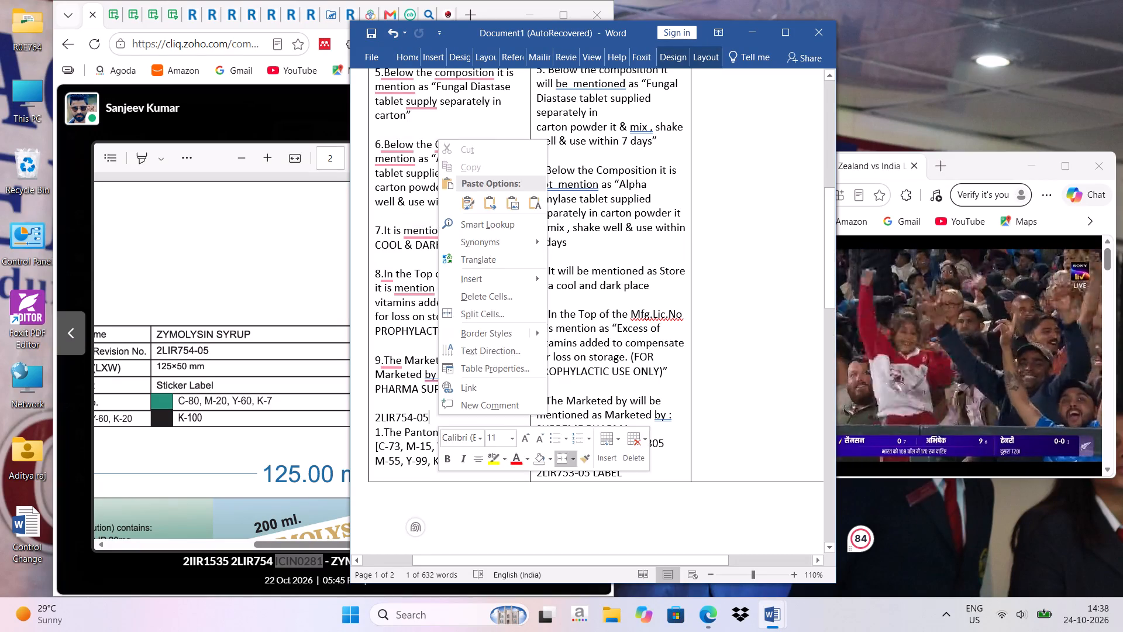
key("Return")
right_click(438, 414)
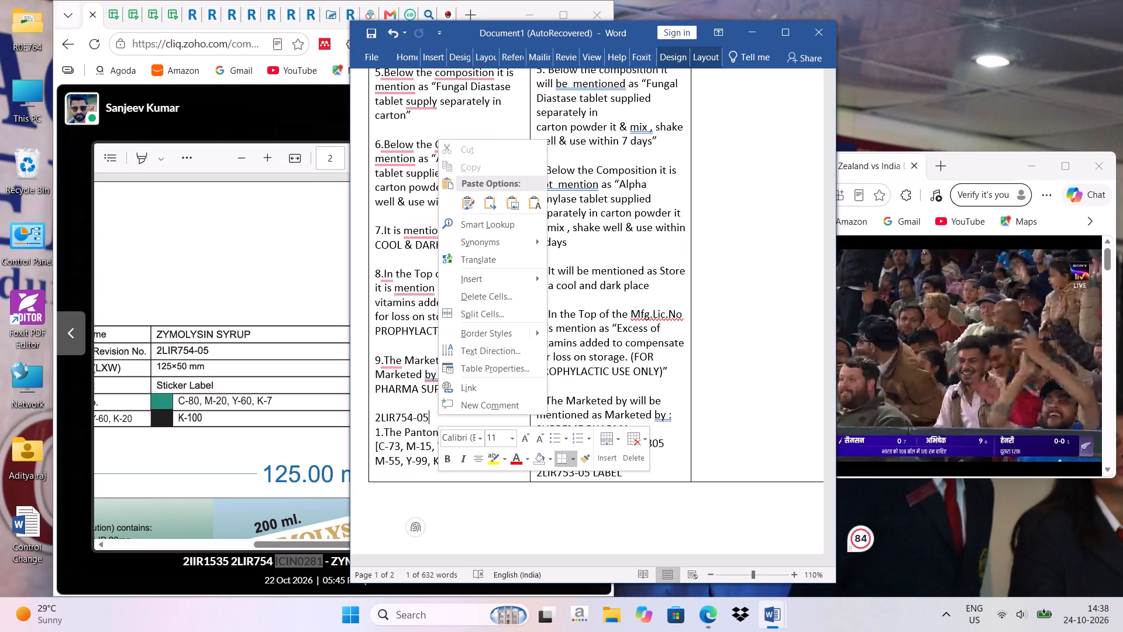
right_click_drag(429, 415, 532, 421)
left_click(429, 415)
key("Return")
right_click(619, 424)
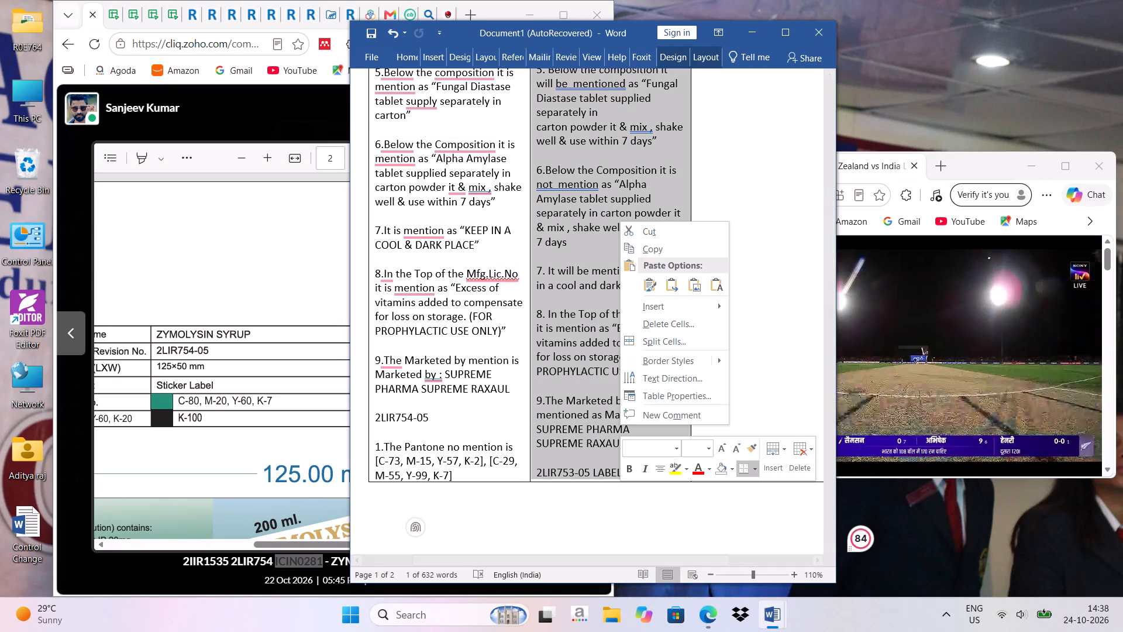
left_click(502, 509)
Delete the spec numbers 2LIR755/SP-6 and 2LIR753/SP-3 under SPECS in the Current column.
left_click(450, 388)
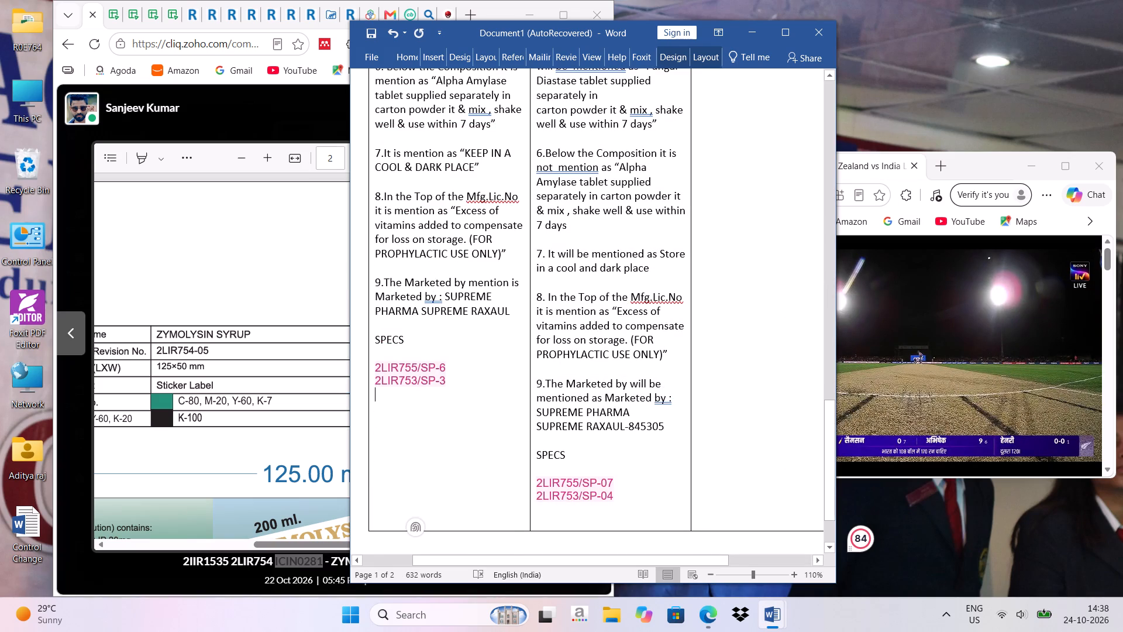
scroll(453, 363, "up", 14)
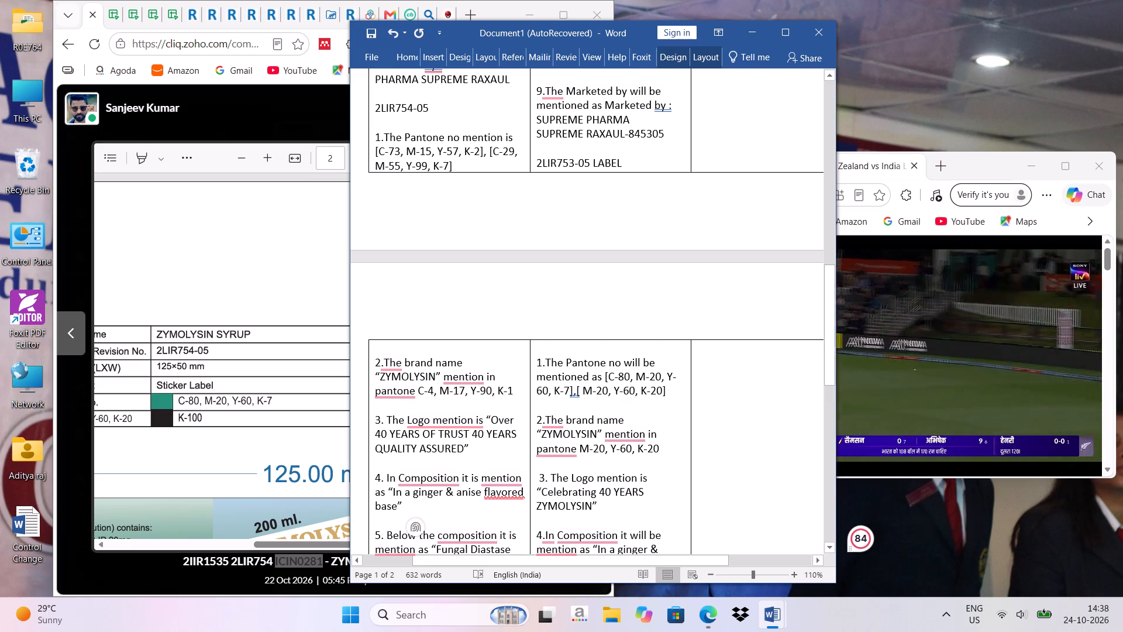
scroll(453, 363, "up", 19)
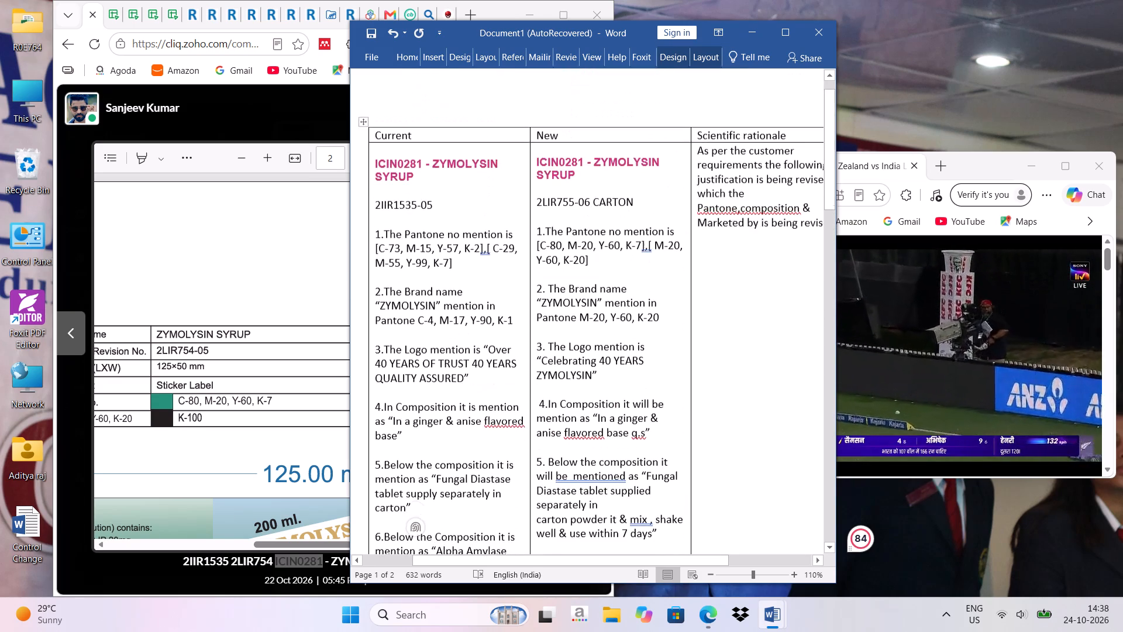
scroll(453, 363, "down", 20)
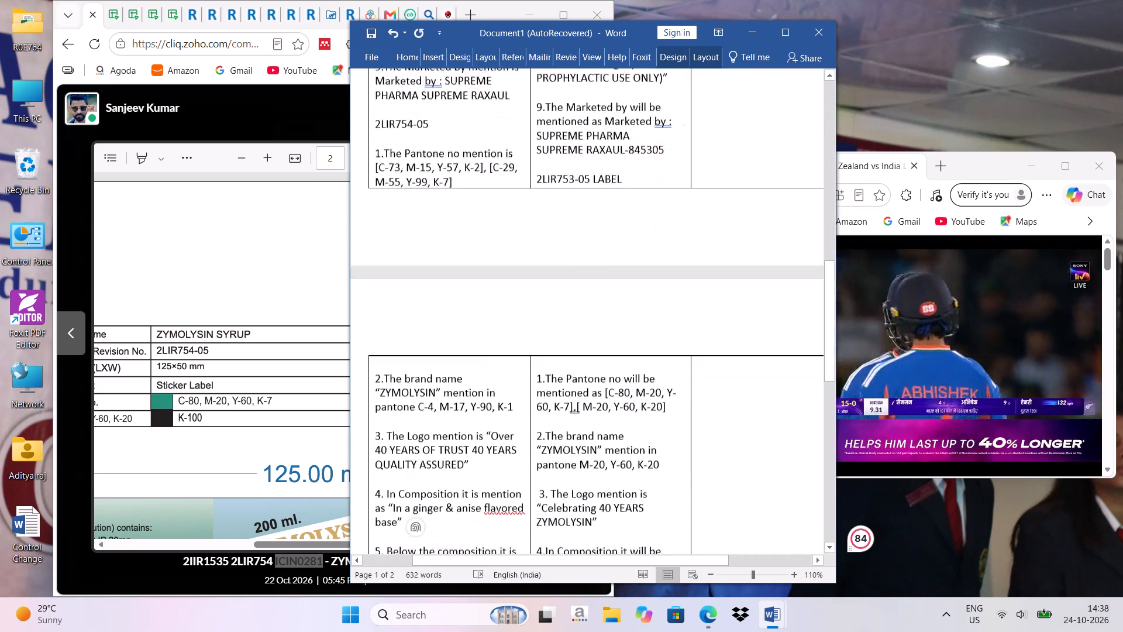
scroll(452, 394, "down", 12)
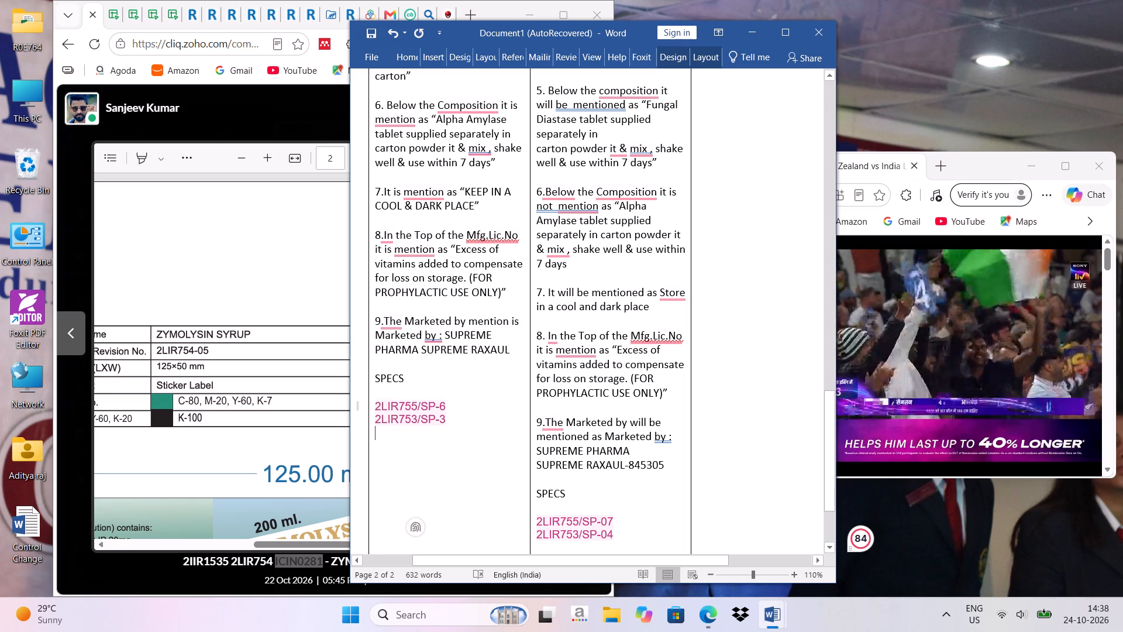
left_click_drag(377, 407, 469, 418)
key("Delete")
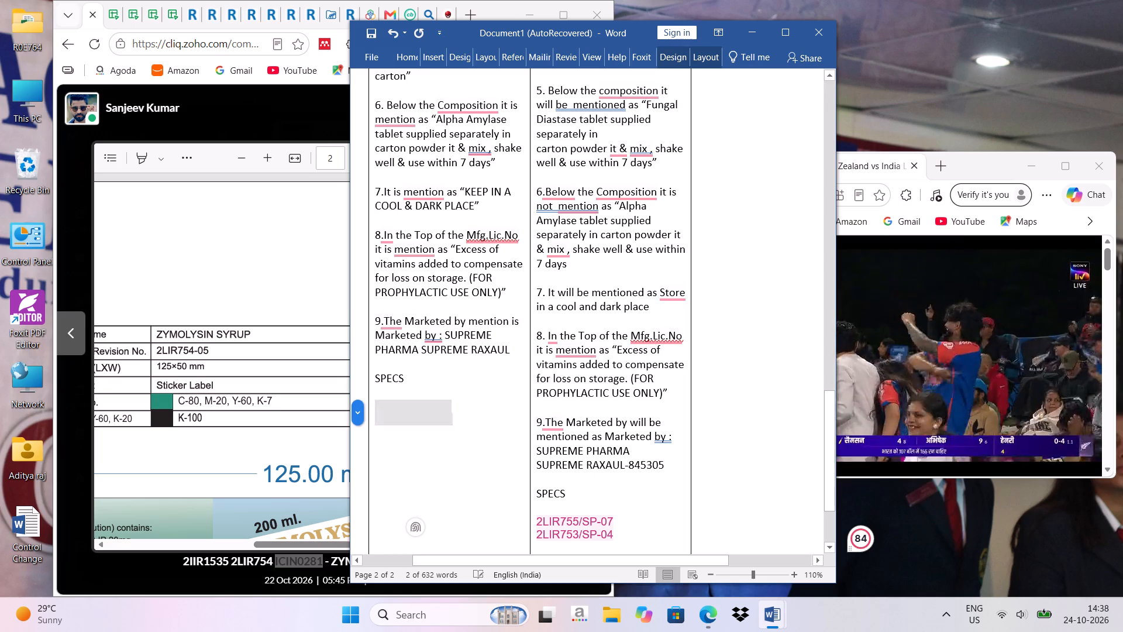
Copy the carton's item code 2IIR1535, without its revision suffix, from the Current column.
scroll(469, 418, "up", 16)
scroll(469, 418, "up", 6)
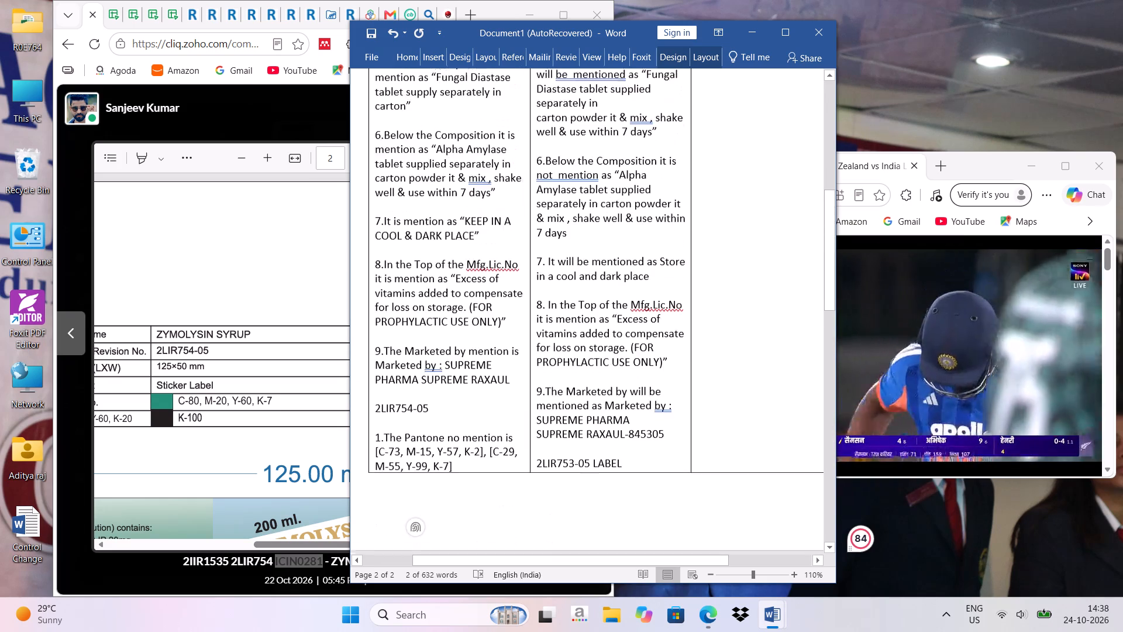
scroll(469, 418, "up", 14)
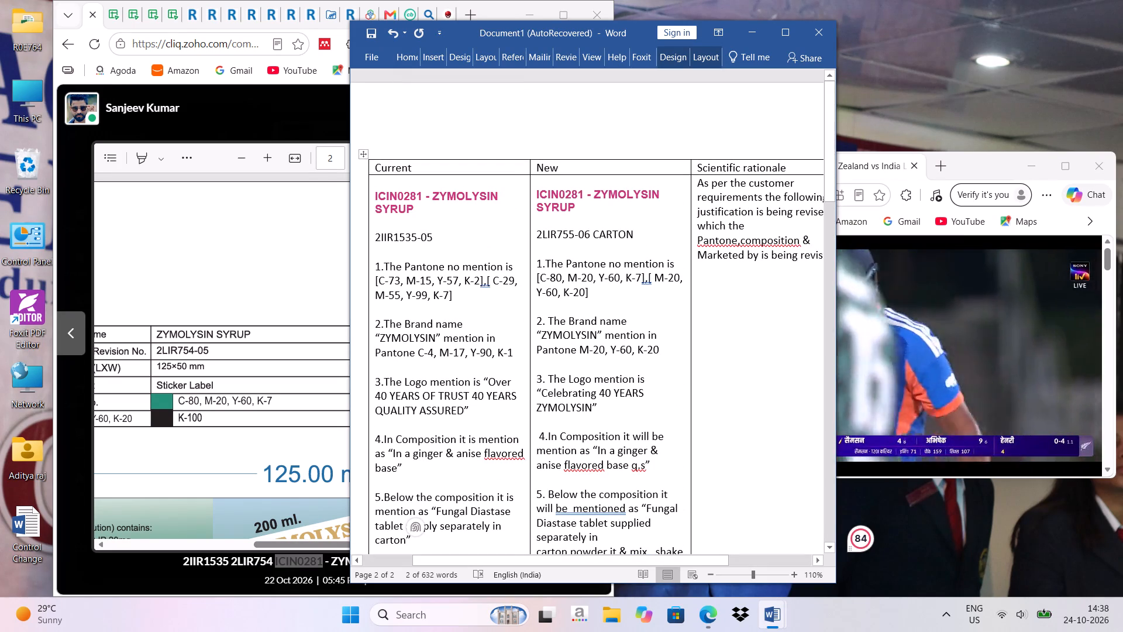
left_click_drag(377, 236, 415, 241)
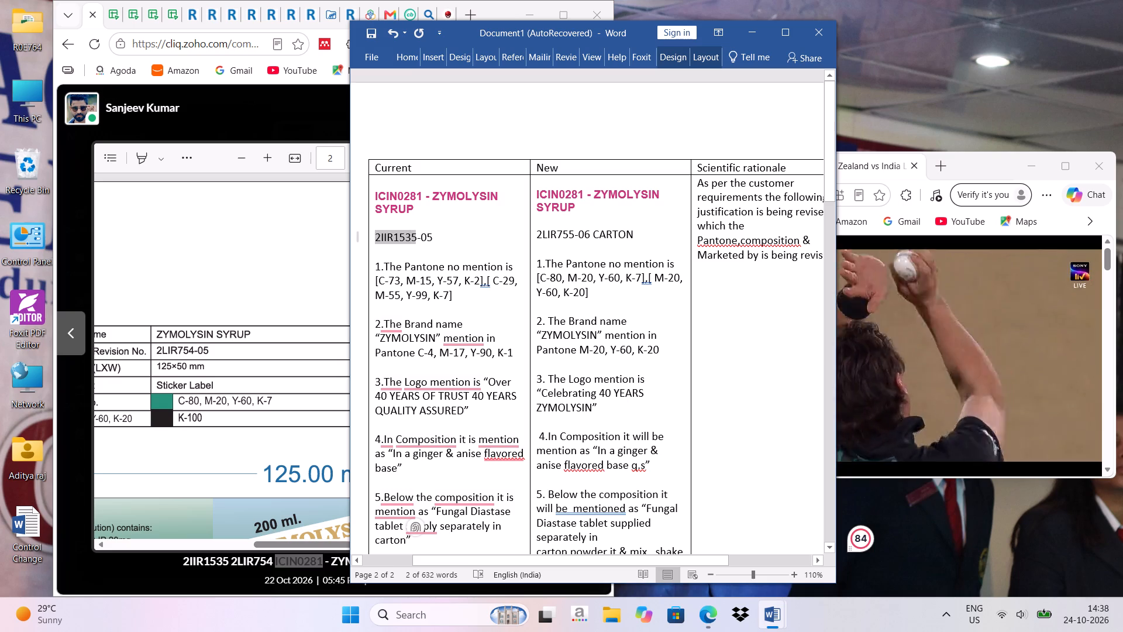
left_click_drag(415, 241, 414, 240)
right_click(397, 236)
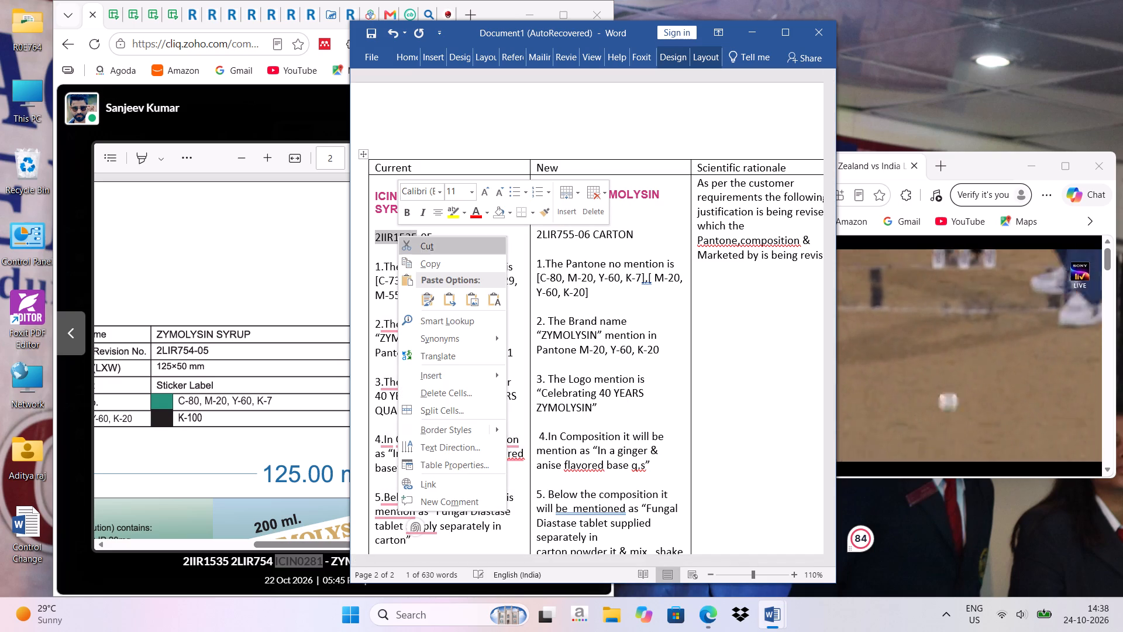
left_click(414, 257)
Append the word CARTON after 2IIR1535-05 in the Current column.
left_click(433, 238)
key("space")
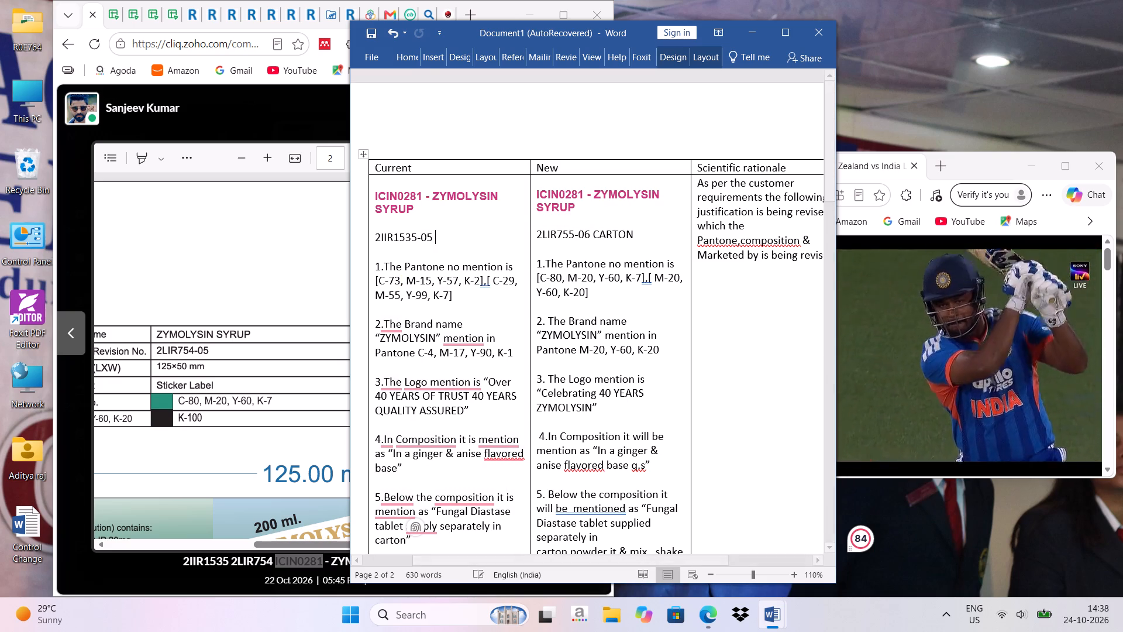
type("CARTON")
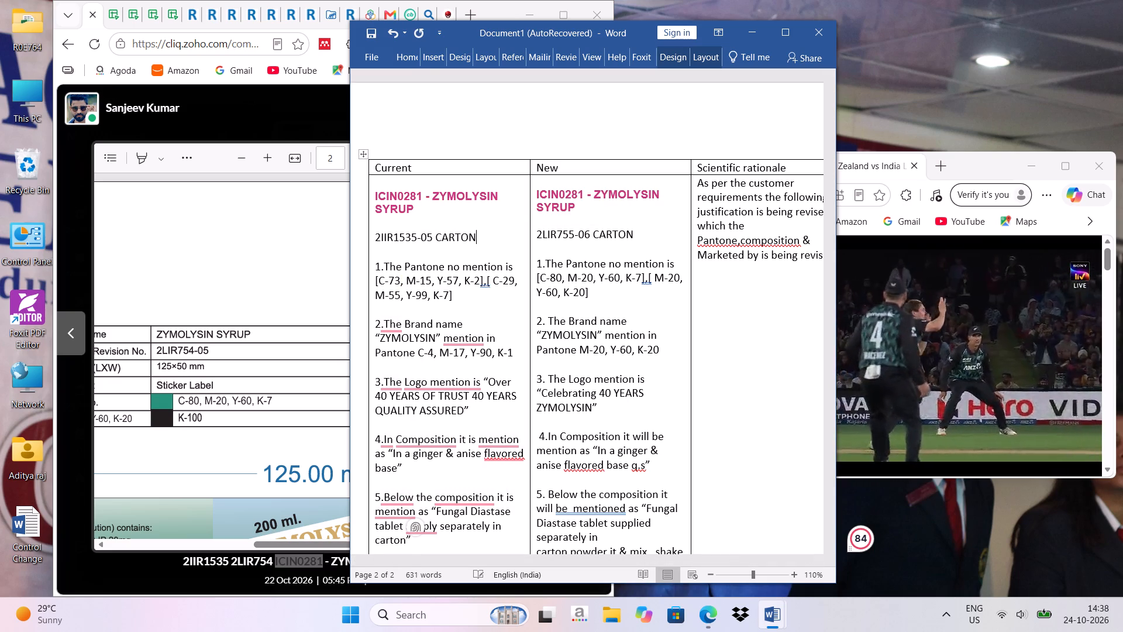
Append the word LABEL in capitals after 2LIR754-05 in the Current column.
scroll(576, 284, "down", 10)
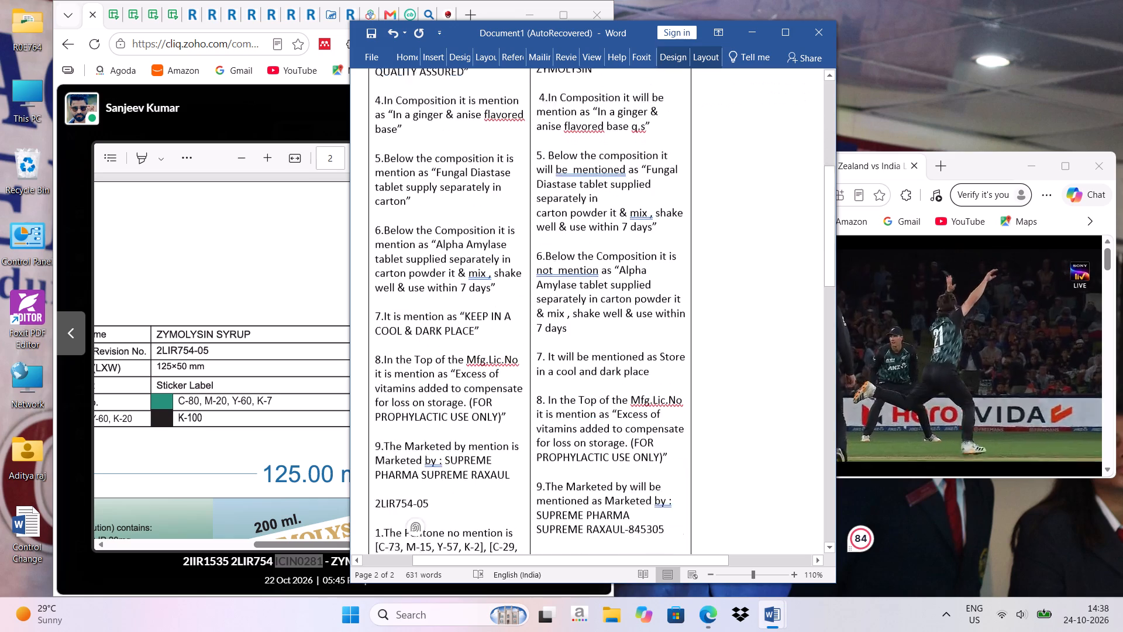
scroll(577, 281, "down", 11)
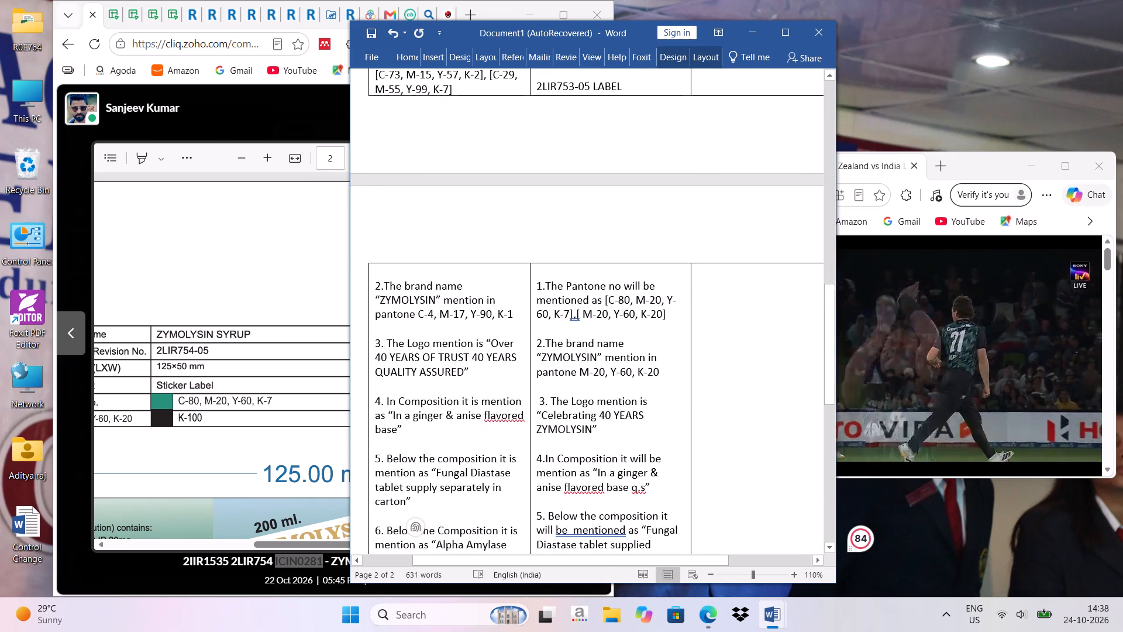
scroll(576, 288, "up", 4)
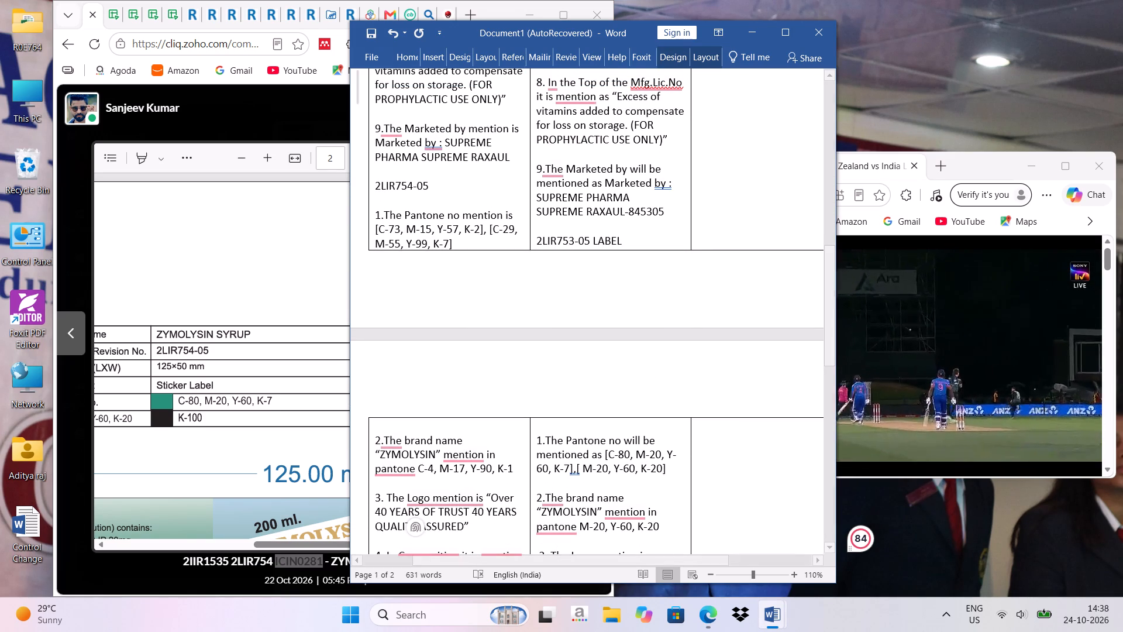
left_click(429, 185)
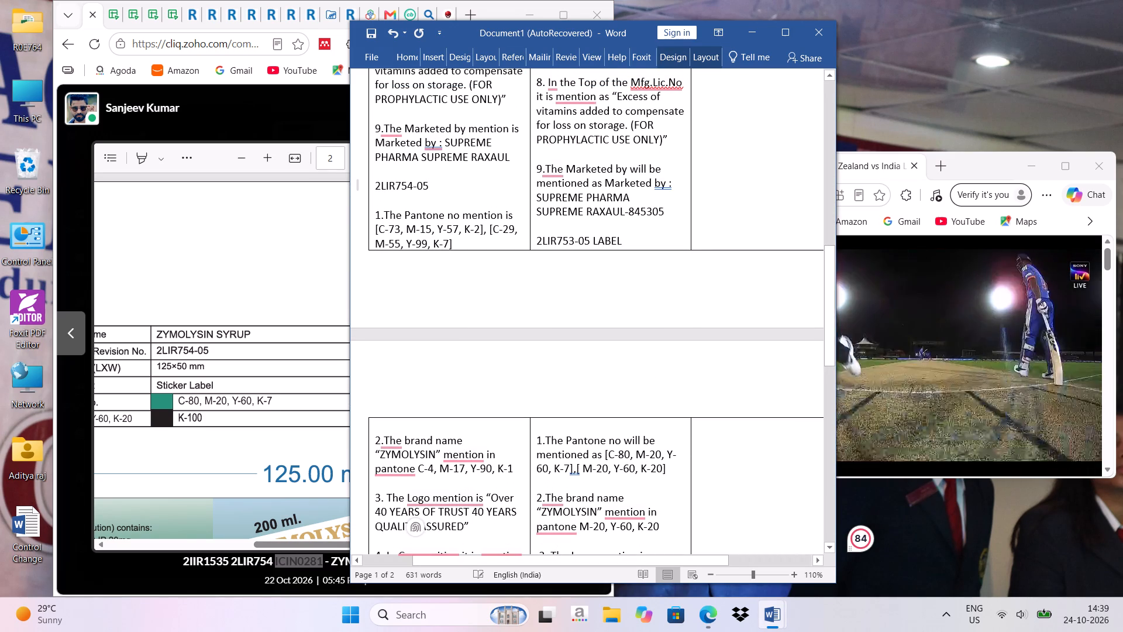
key("space")
key("l")
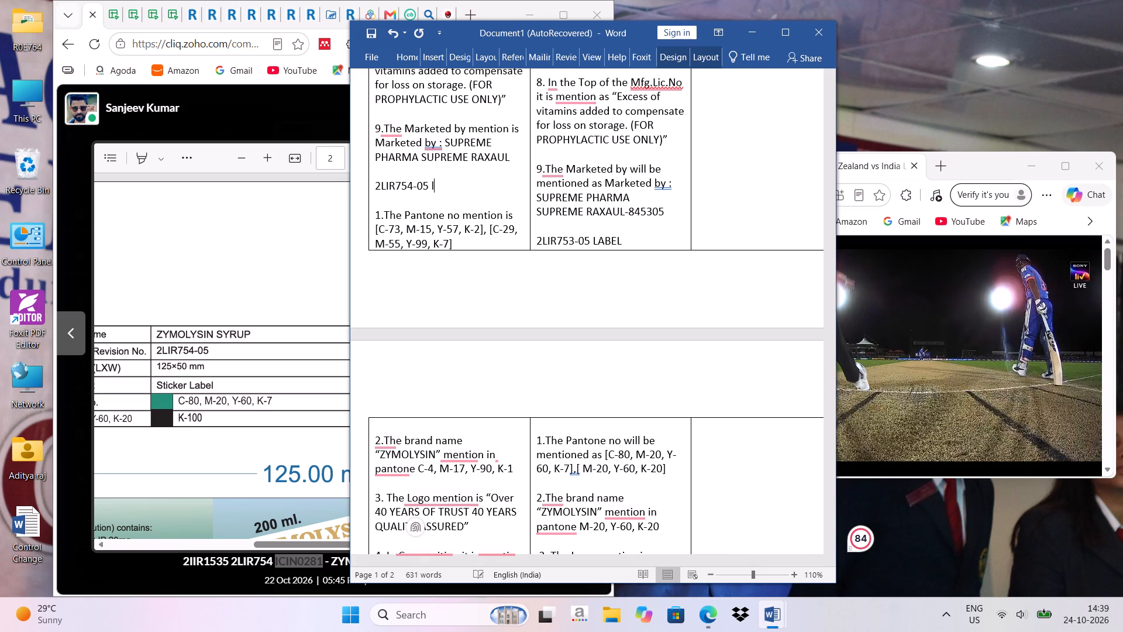
key("BackSpace")
key("BackSpace")
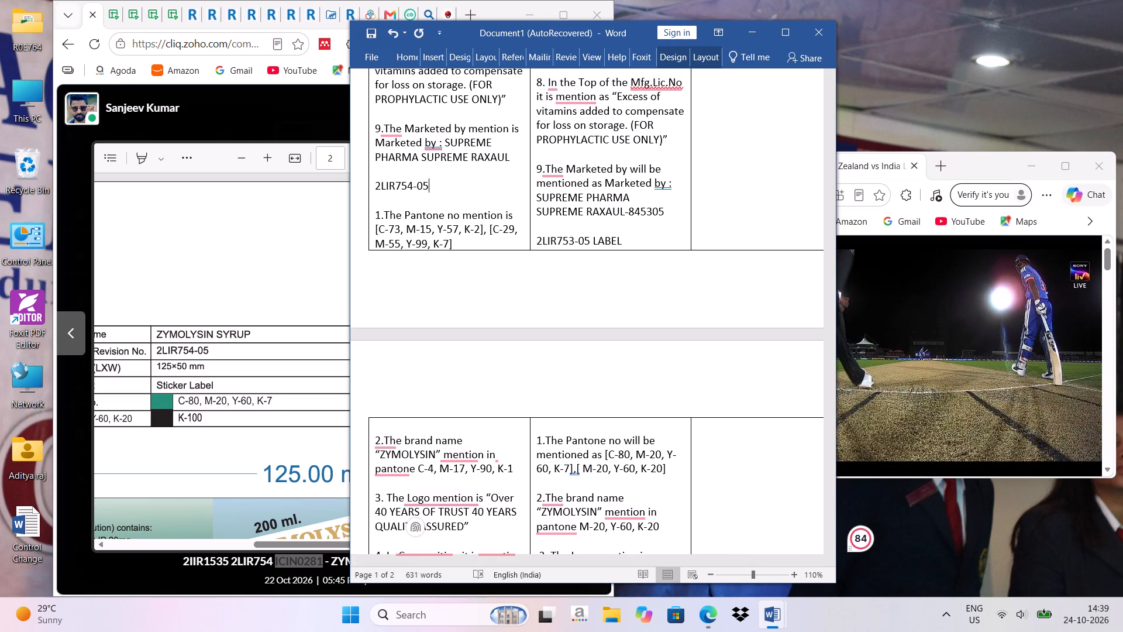
key("space")
type("labe;")
key("BackSpace")
key("BackSpace")
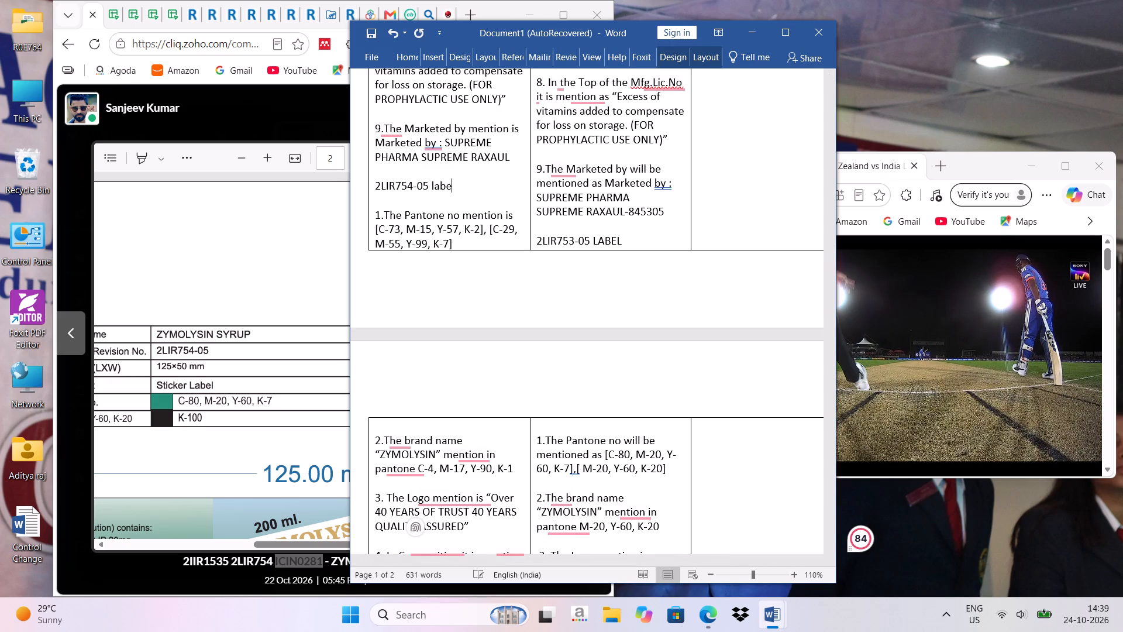
key("BackSpace")
key("BackSpace")
key("BackSpace")
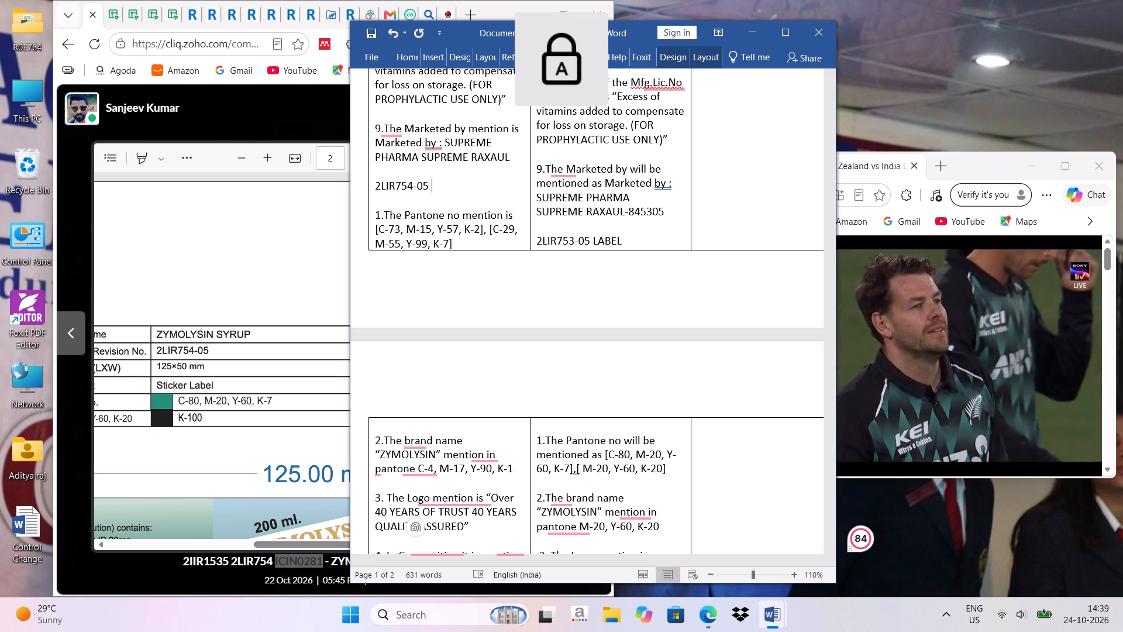
key("l")
type("ABEL")
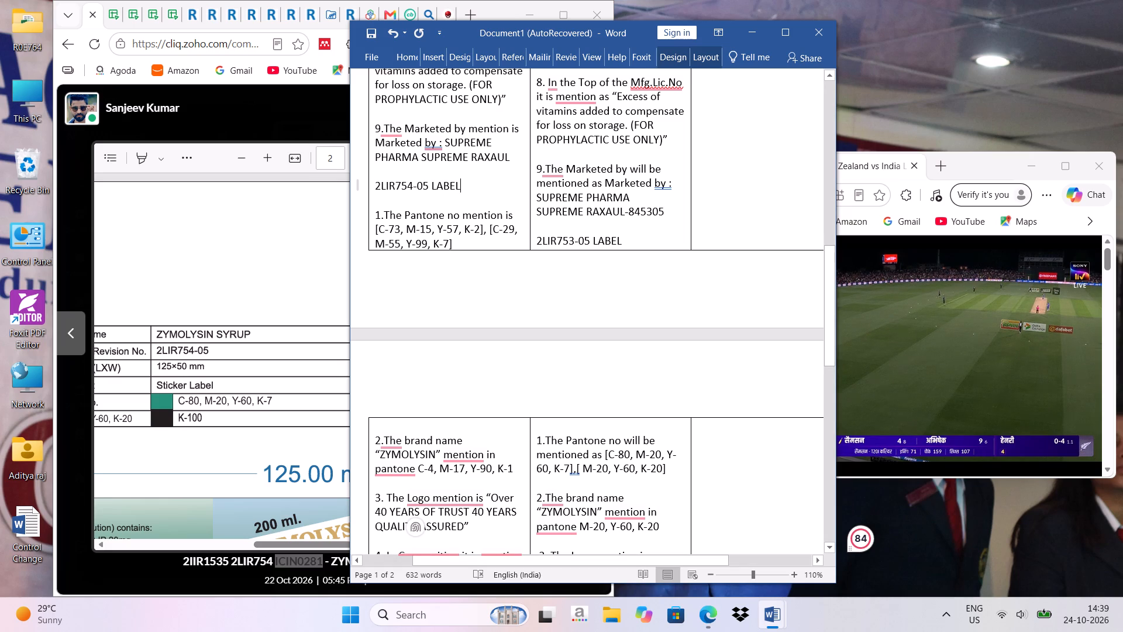
Copy the line 2LIR754-05 LABEL from the Current column and paste it over the 2LIR753-05 LABEL line in the New column.
left_click_drag(377, 186, 431, 188)
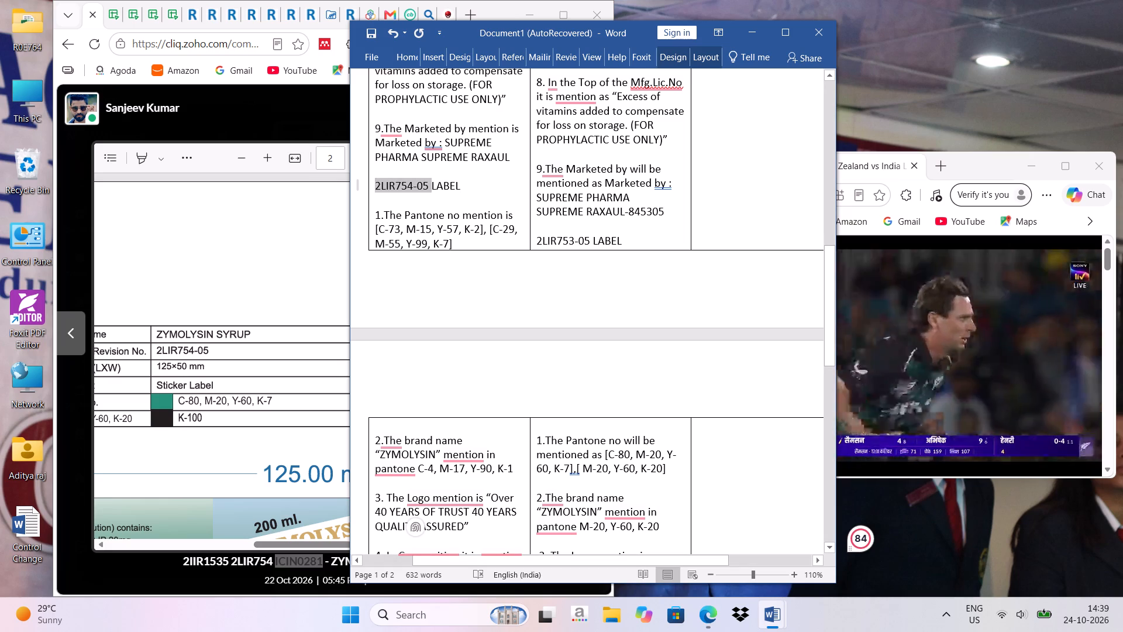
left_click_drag(431, 188, 481, 191)
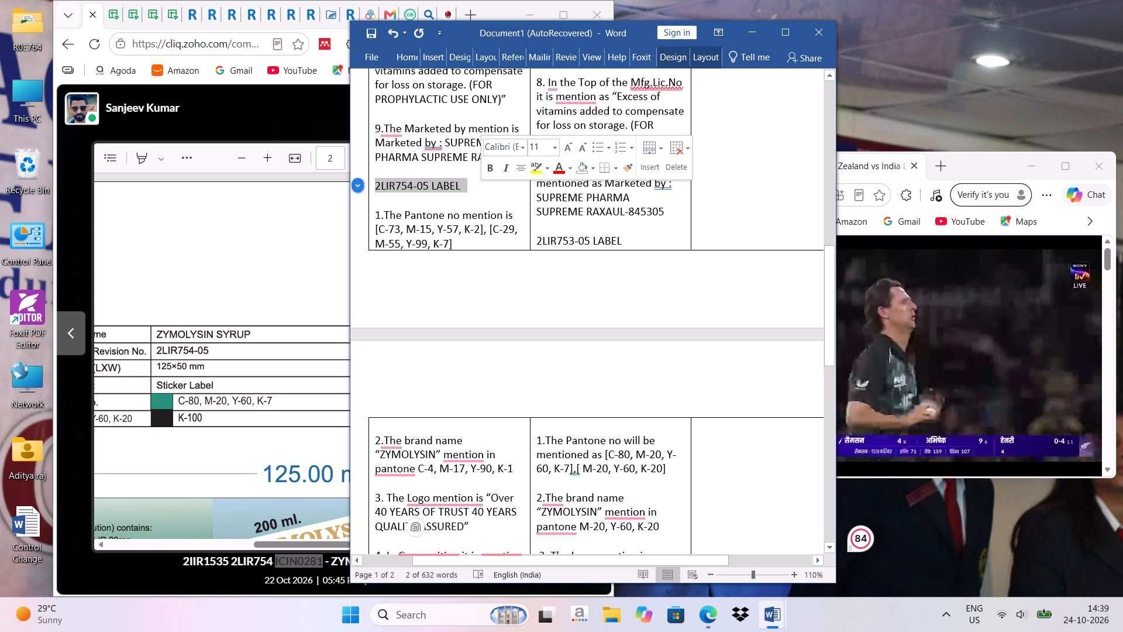
key("ctrl+c")
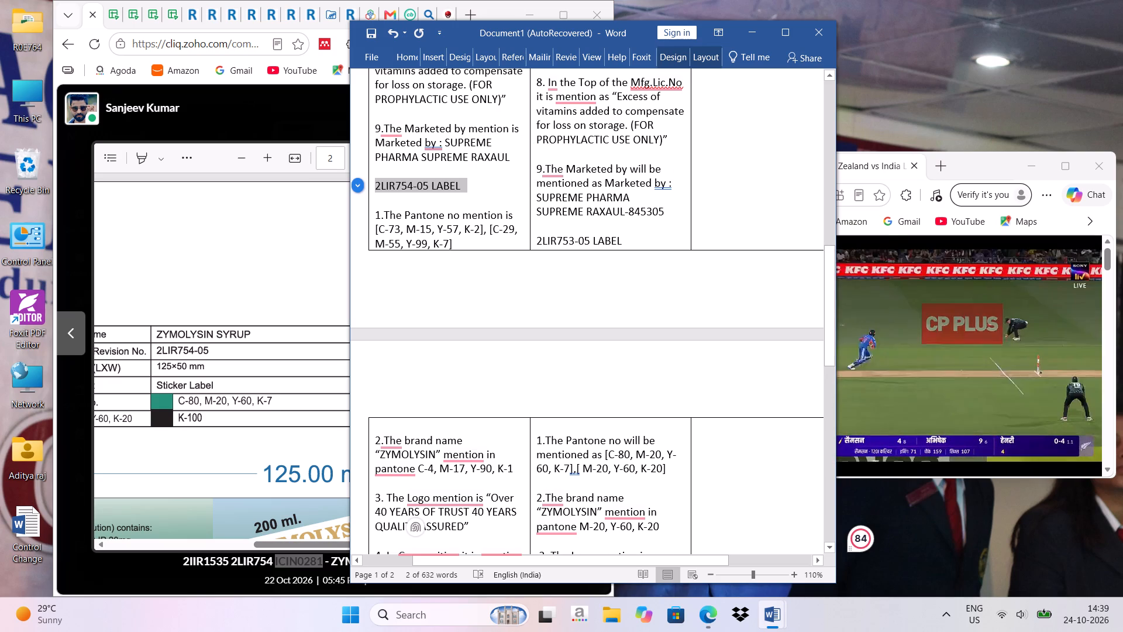
left_click_drag(536, 241, 539, 241)
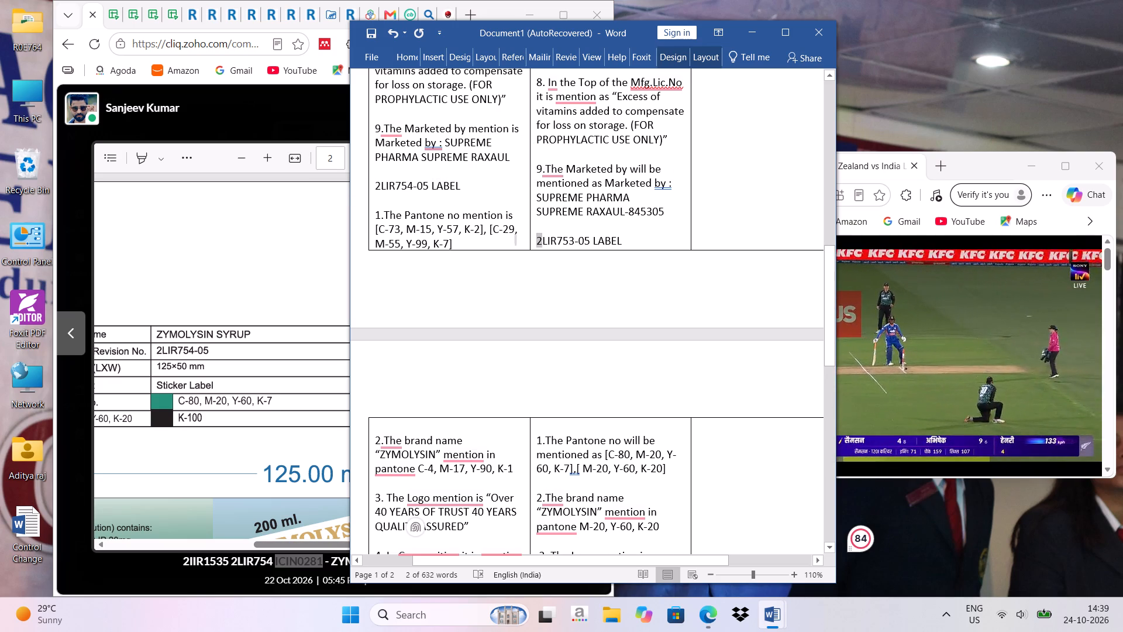
left_click_drag(539, 241, 623, 246)
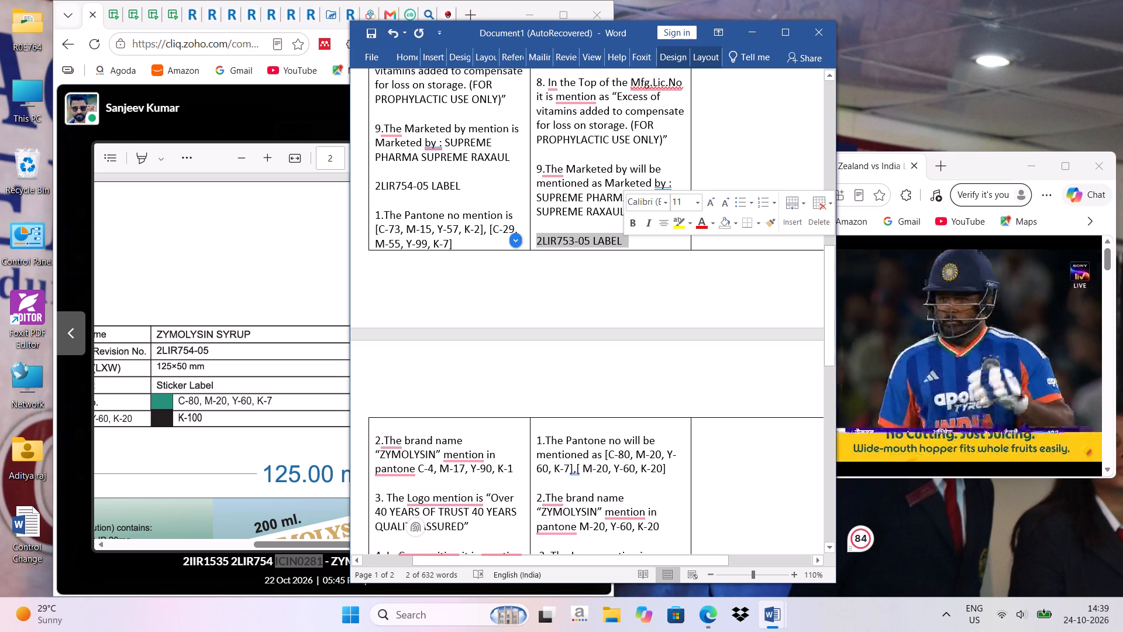
key("ctrl+v")
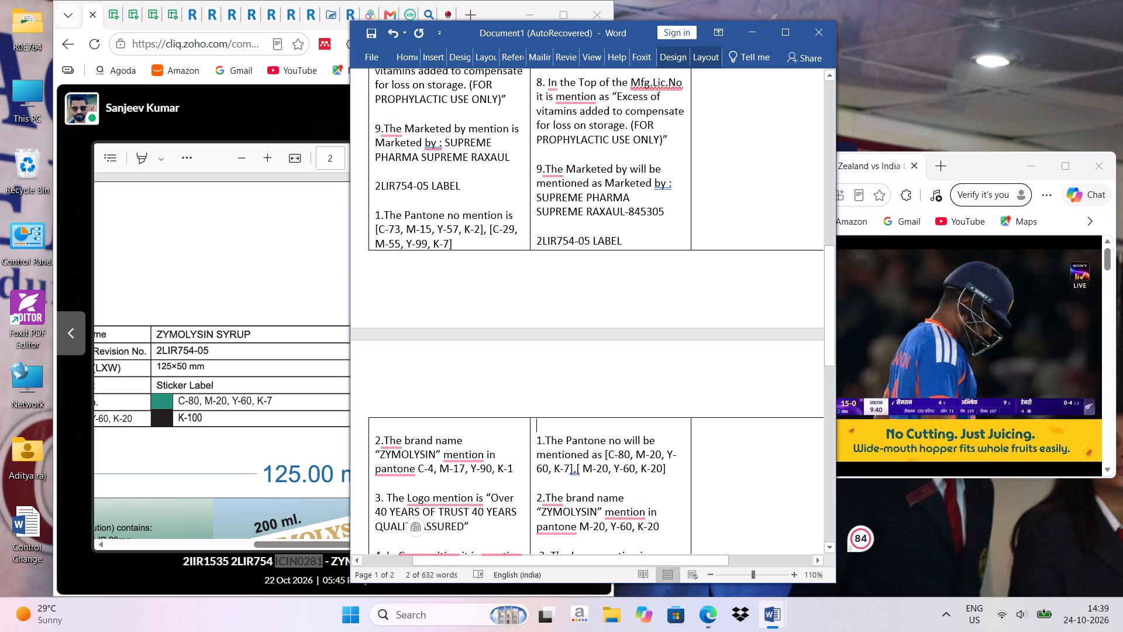
Change the revision suffix of the 2LIR754 LABEL code in the New column to 06.
left_click(588, 243)
key("BackSpace")
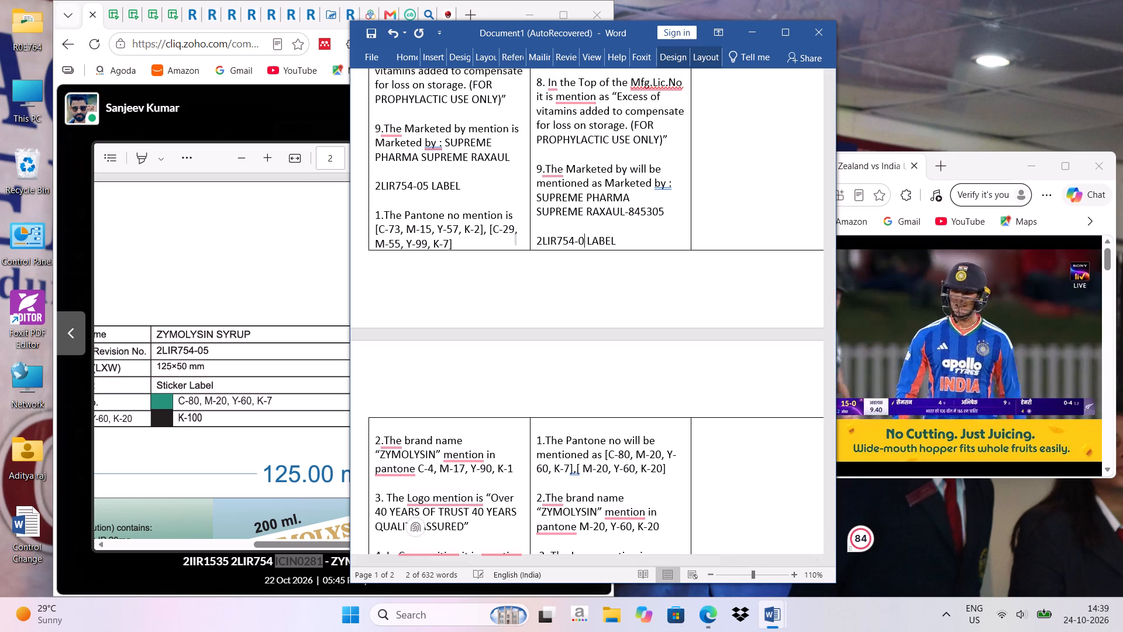
key("6")
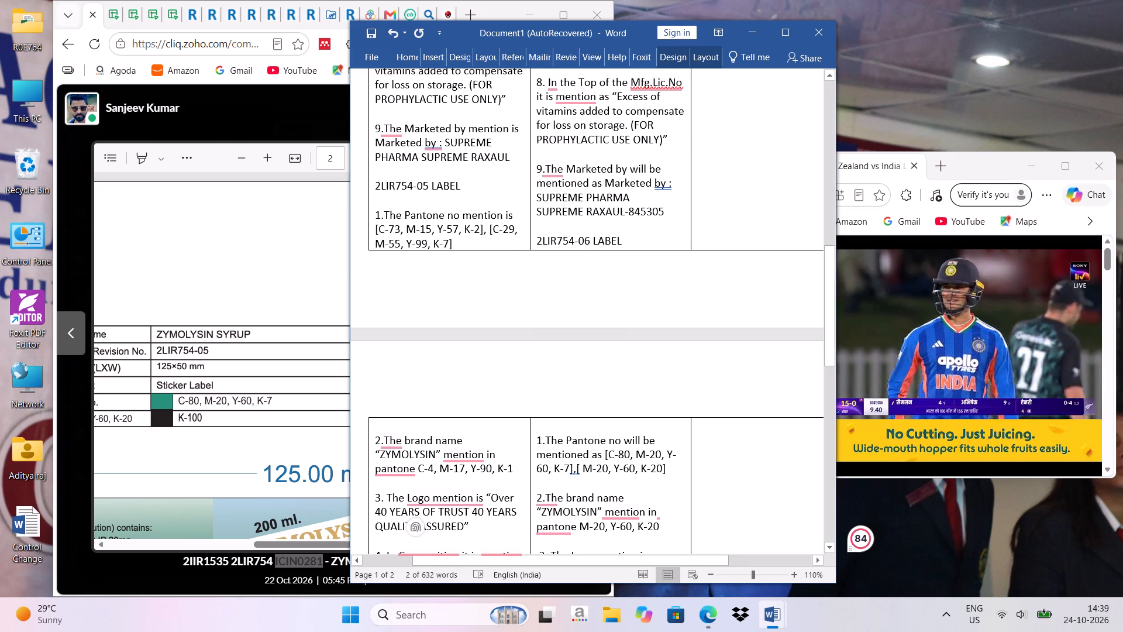
Copy the line 2IIR1535-05 CARTON from the top of the Current column.
scroll(560, 330, "down", 3)
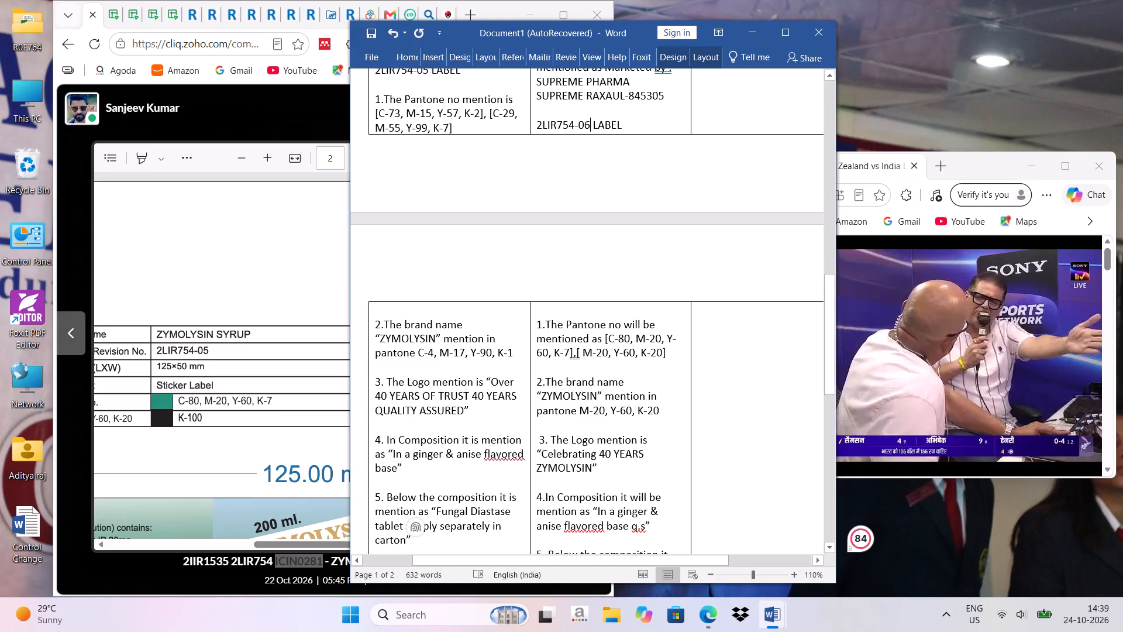
scroll(560, 330, "up", 16)
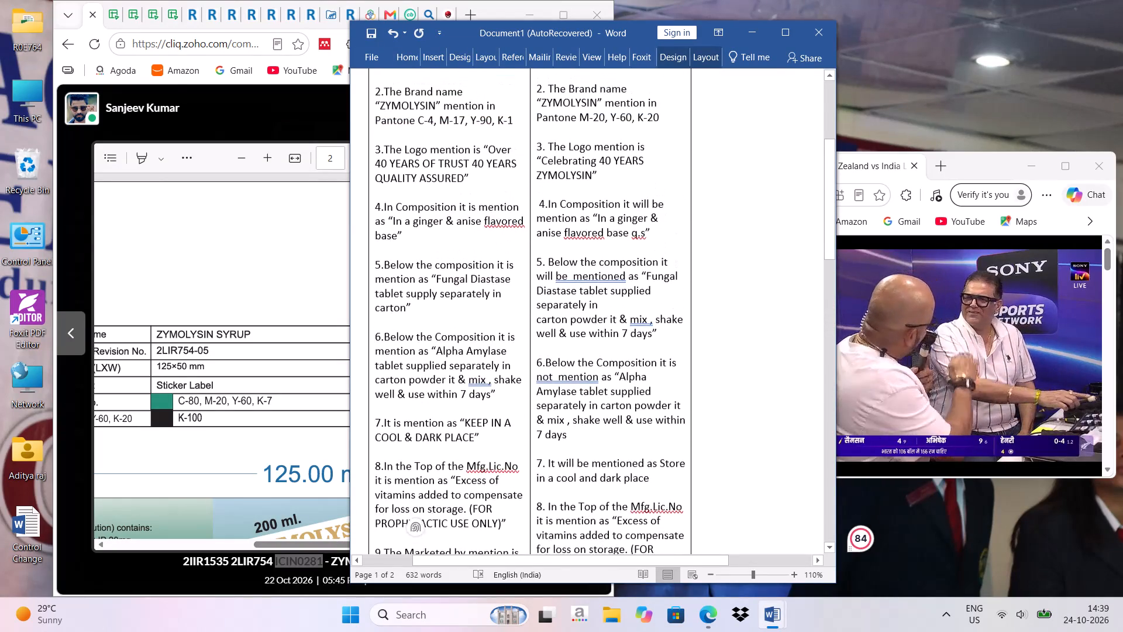
scroll(560, 330, "up", 2)
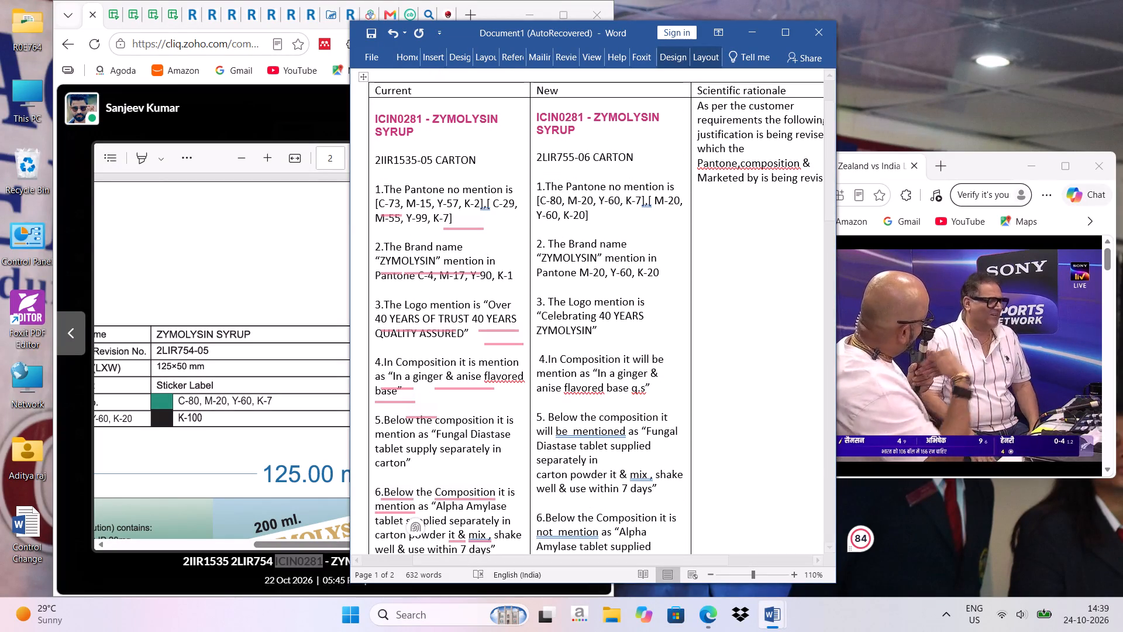
scroll(198, 310, "up", 18)
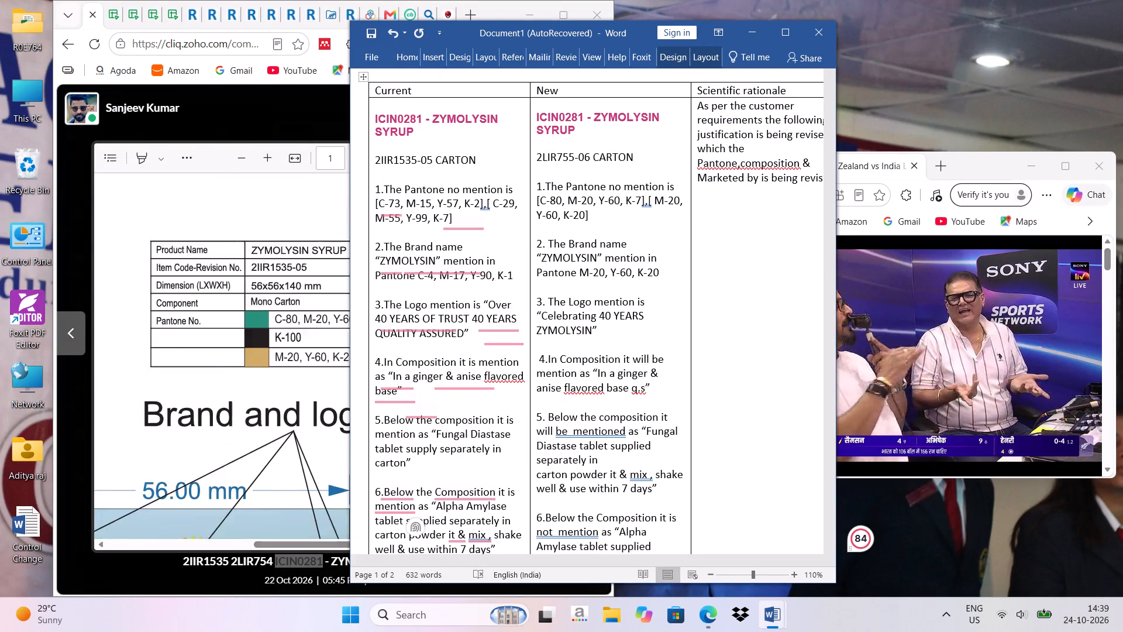
scroll(234, 312, "up", 9)
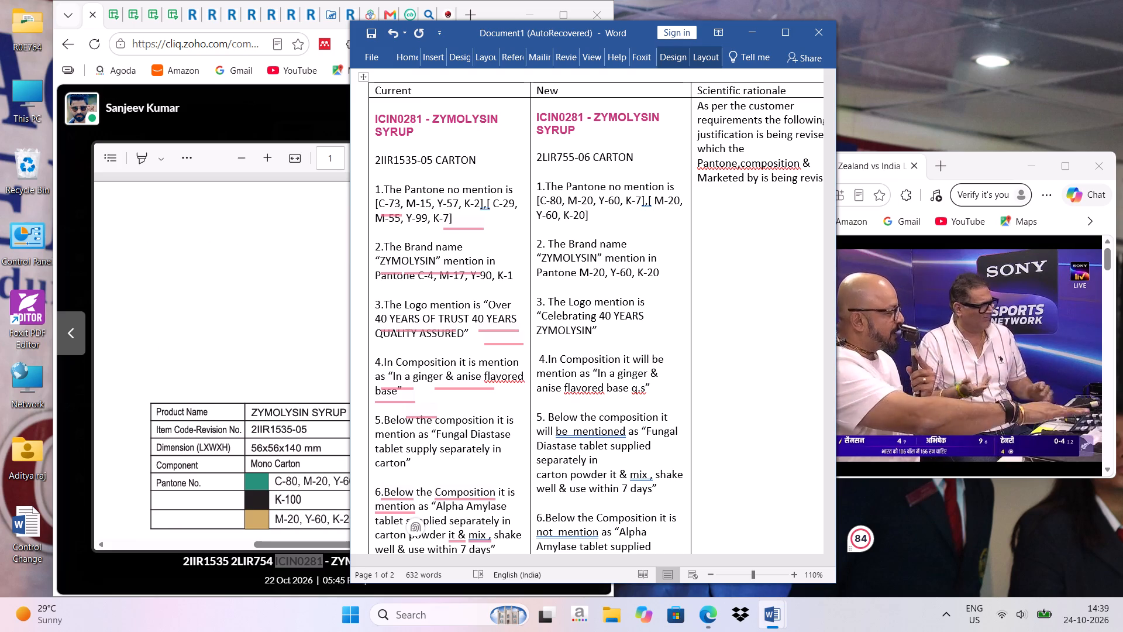
left_click_drag(376, 160, 438, 160)
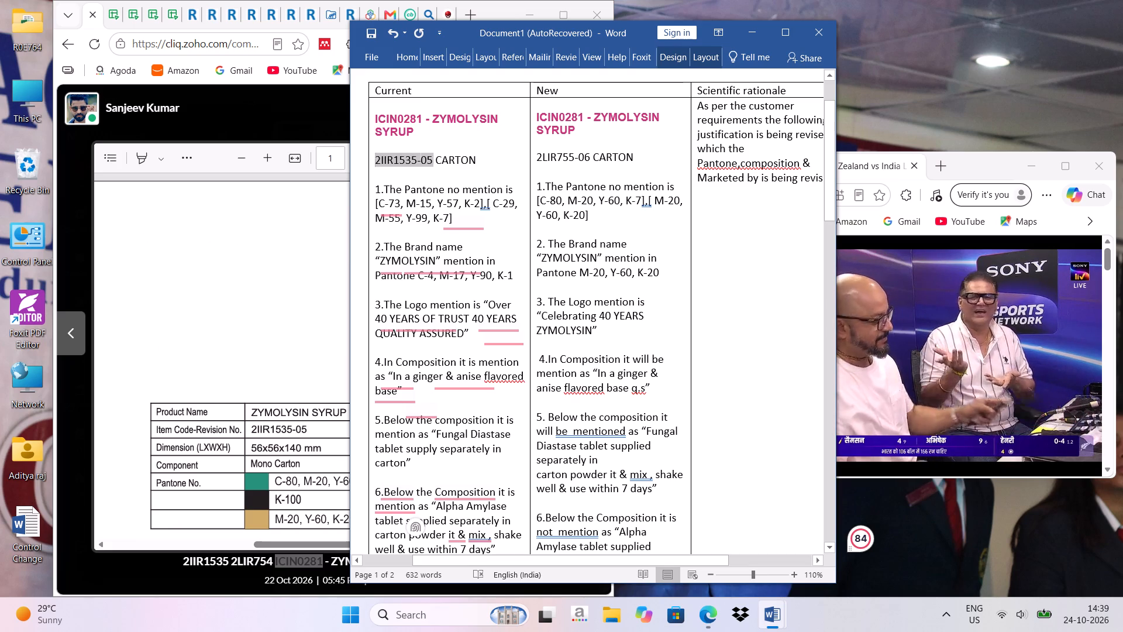
left_click_drag(438, 160, 490, 160)
right_click(461, 159)
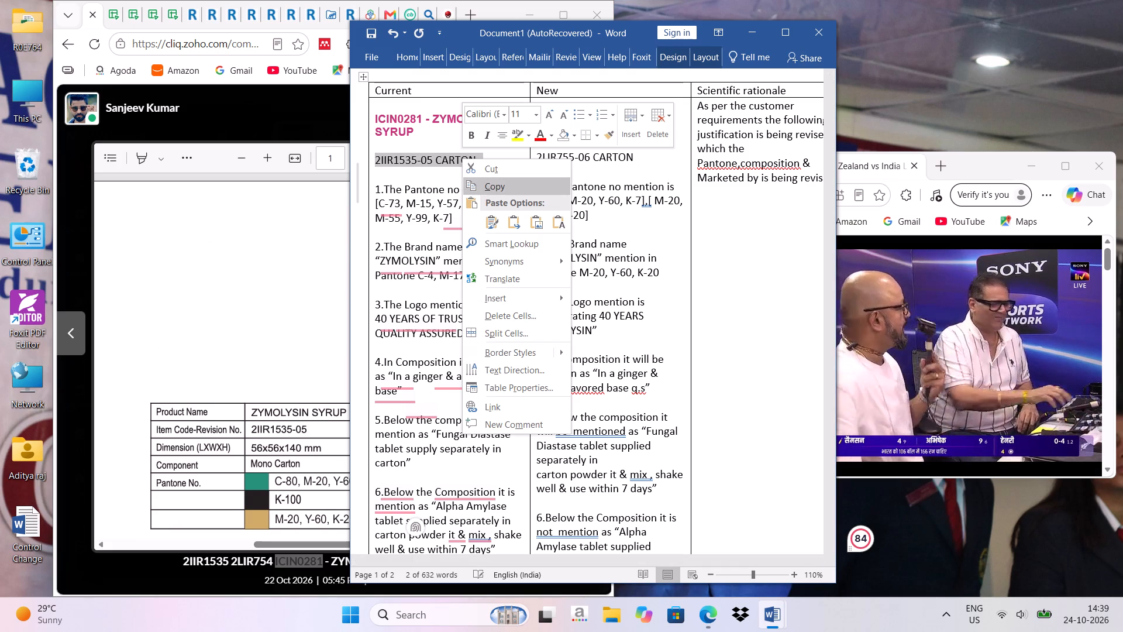
left_click(492, 185)
Switch to the browser's Artwork Review Report, close the open A8104 record and clear the ICIN0281 product filter.
left_click(747, 34)
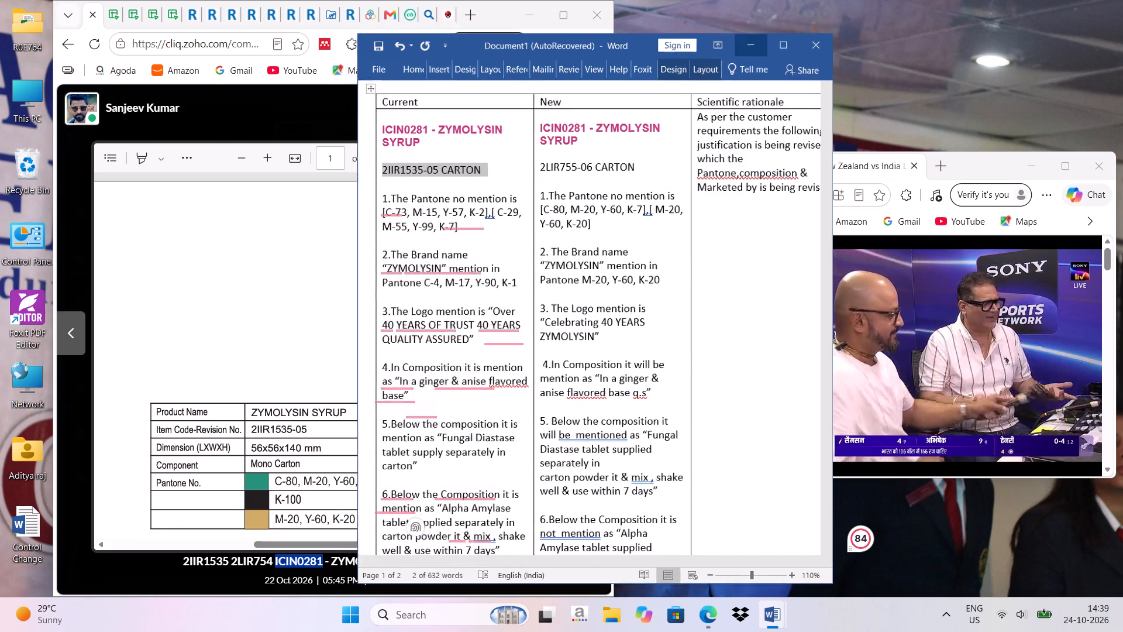
left_click(564, 8)
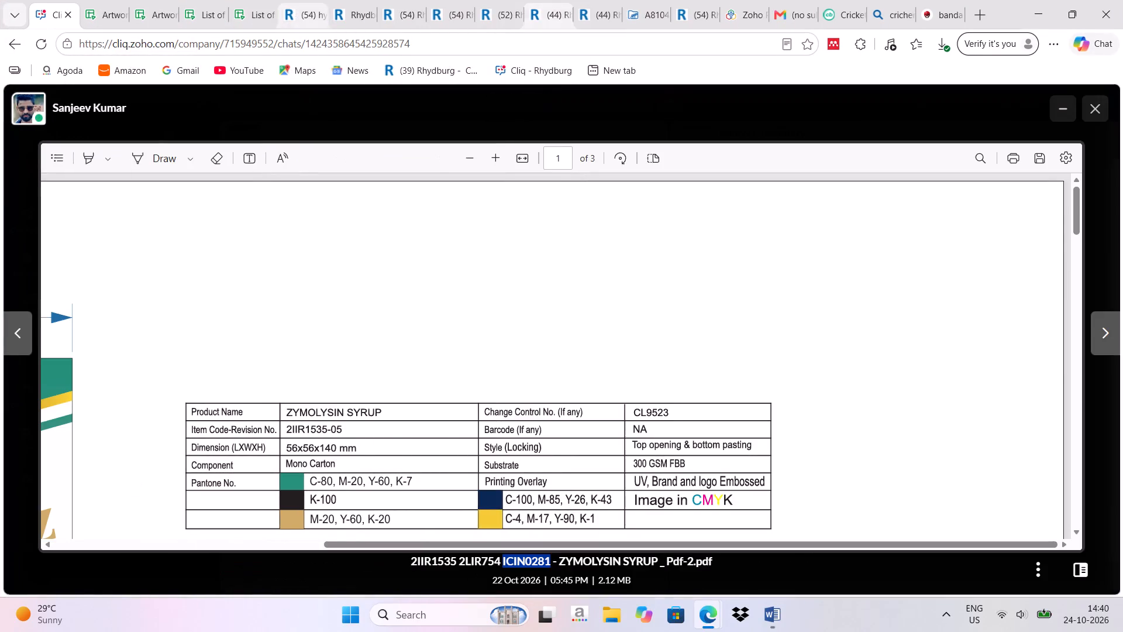
left_click(597, 15)
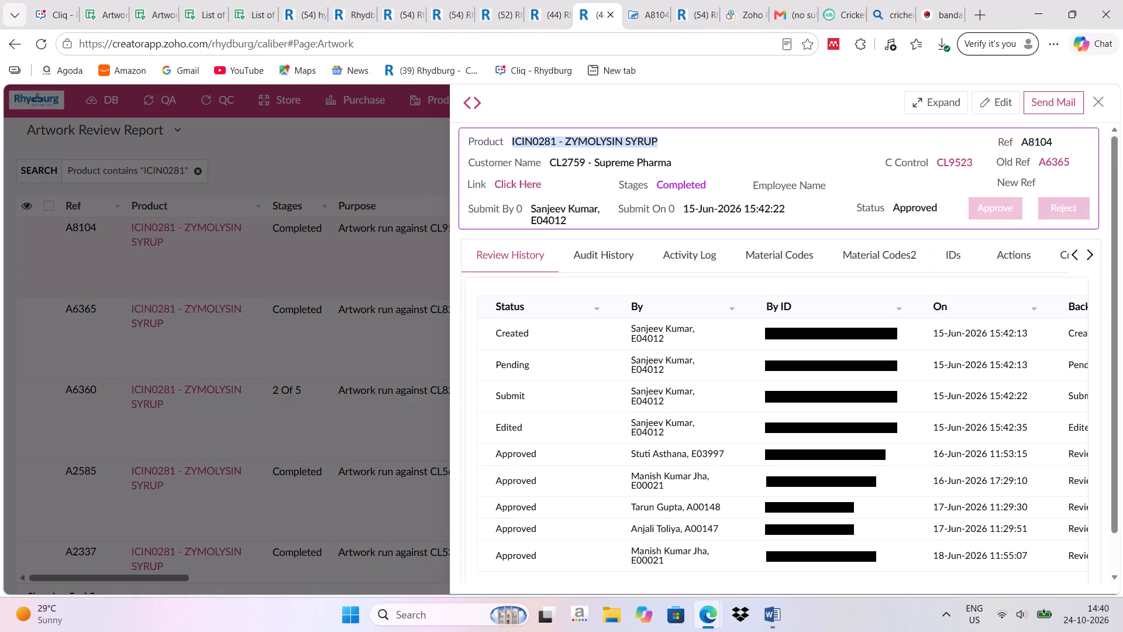
left_click(1098, 97)
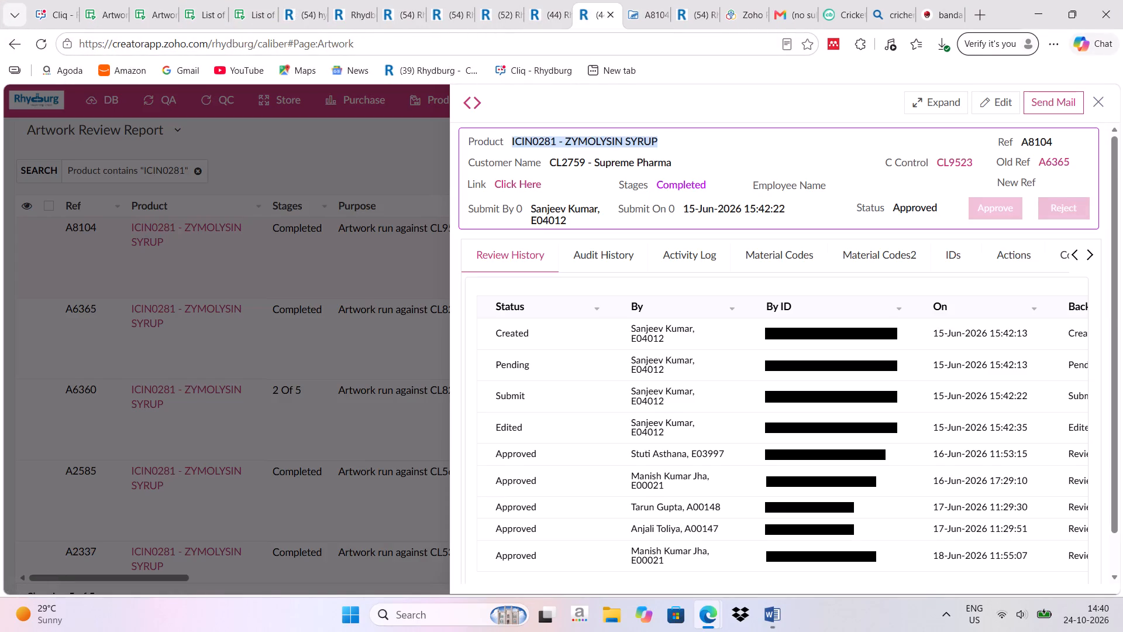
left_click(1098, 100)
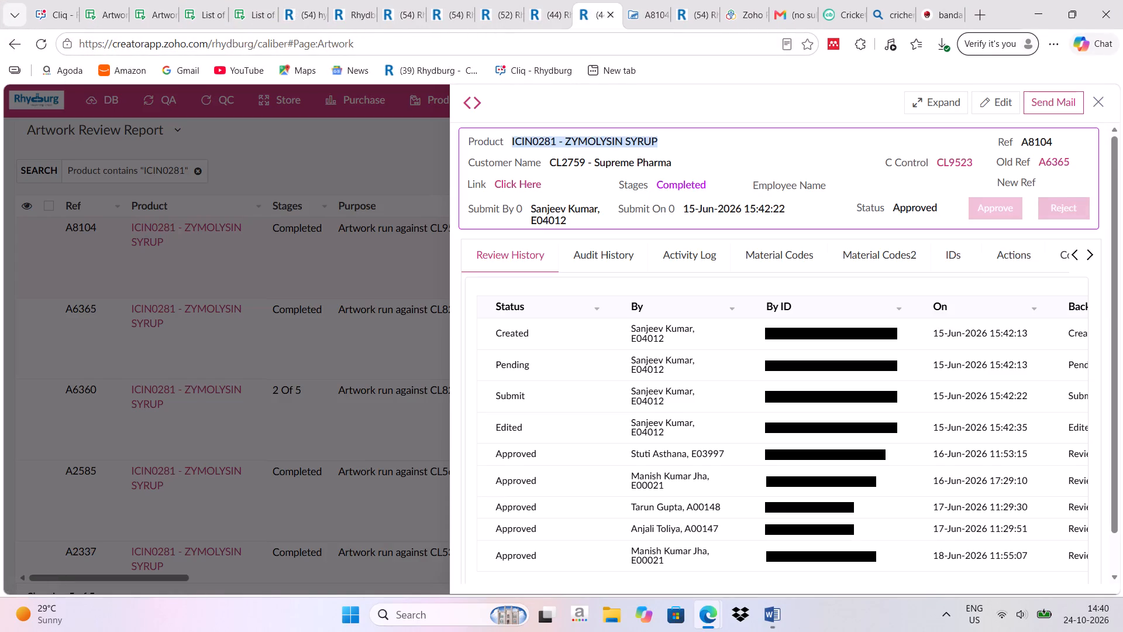
triple_click(1101, 99)
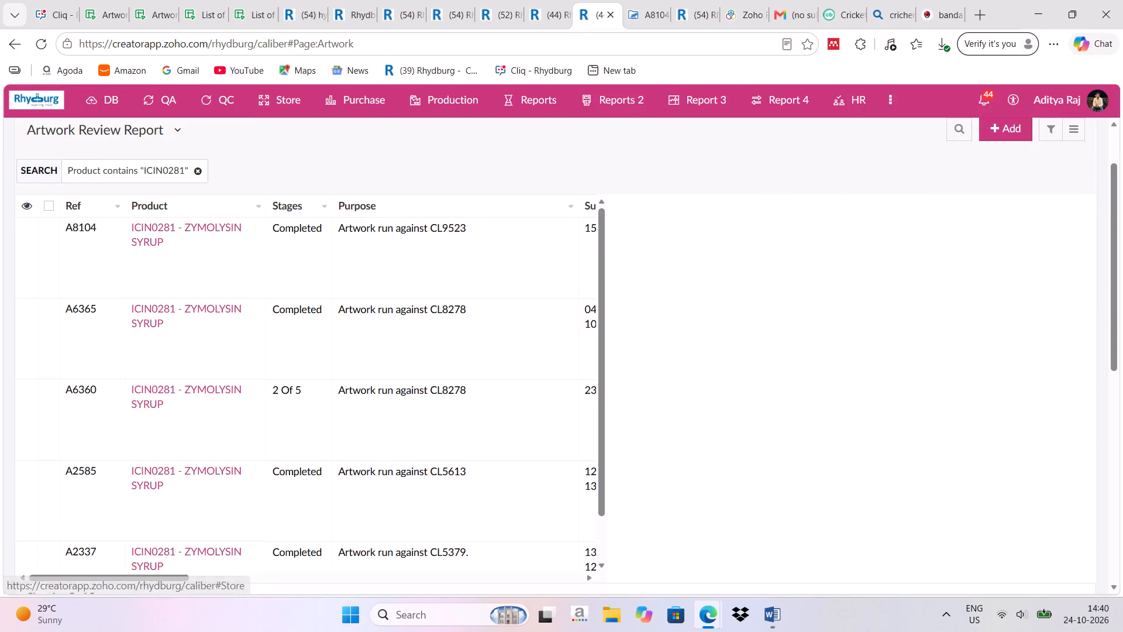
left_click(199, 170)
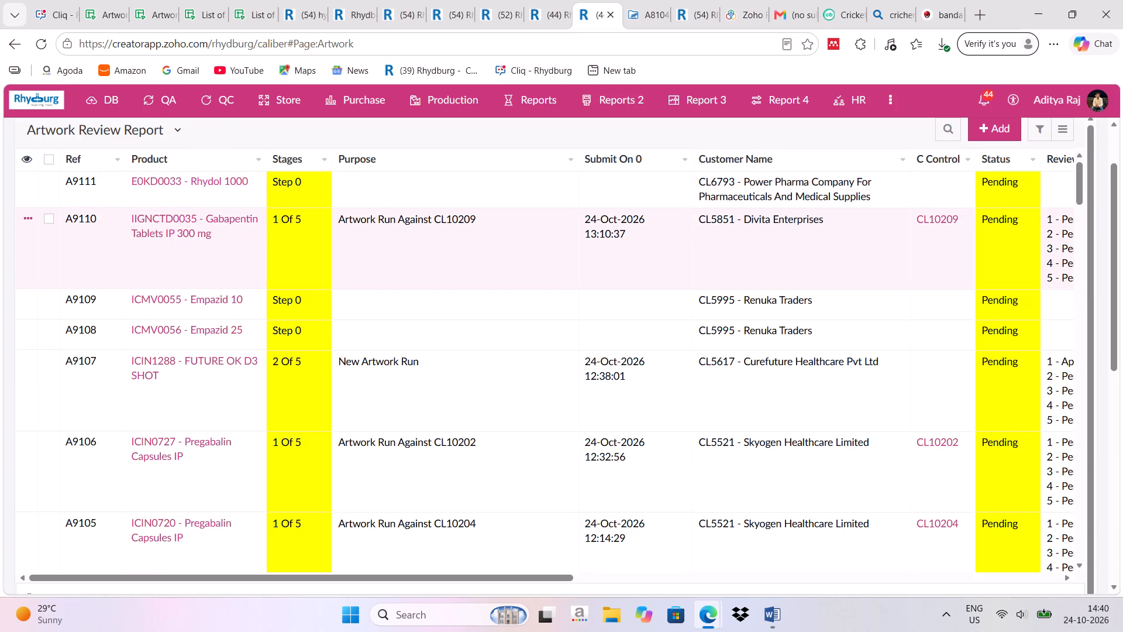
Look through the unfiltered Artwork Review Report, checking the products, stages and statuses of recent artwork records.
scroll(247, 301, "down", 5)
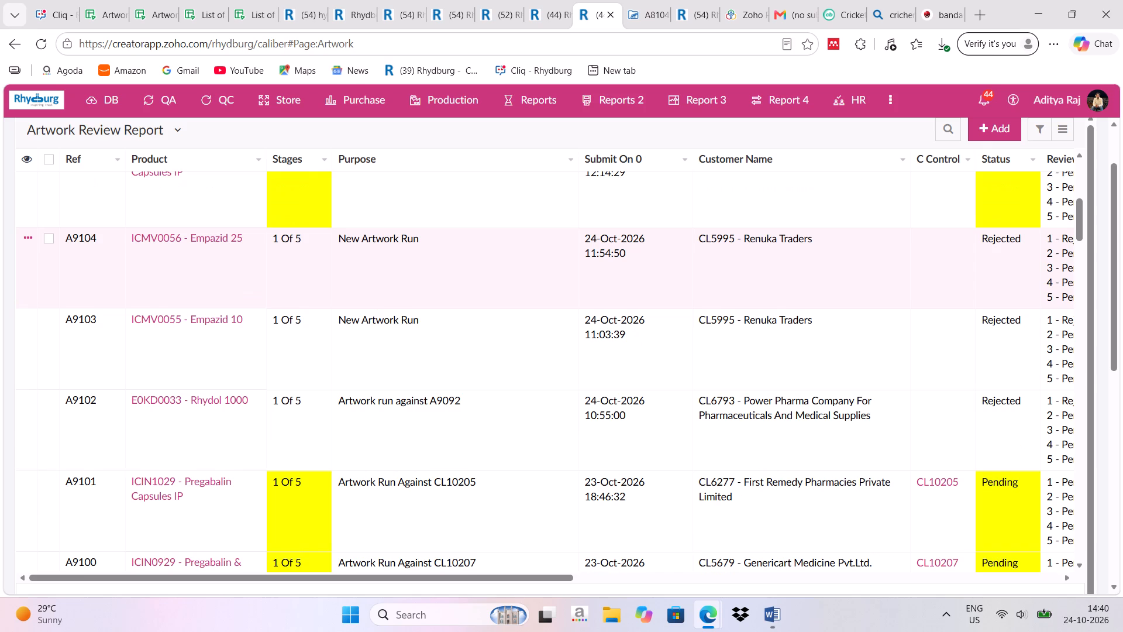
scroll(244, 303, "down", 1)
right_click(244, 303)
scroll(244, 303, "down", 3)
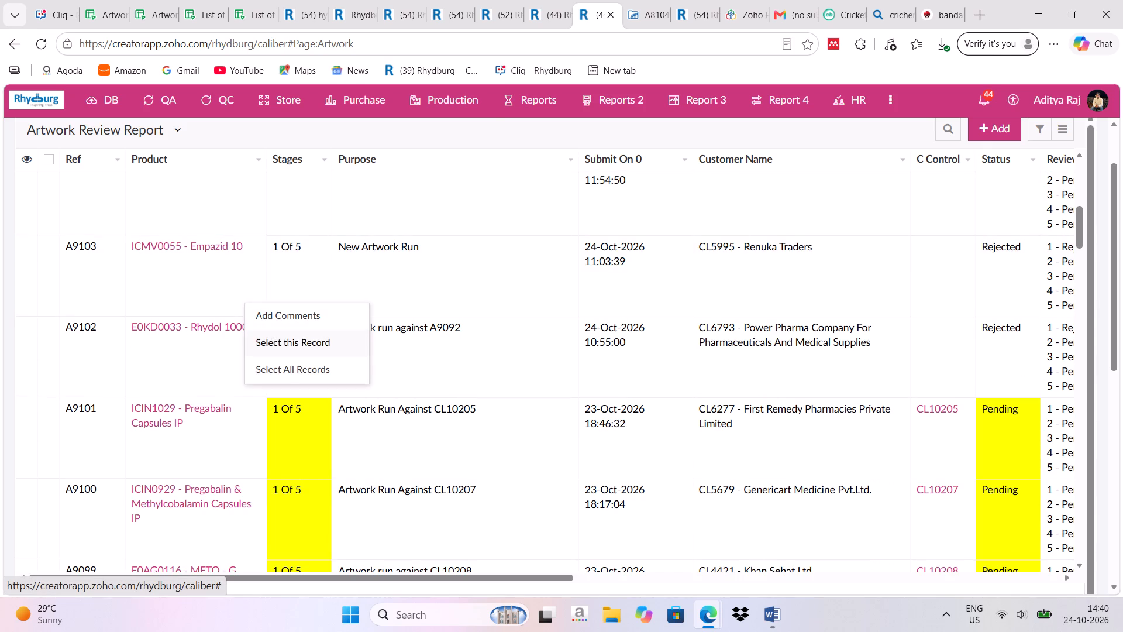
left_click_drag(1079, 234, 1083, 256)
left_click(1079, 275)
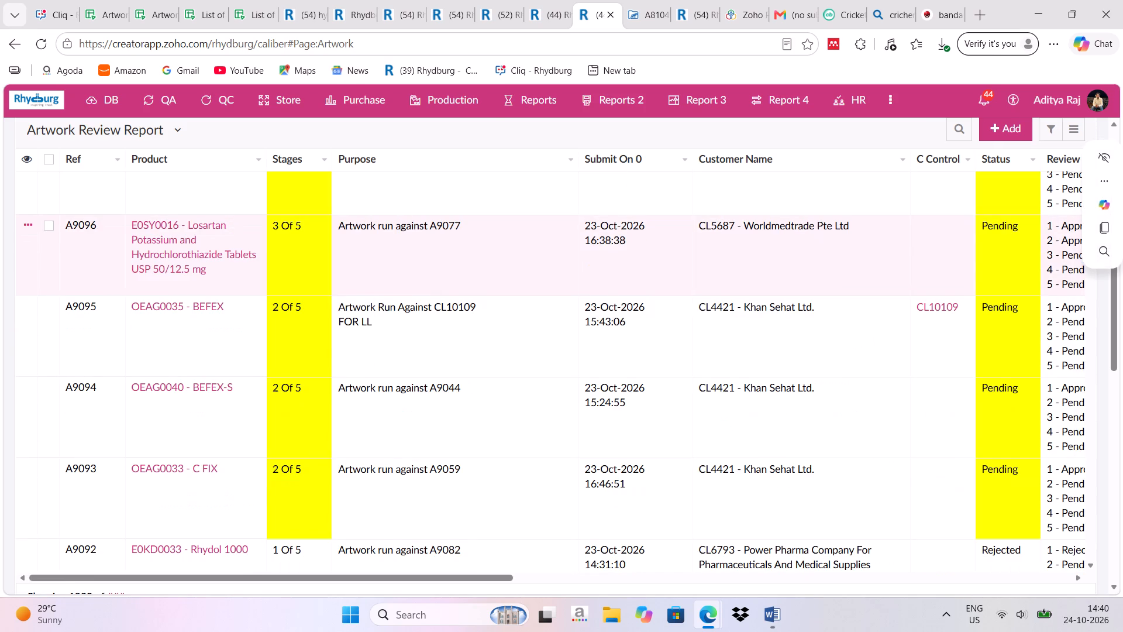
scroll(192, 344, "down", 2)
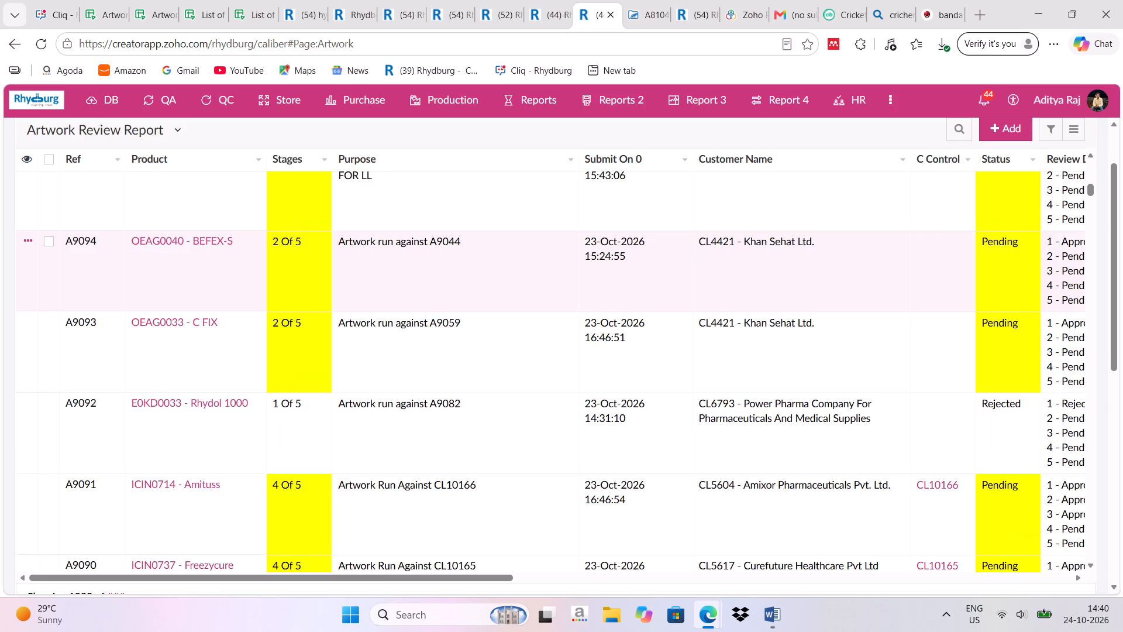
scroll(197, 346, "down", 5)
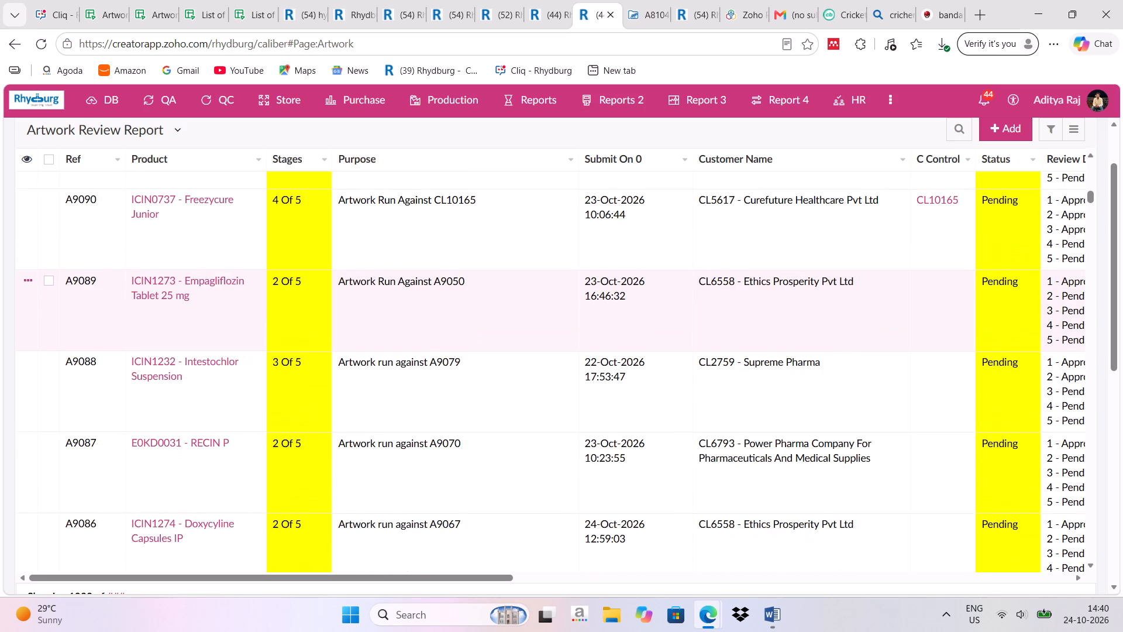
scroll(192, 348, "down", 4)
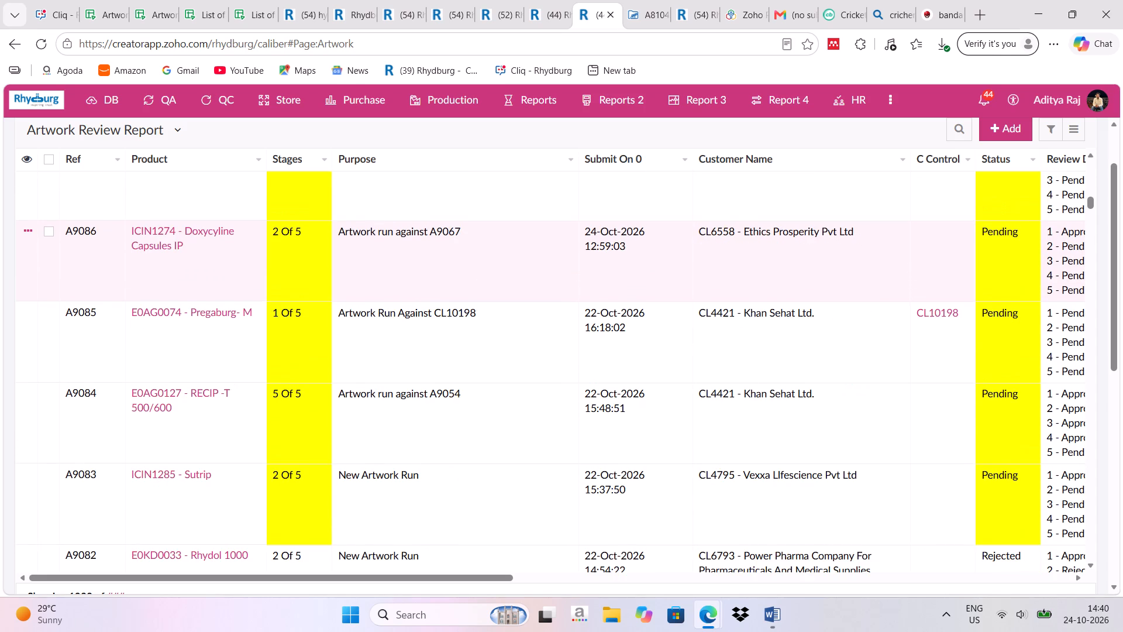
scroll(204, 358, "down", 2)
right_click(205, 355)
scroll(205, 355, "down", 2)
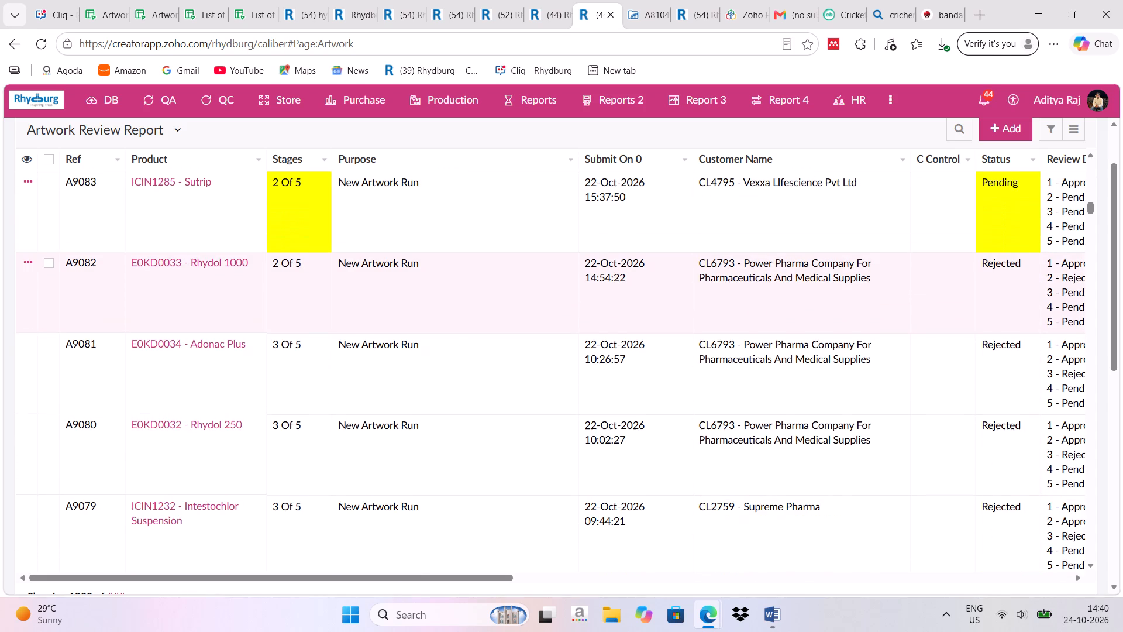
scroll(205, 355, "down", 4)
scroll(205, 355, "up", 19)
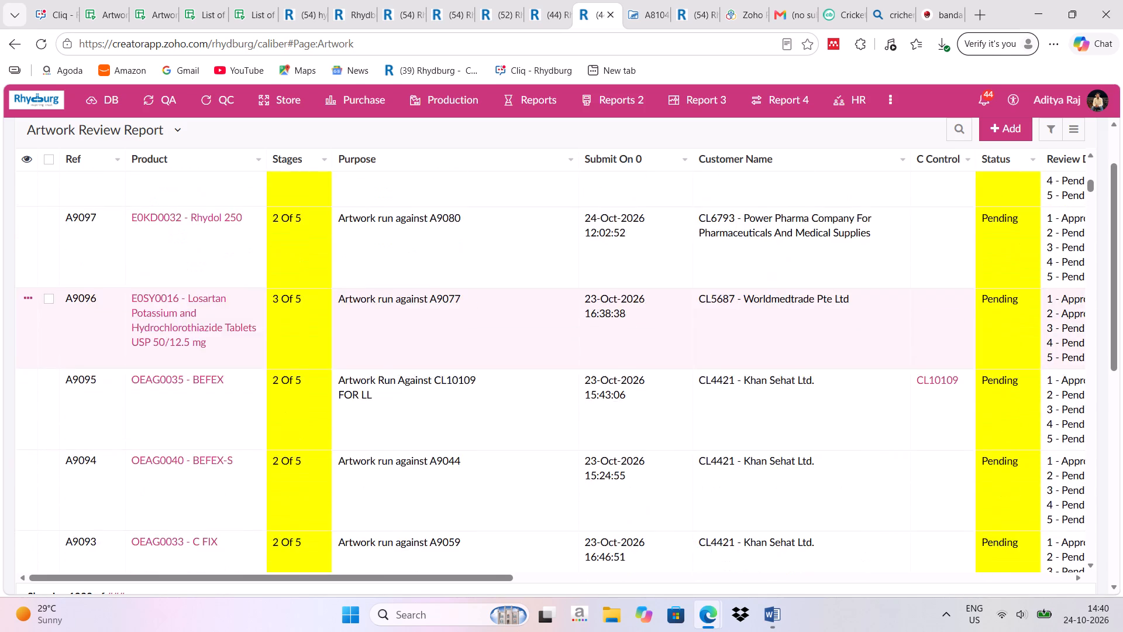
scroll(205, 355, "up", 20)
scroll(205, 355, "up", 8)
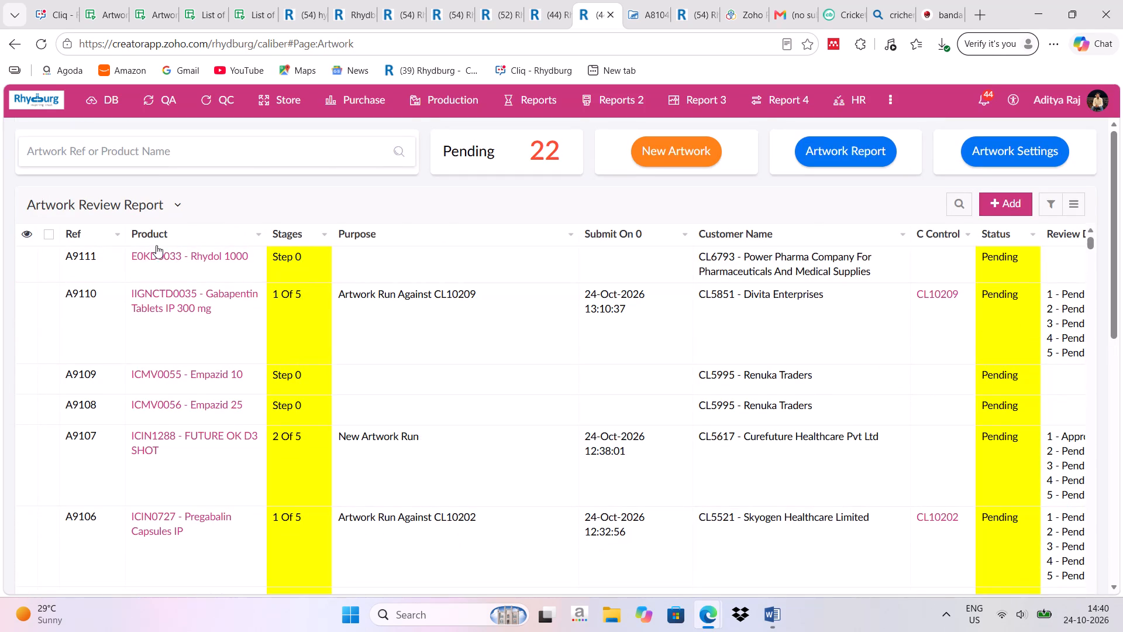
Search the Artwork Review Report for products containing BILAVEX and examine the records' stages, purpose, status and review details.
left_click(154, 235)
scroll(199, 276, "up", 10)
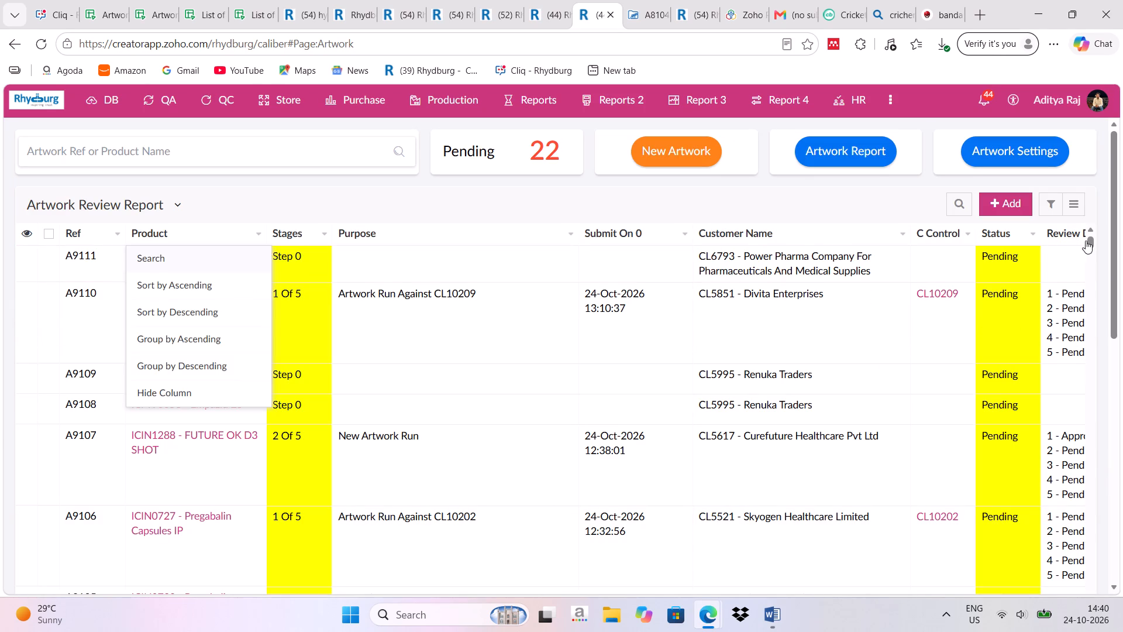
left_click_drag(1090, 243, 1086, 218)
left_click(154, 257)
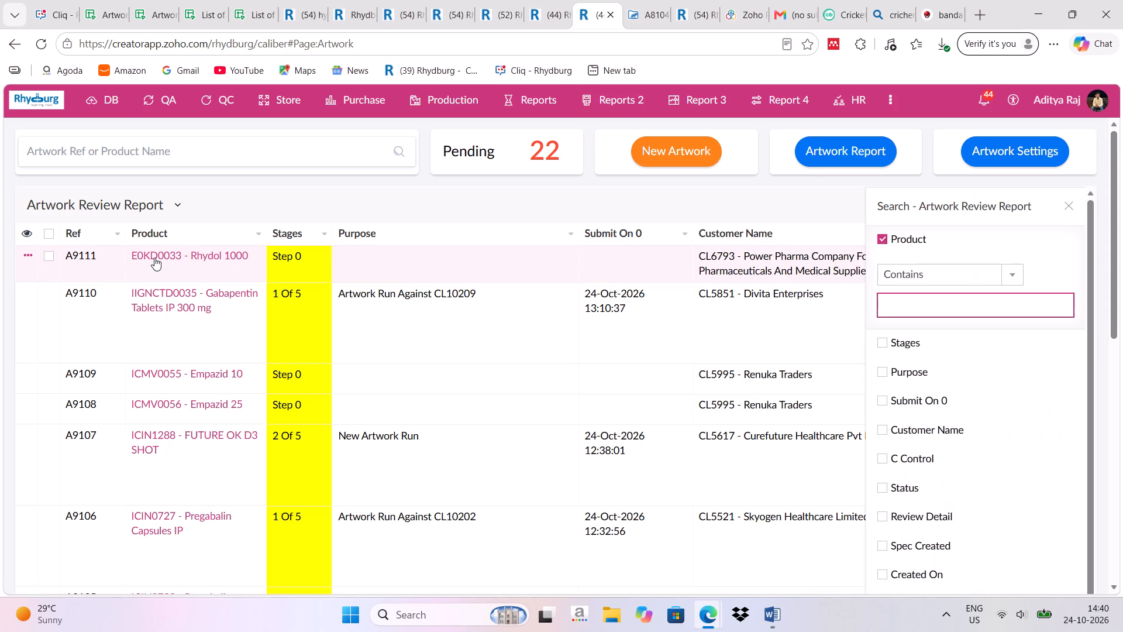
type("BEL")
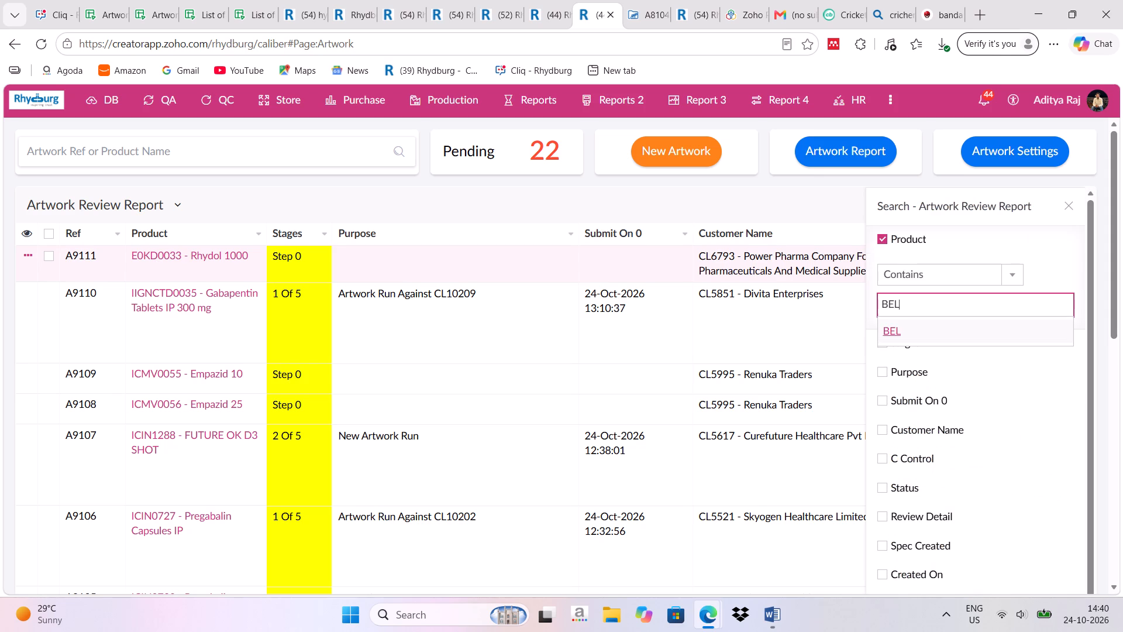
key("BackSpace")
key("BackSpace")
type("ILAVEX")
key("Return")
key("Return")
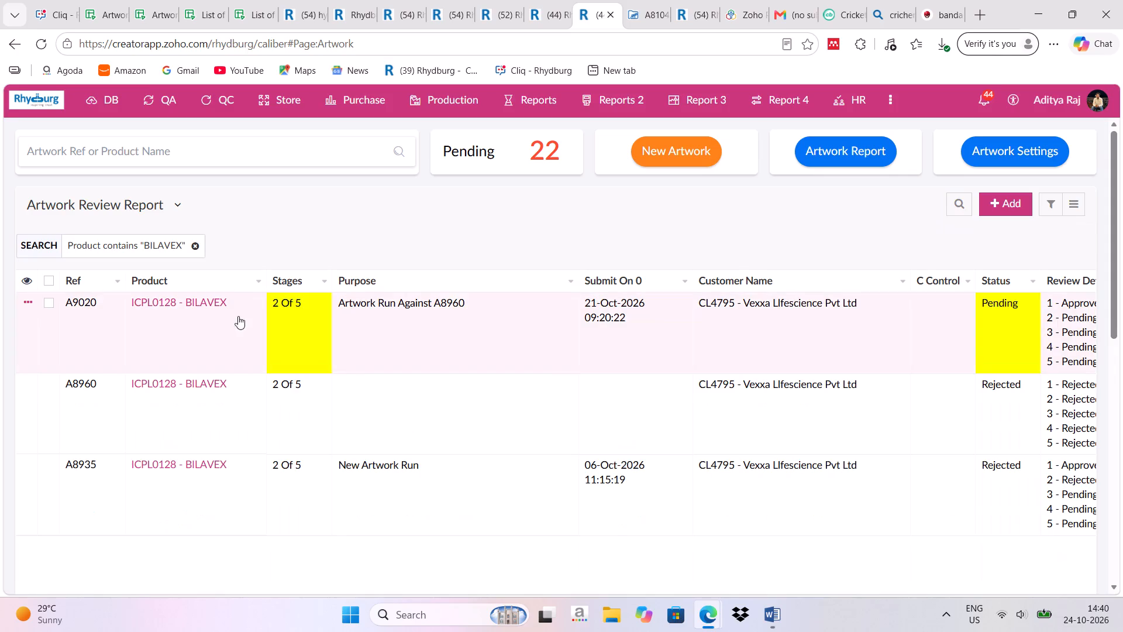
scroll(749, 382, "left", 1)
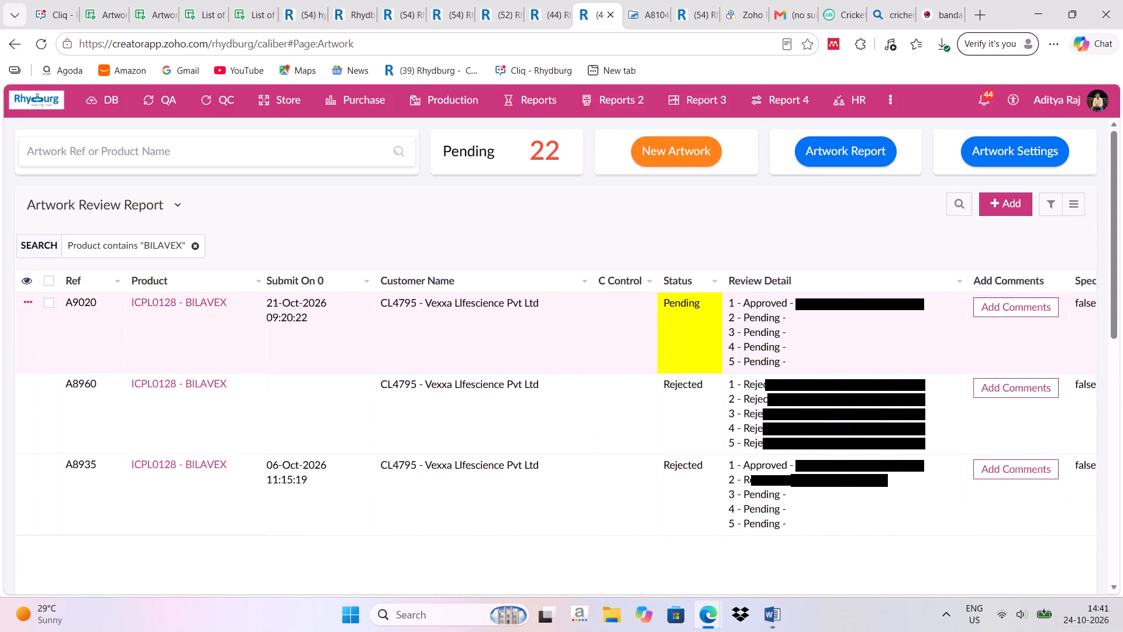
scroll(864, 335, "left", 1)
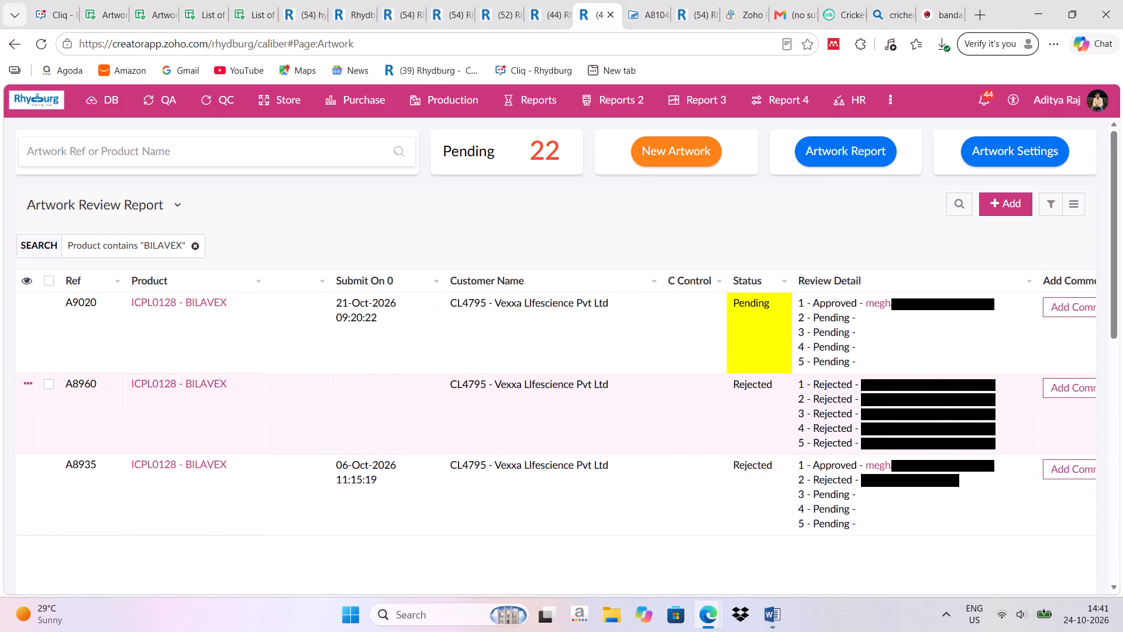
scroll(746, 392, "left", 1)
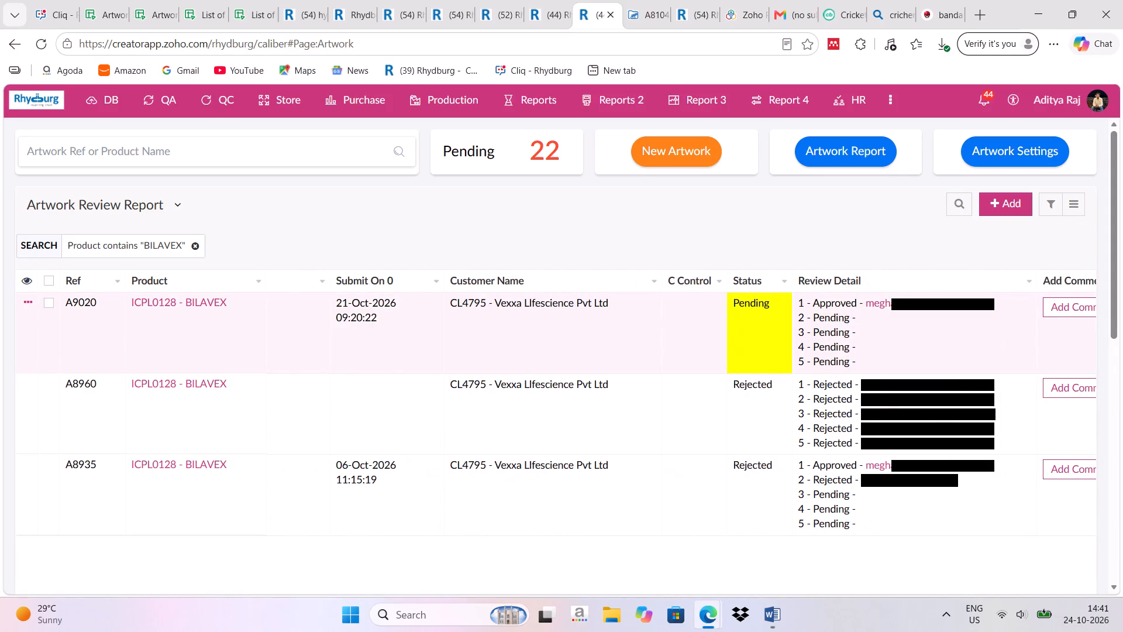
scroll(450, 312, "right", 10)
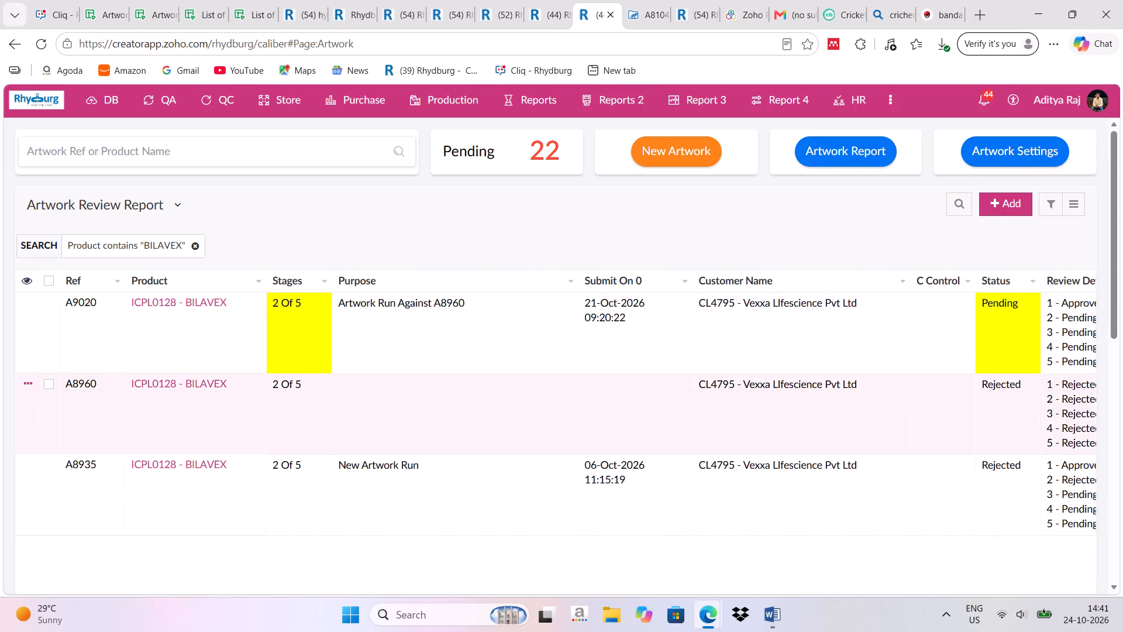
scroll(716, 390, "left", 7)
scroll(716, 390, "right", 8)
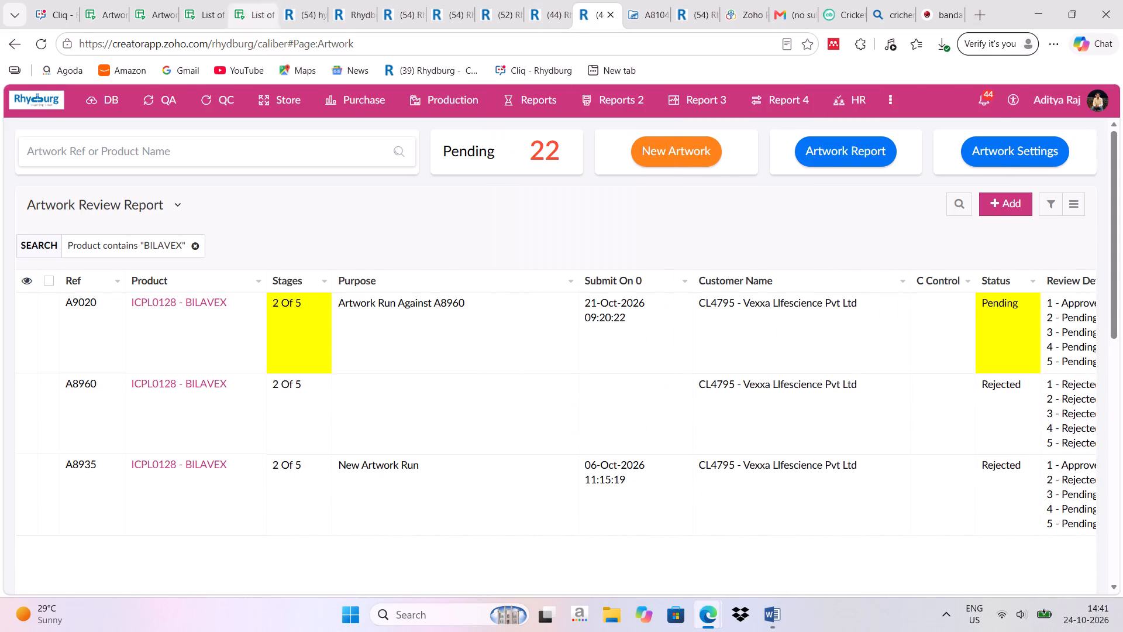
In the Word comparison table, replace the New column's carton code with the copied Current carton line and change it to 2IIR1535-06.
left_click(51, 9)
left_click(1075, 10)
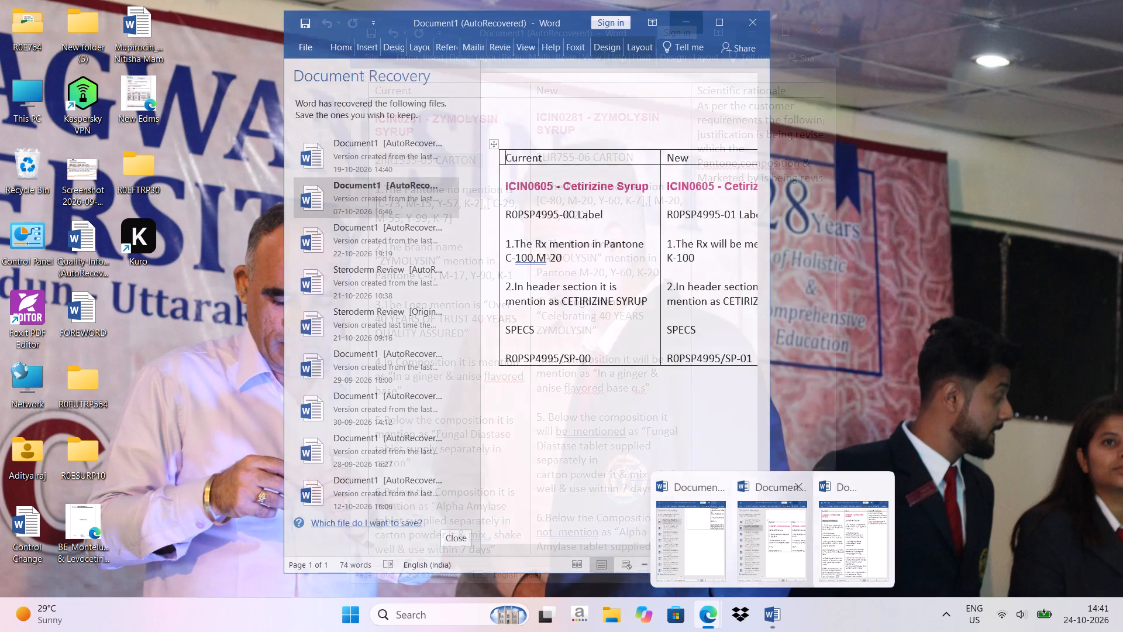
left_click(846, 554)
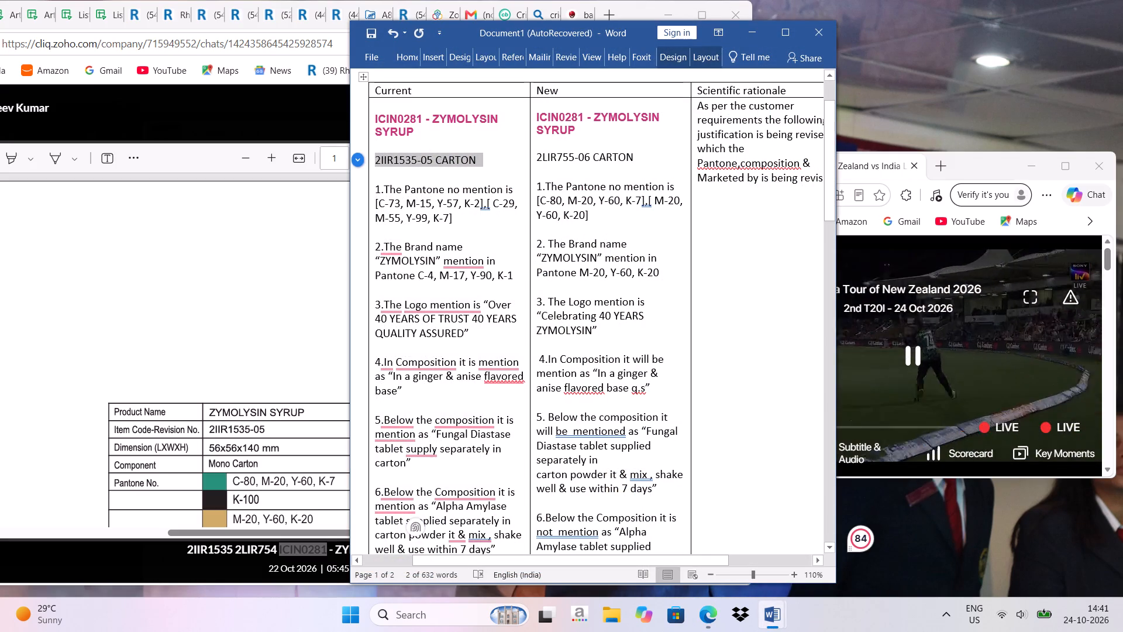
right_click(461, 160)
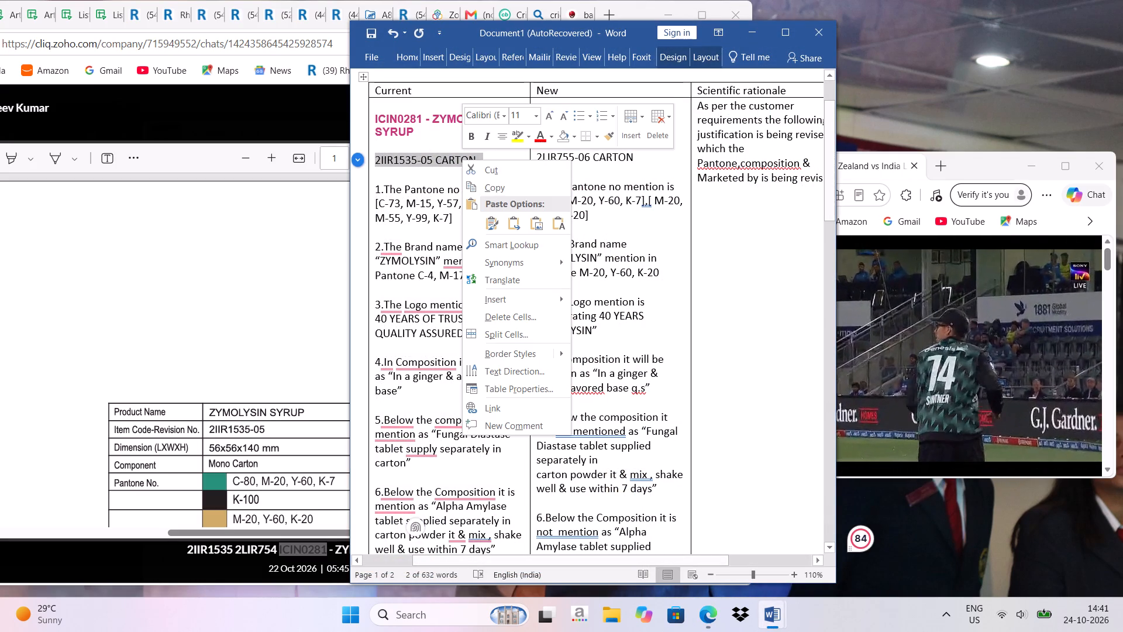
left_click(492, 187)
left_click_drag(538, 157, 581, 159)
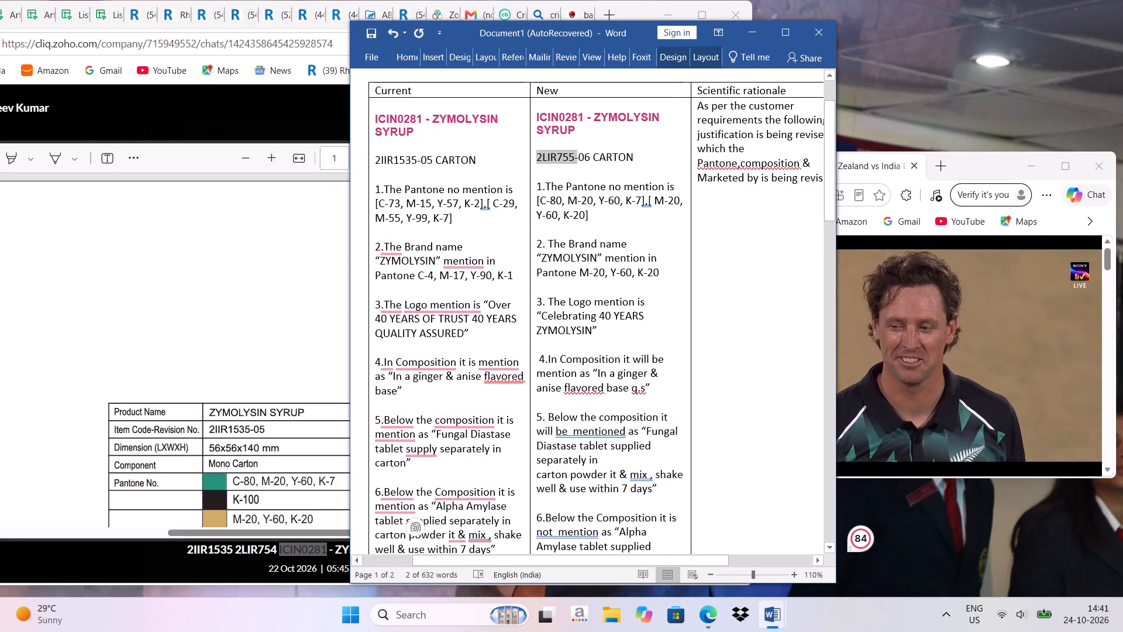
left_click_drag(581, 159, 594, 159)
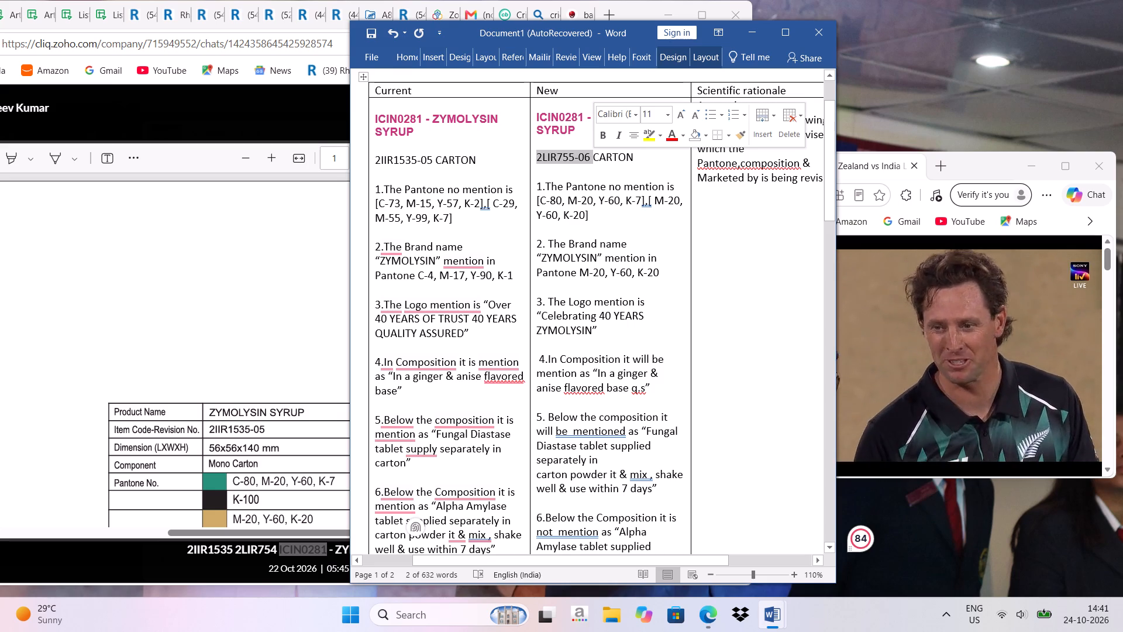
key("ctrl+v")
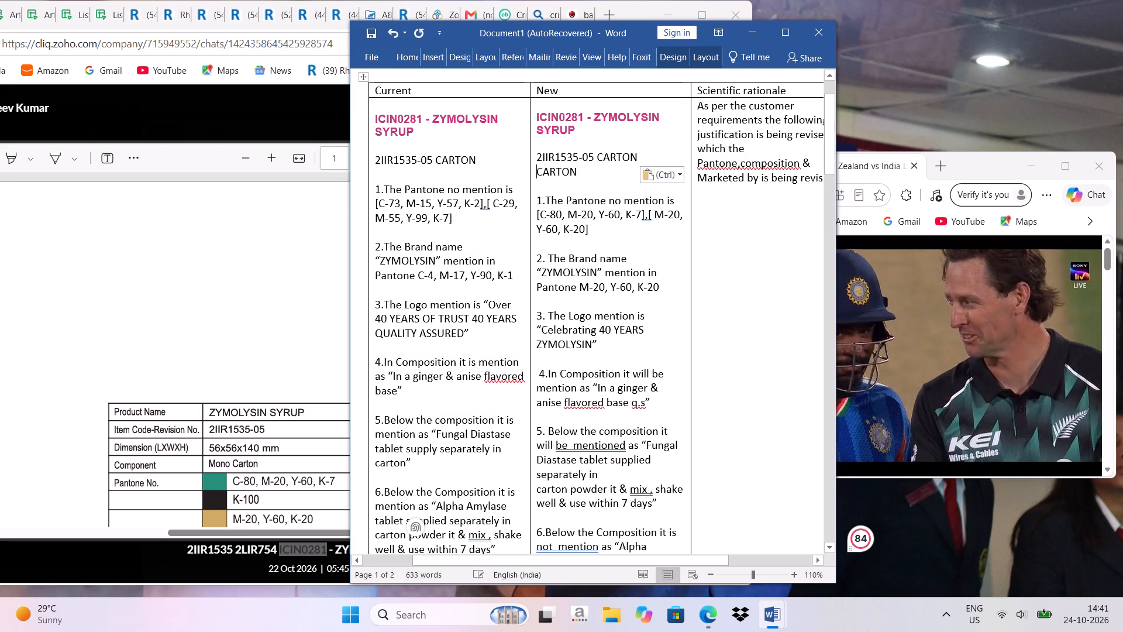
left_click(594, 159)
key("BackSpace")
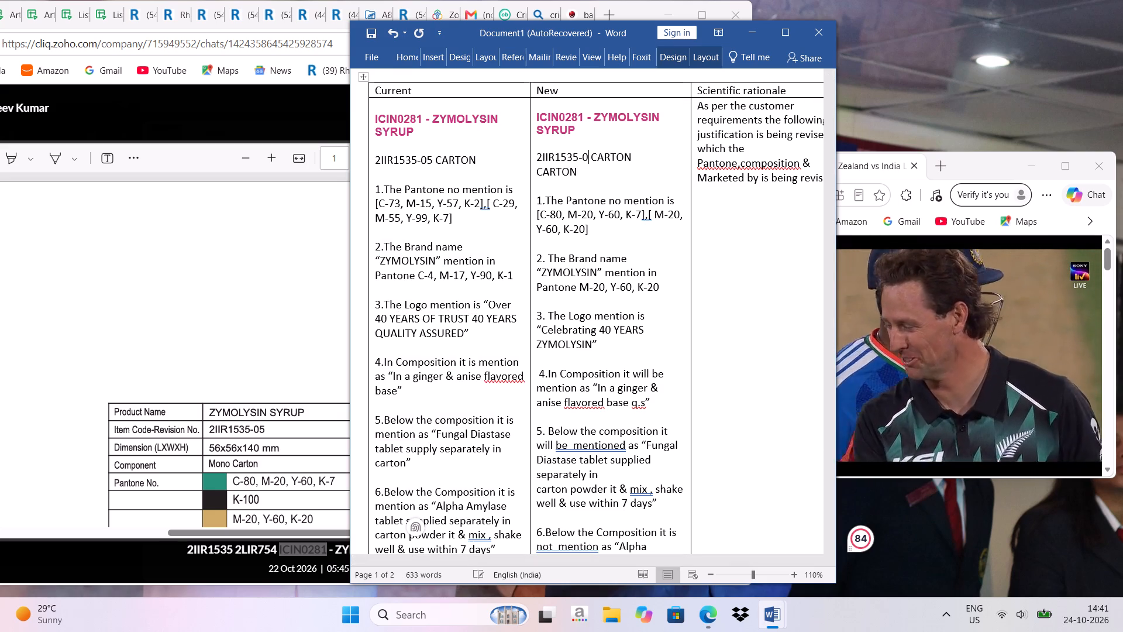
key("6")
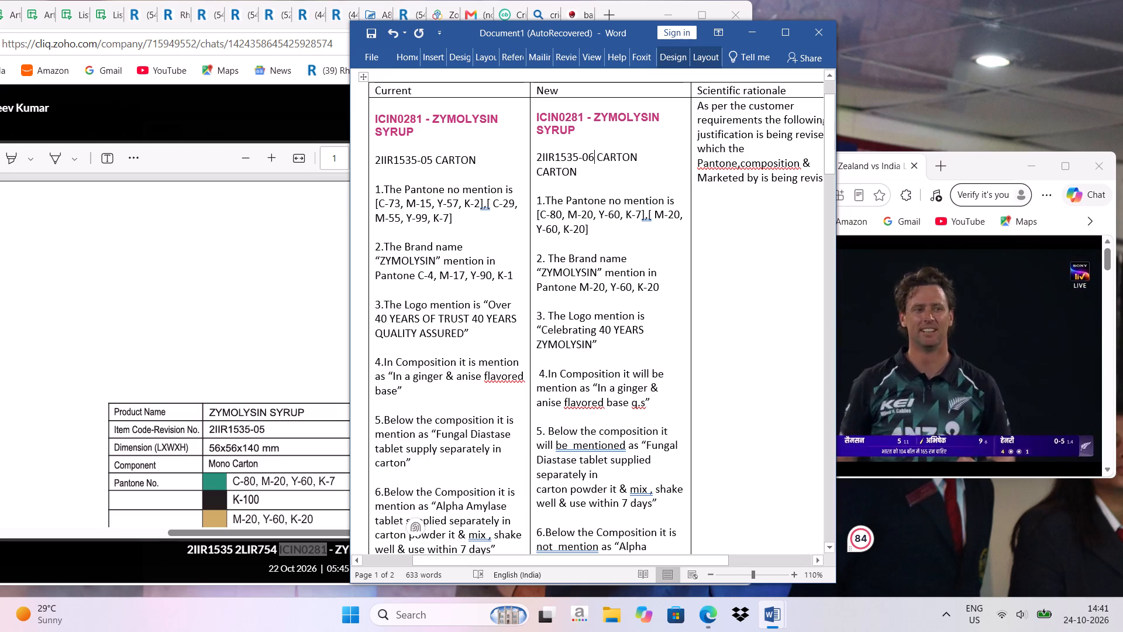
Move the Word window beside the artwork and examine the table's remaining carton and label entries against the ZYMOLYSIN SYRUP artworks.
scroll(615, 288, "down", 1)
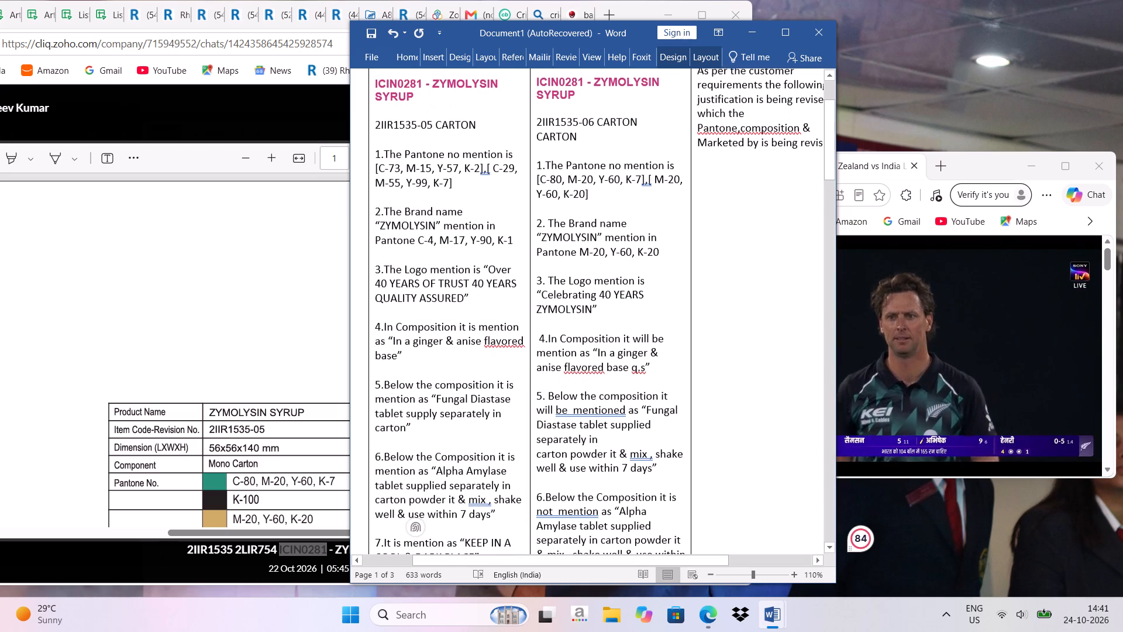
left_click_drag(639, 34, 554, 23)
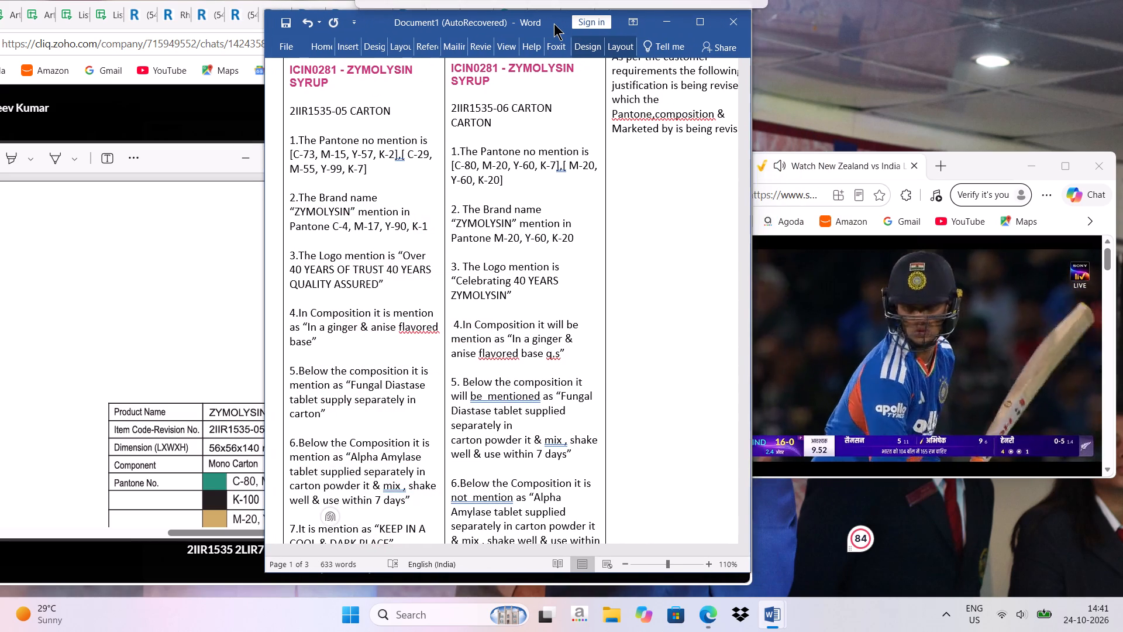
left_click_drag(554, 23, 549, 21)
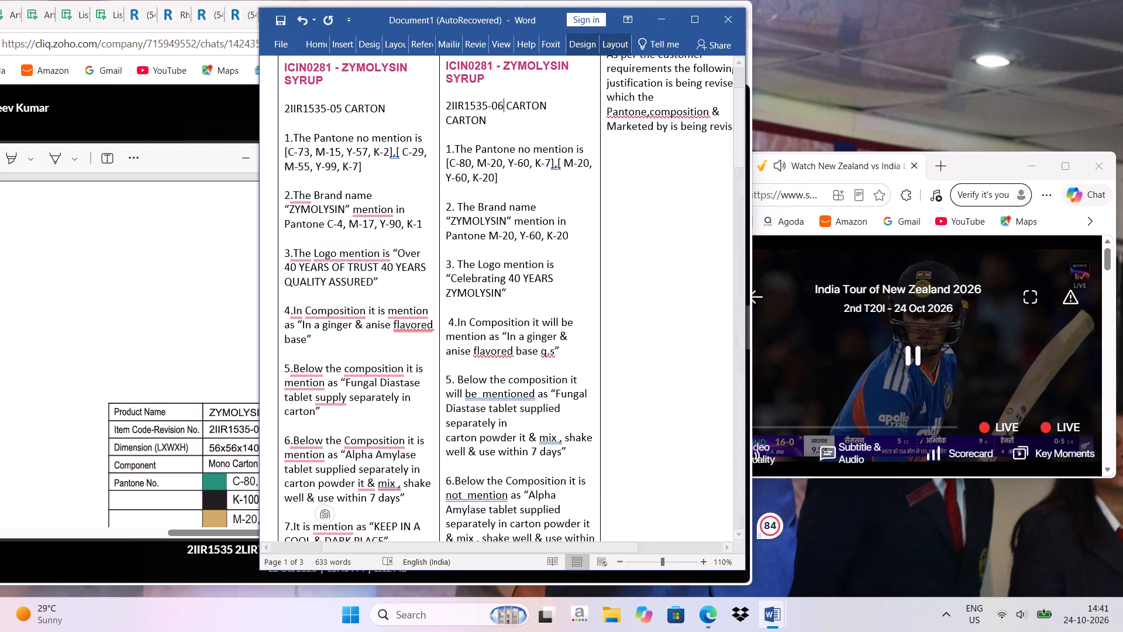
left_click(834, 57)
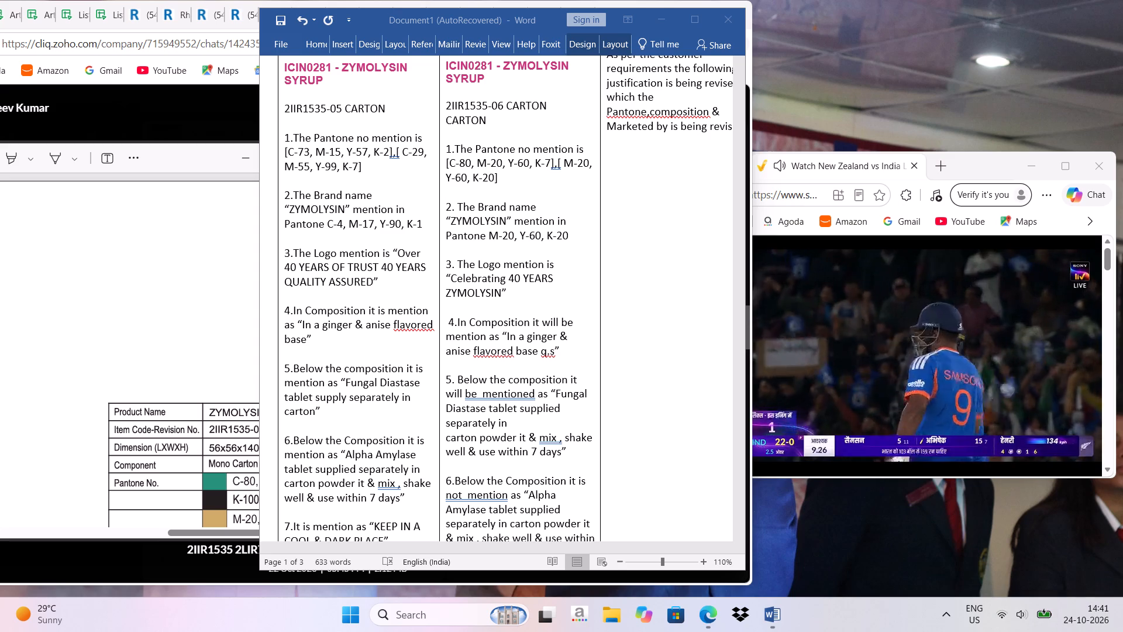
scroll(621, 380, "up", 2)
scroll(626, 382, "down", 12)
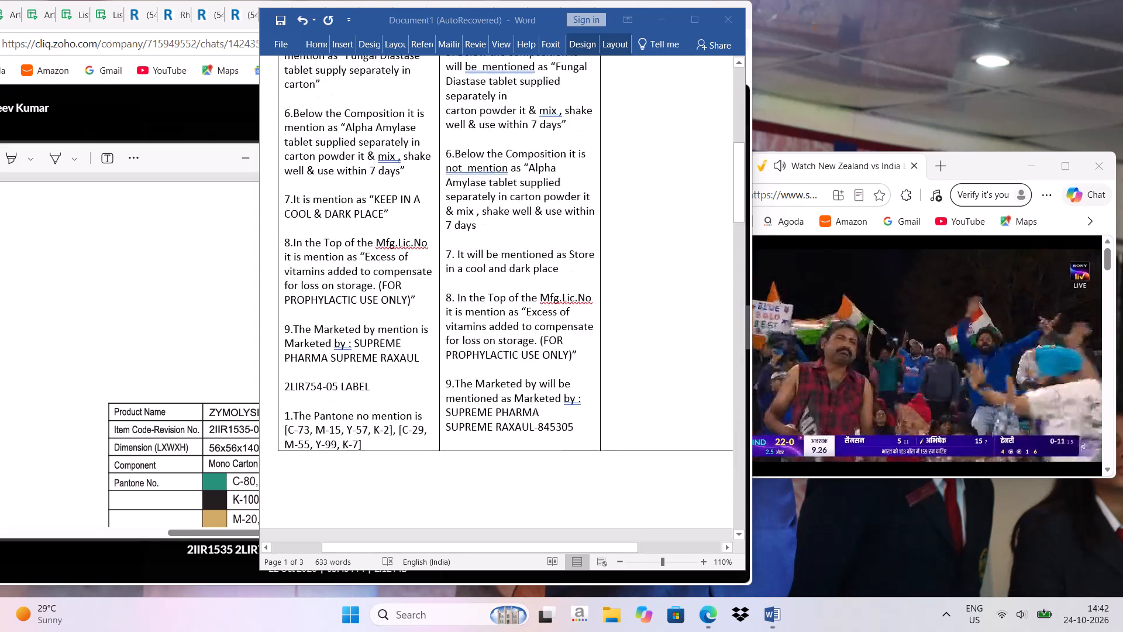
scroll(625, 382, "down", 2)
scroll(148, 303, "down", 12)
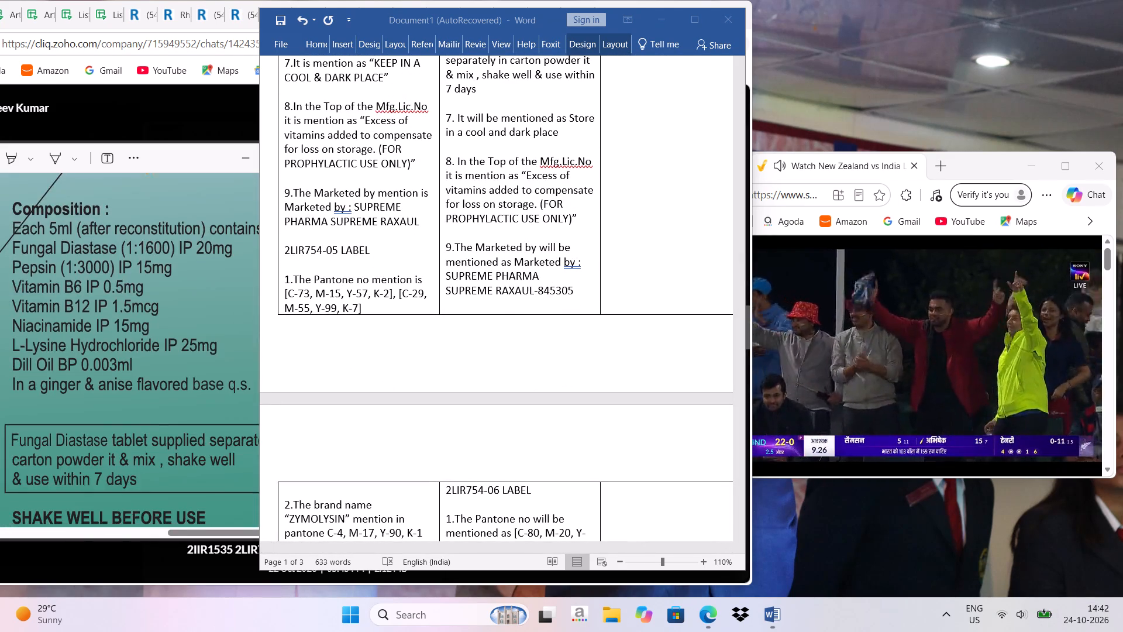
scroll(162, 319, "down", 9)
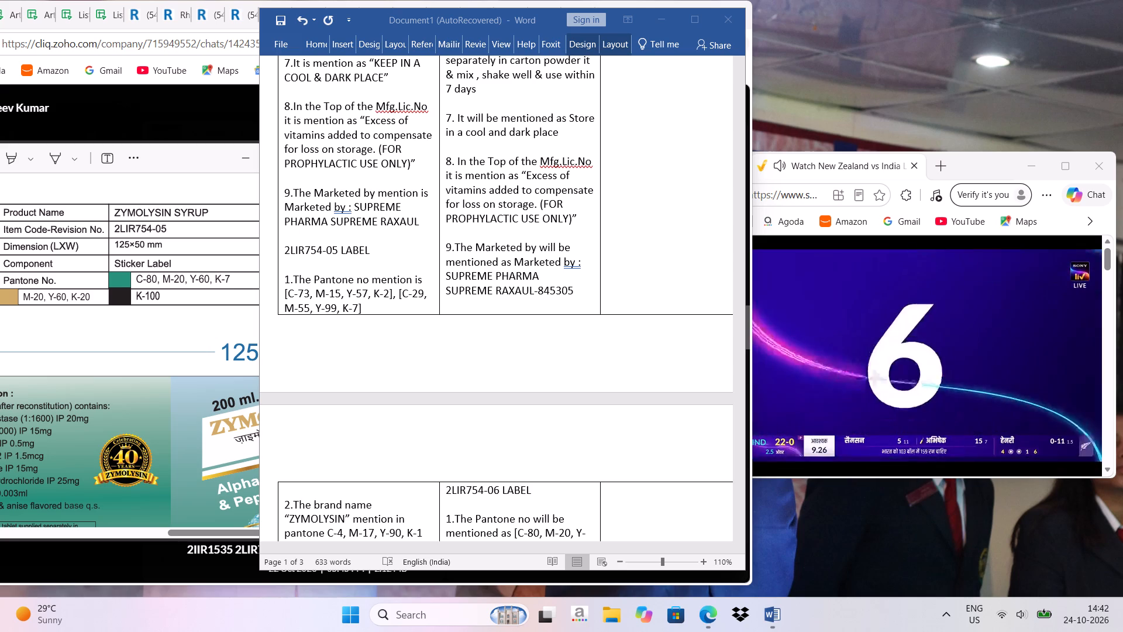
scroll(475, 337, "down", 4)
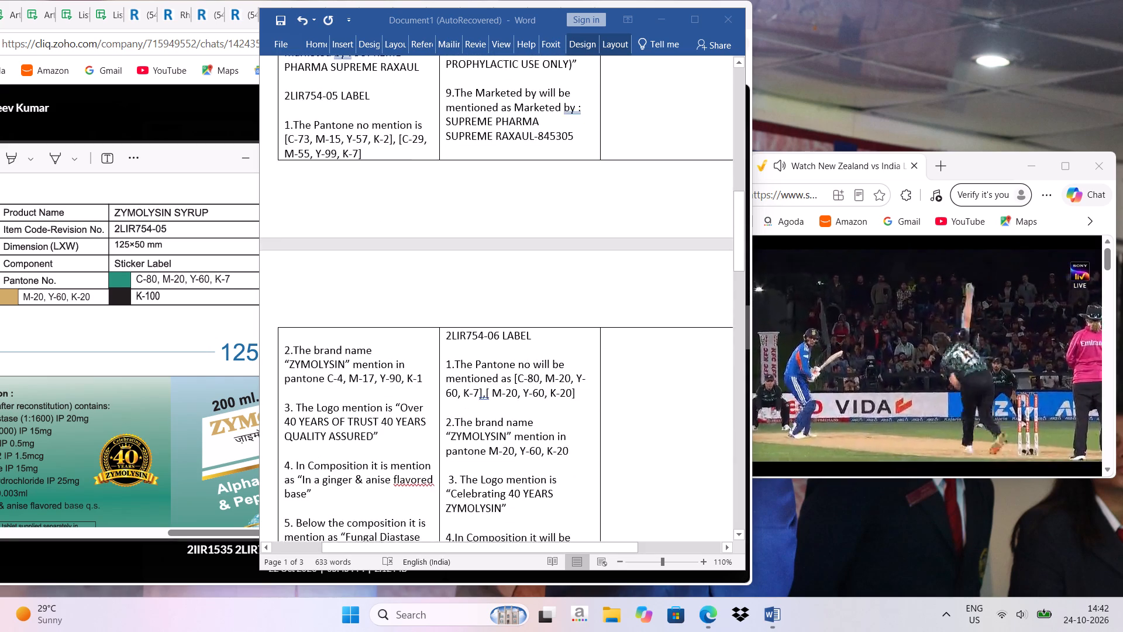
scroll(434, 280, "down", 2)
scroll(370, 278, "down", 3)
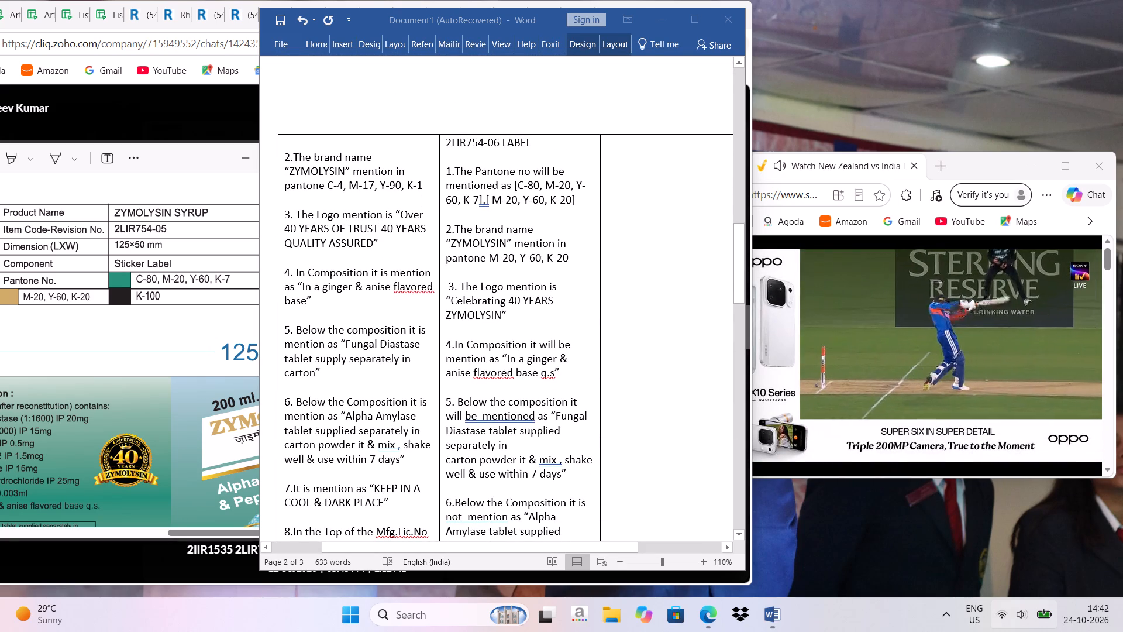
Look through the quick settings Bluetooth list for the paired audio devices and newly discovered devices nearby.
left_click(1001, 620)
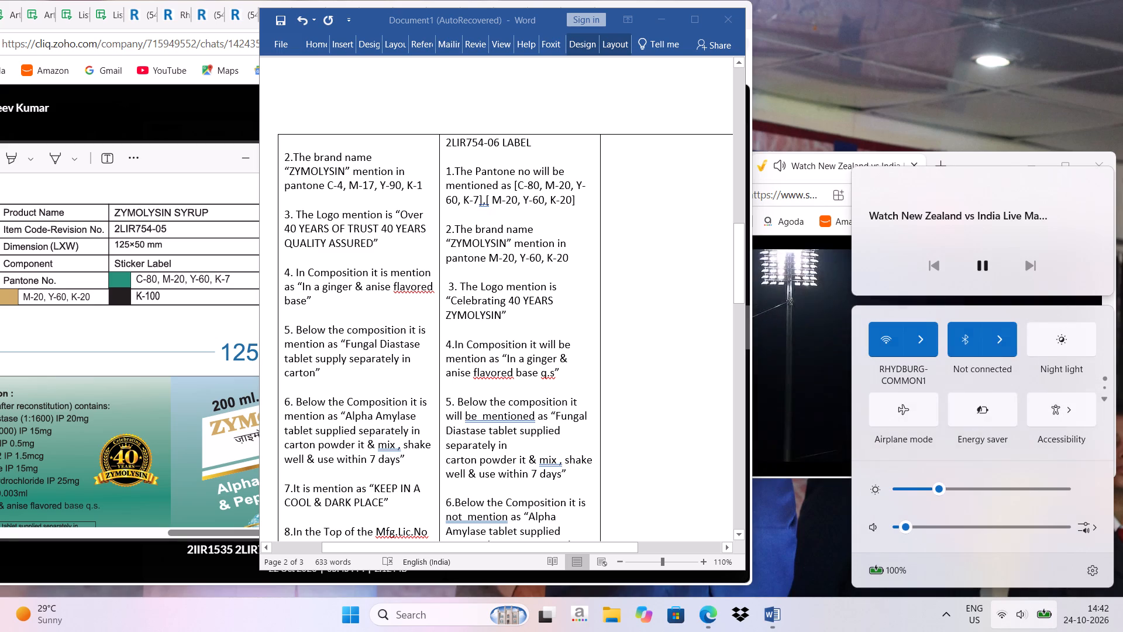
left_click(997, 338)
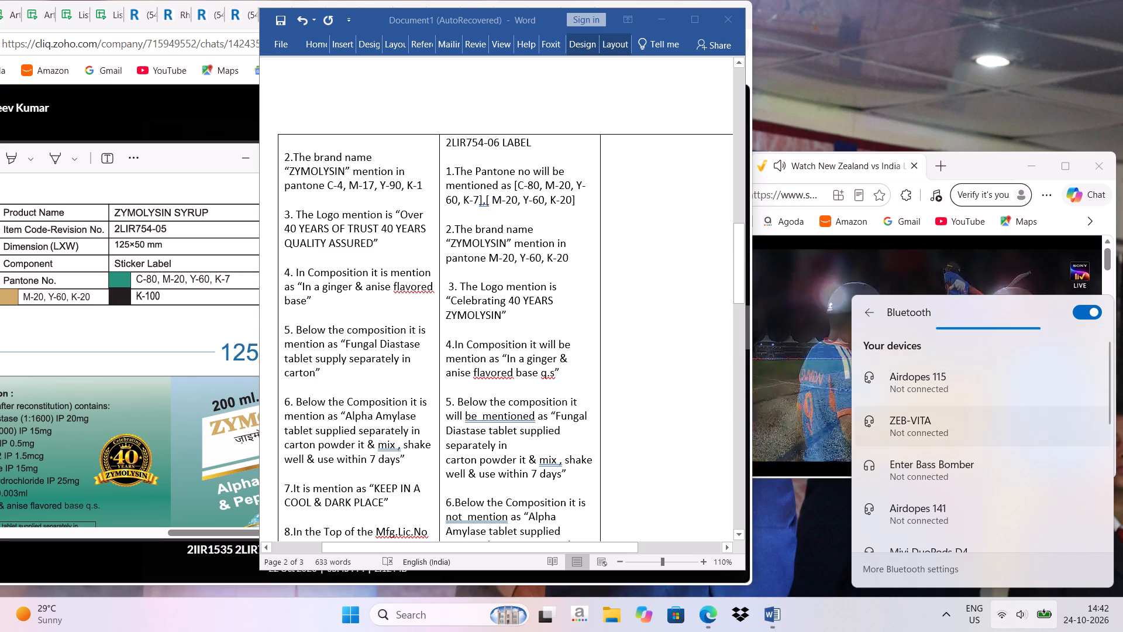
scroll(982, 426, "down", 2)
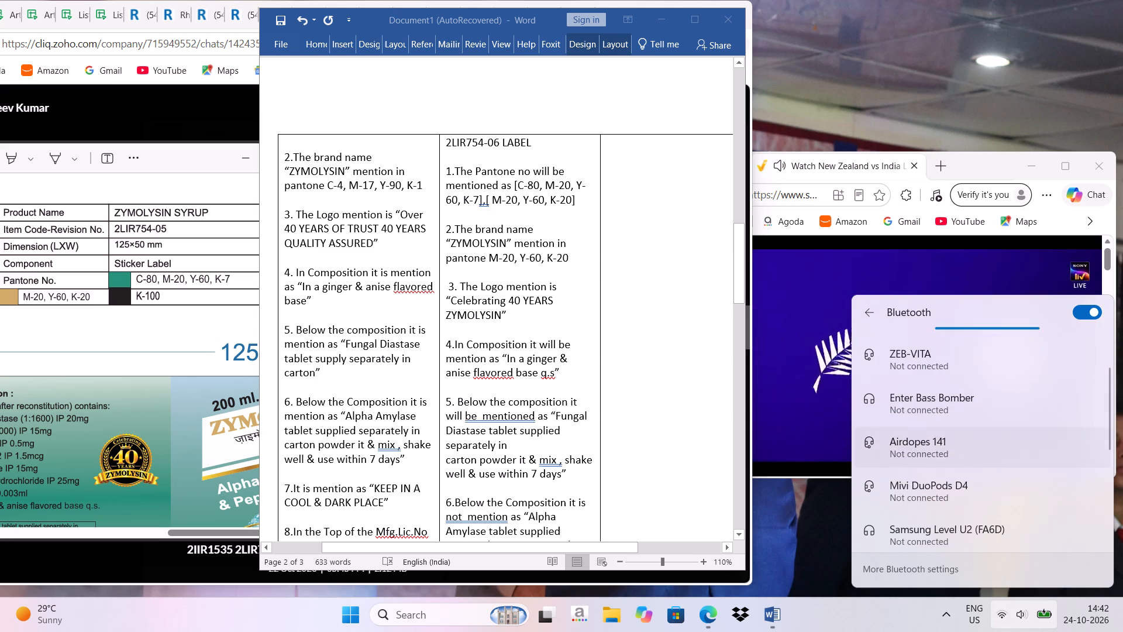
scroll(982, 444, "down", 6)
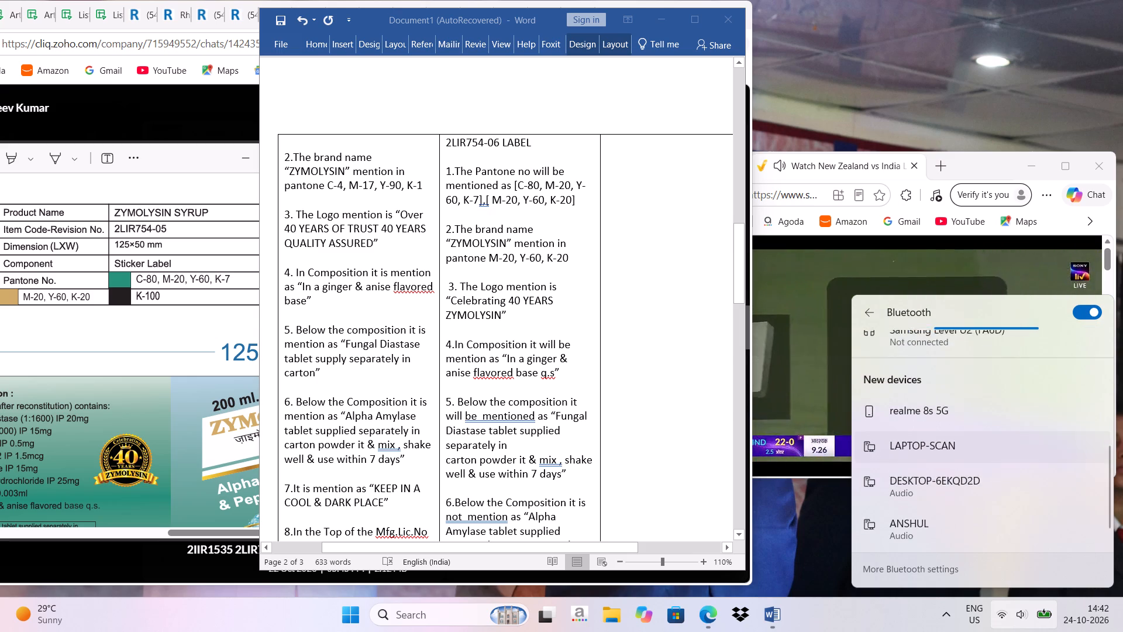
scroll(979, 443, "down", 8)
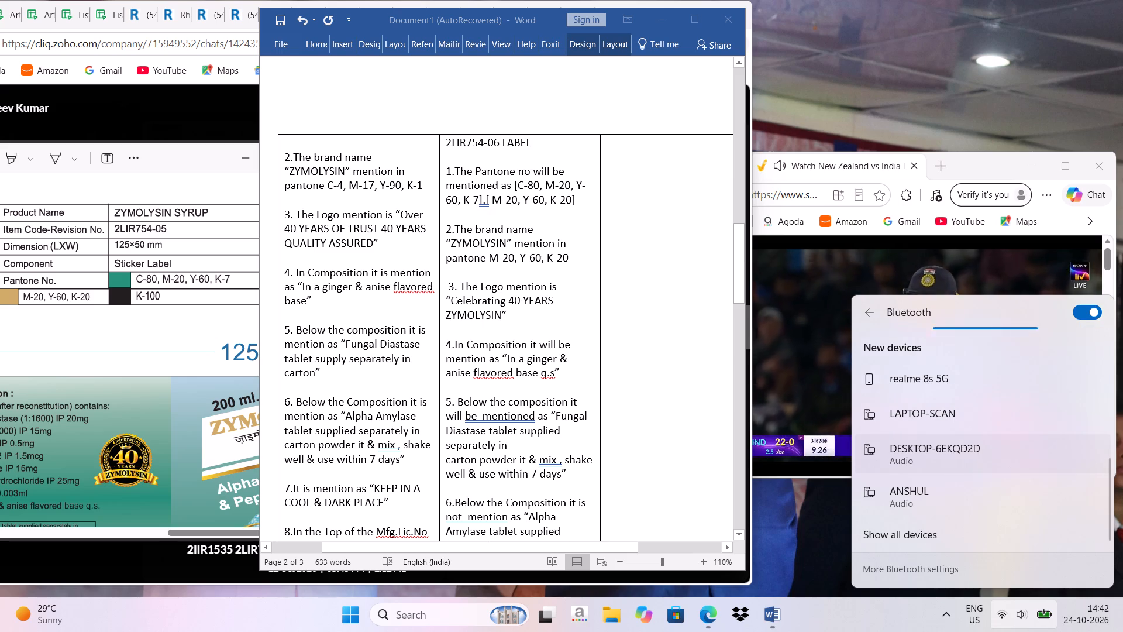
scroll(964, 444, "up", 1)
scroll(964, 444, "down", 1)
scroll(963, 444, "up", 1)
scroll(942, 493, "down", 6)
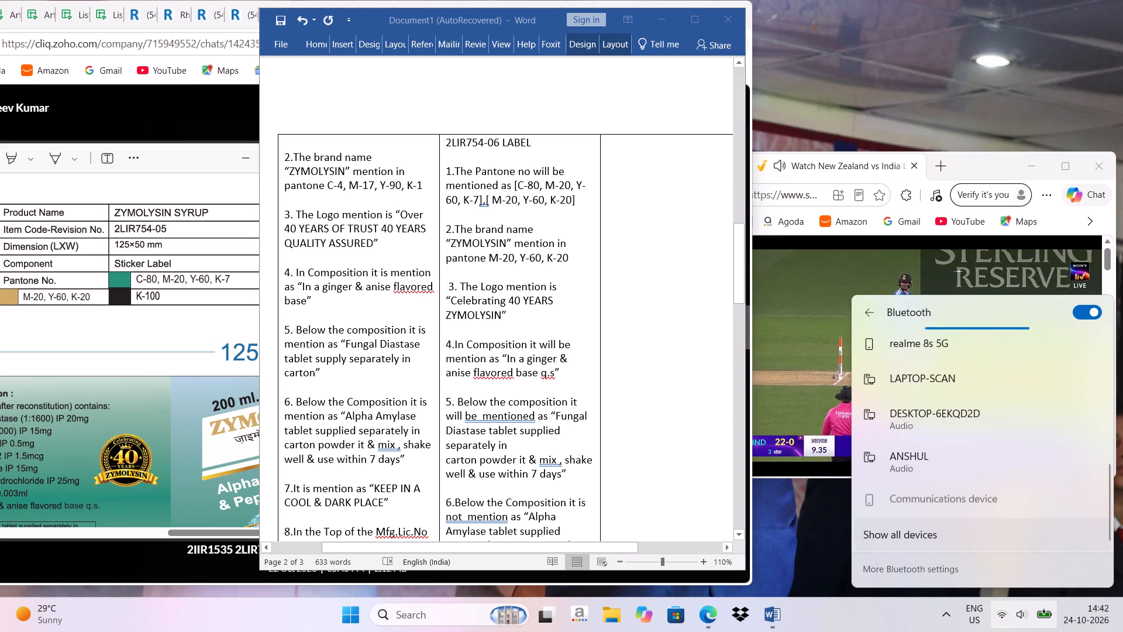
Show all discoverable devices in the quick settings Bluetooth list and examine the full list for the device to connect.
left_click(925, 534)
scroll(955, 462, "down", 3)
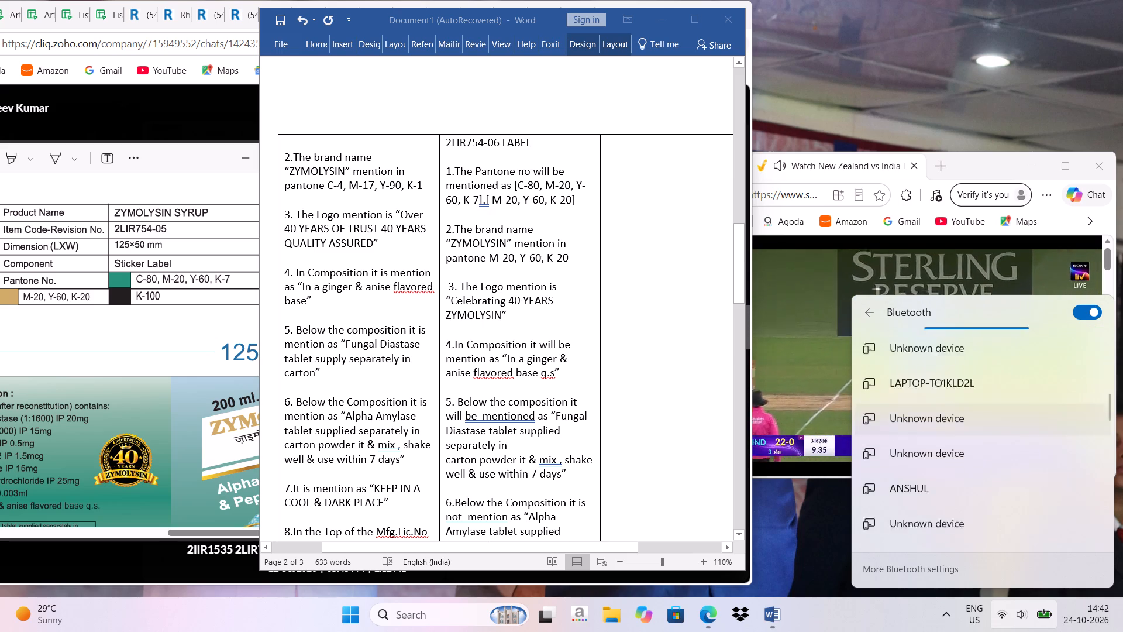
scroll(955, 462, "down", 18)
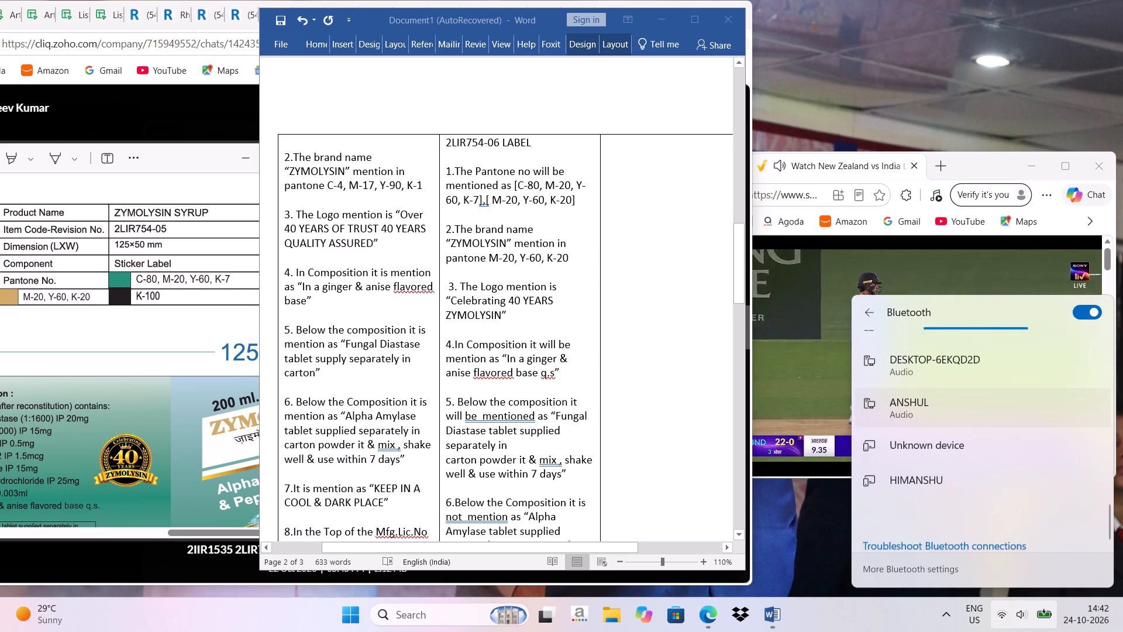
scroll(947, 480, "down", 5)
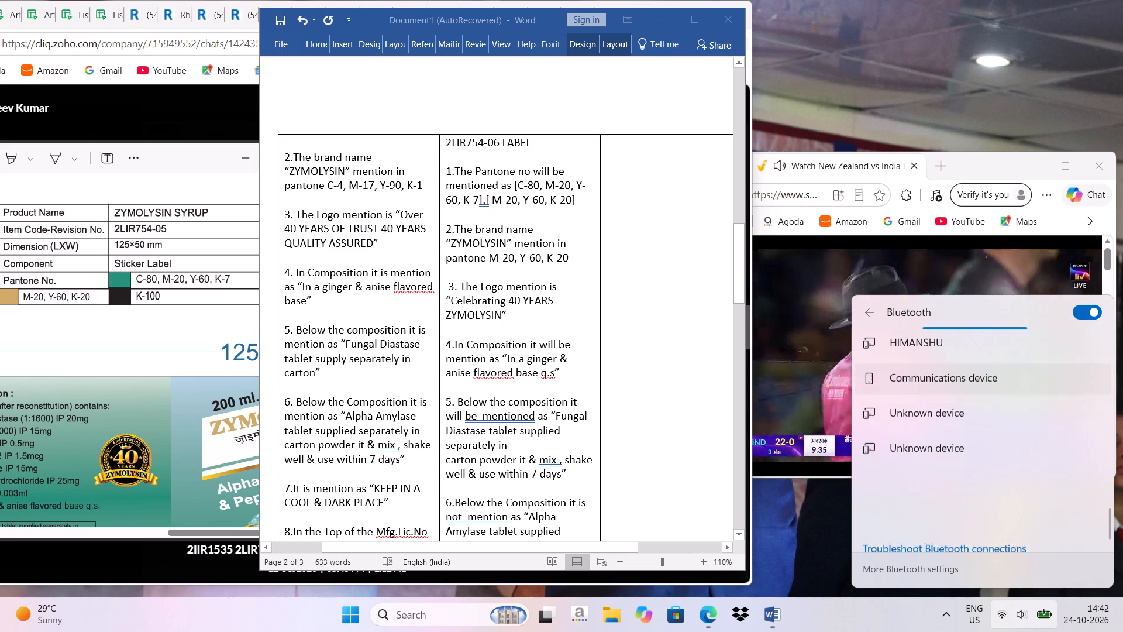
scroll(945, 479, "down", 2)
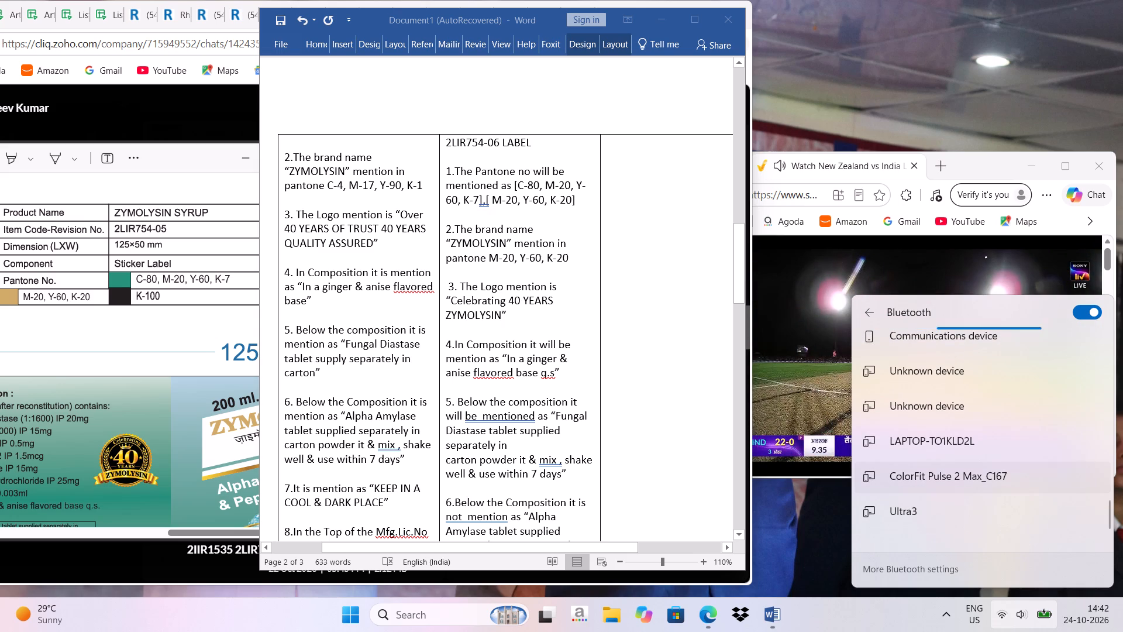
scroll(944, 492, "down", 2)
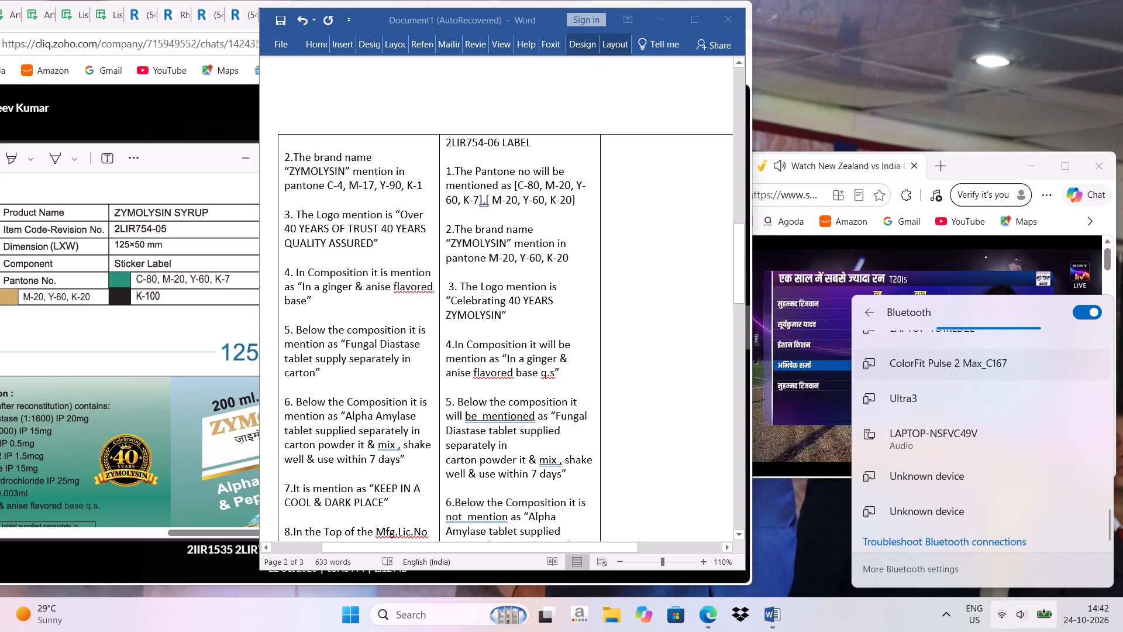
scroll(944, 492, "down", 1)
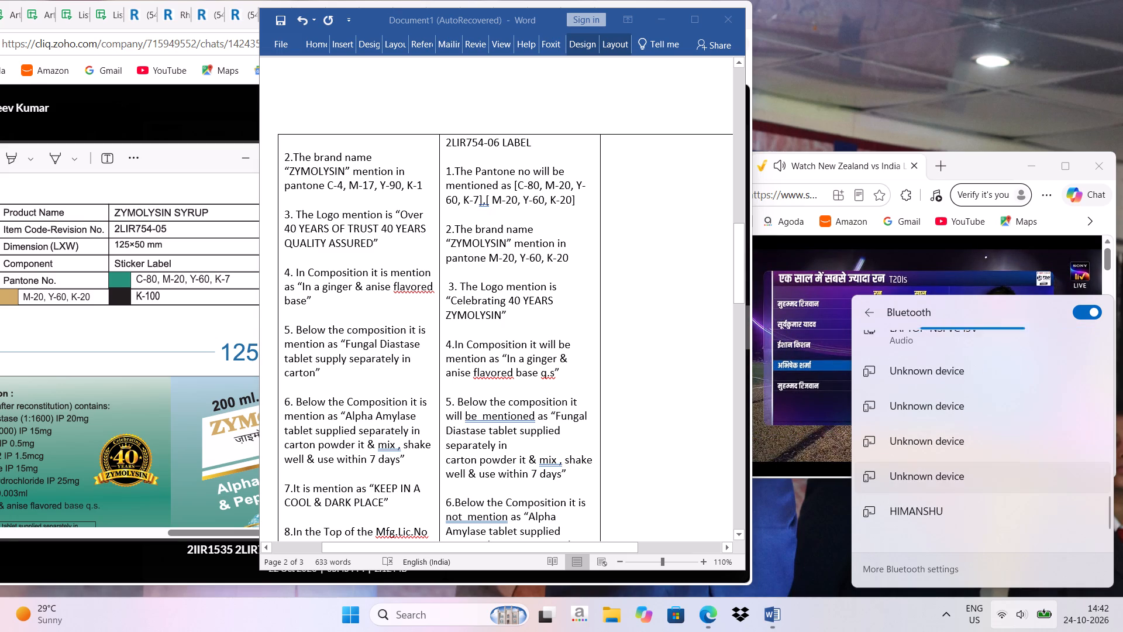
scroll(931, 466, "up", 3)
left_click_drag(1109, 490, 1106, 314)
scroll(987, 433, "down", 1)
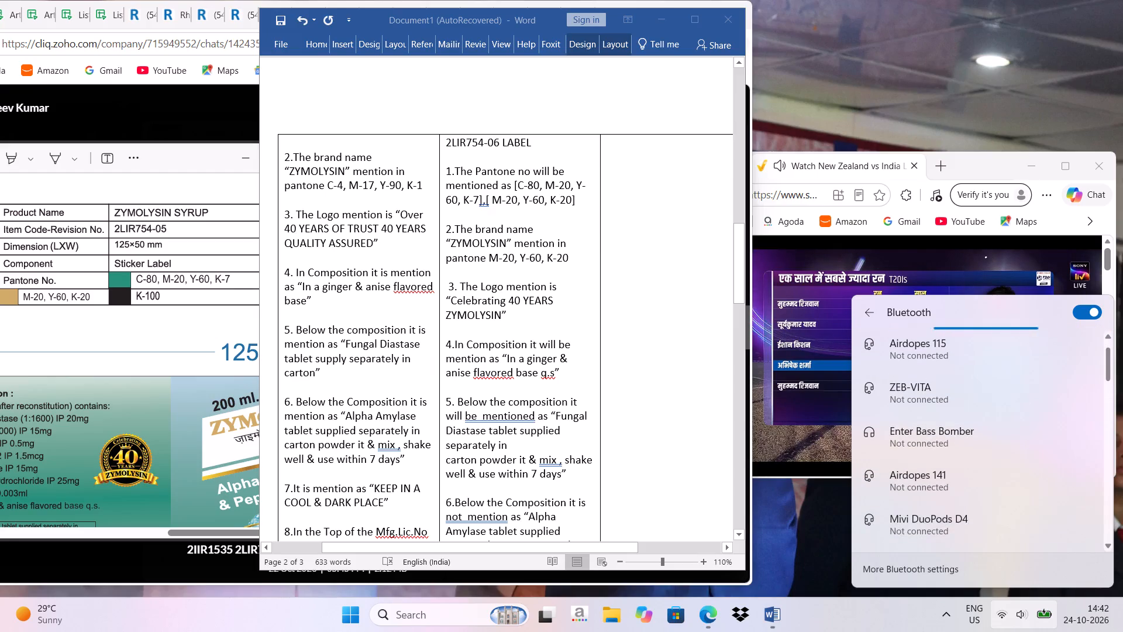
Open the full Bluetooth device settings and examine all the saved audio devices and their connection status.
left_click(946, 564)
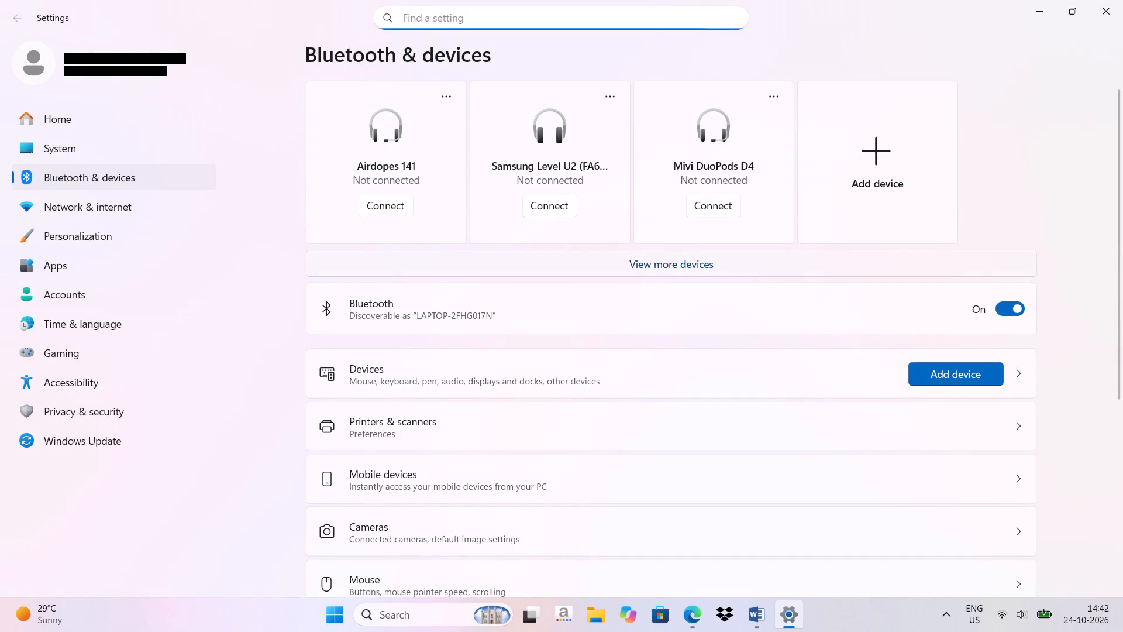
left_click(678, 265)
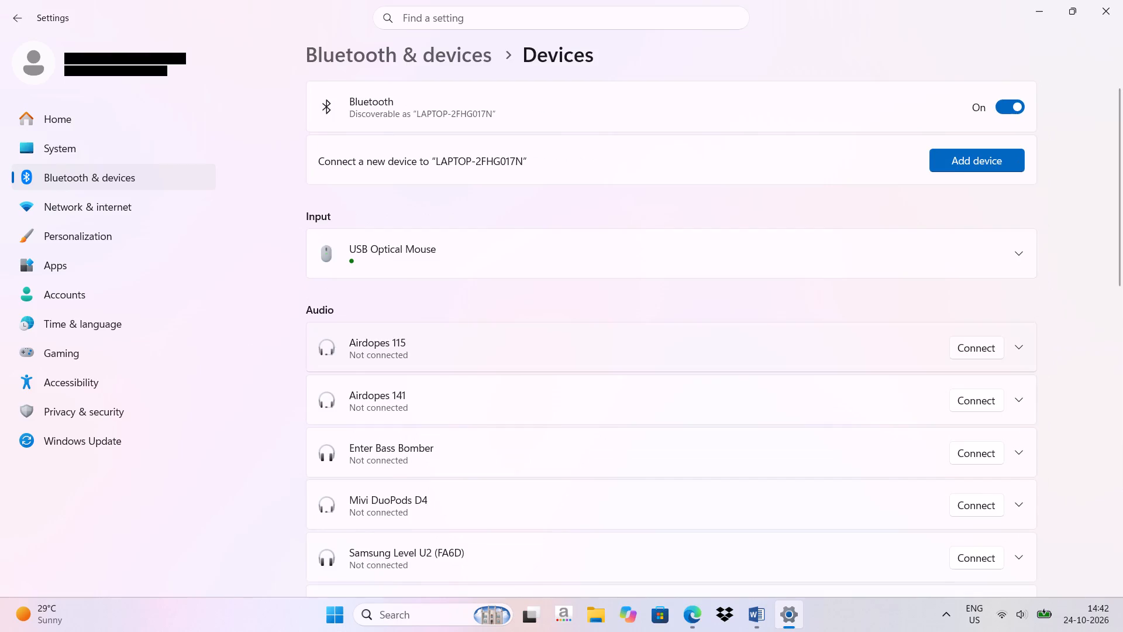
scroll(702, 350, "down", 2)
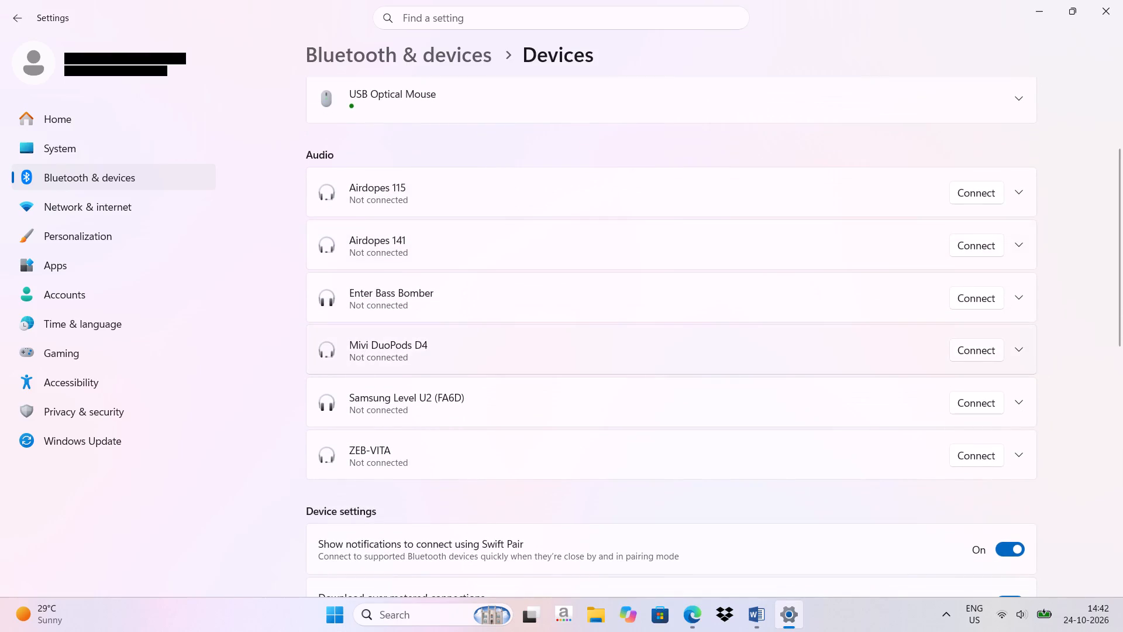
scroll(876, 415, "down", 1)
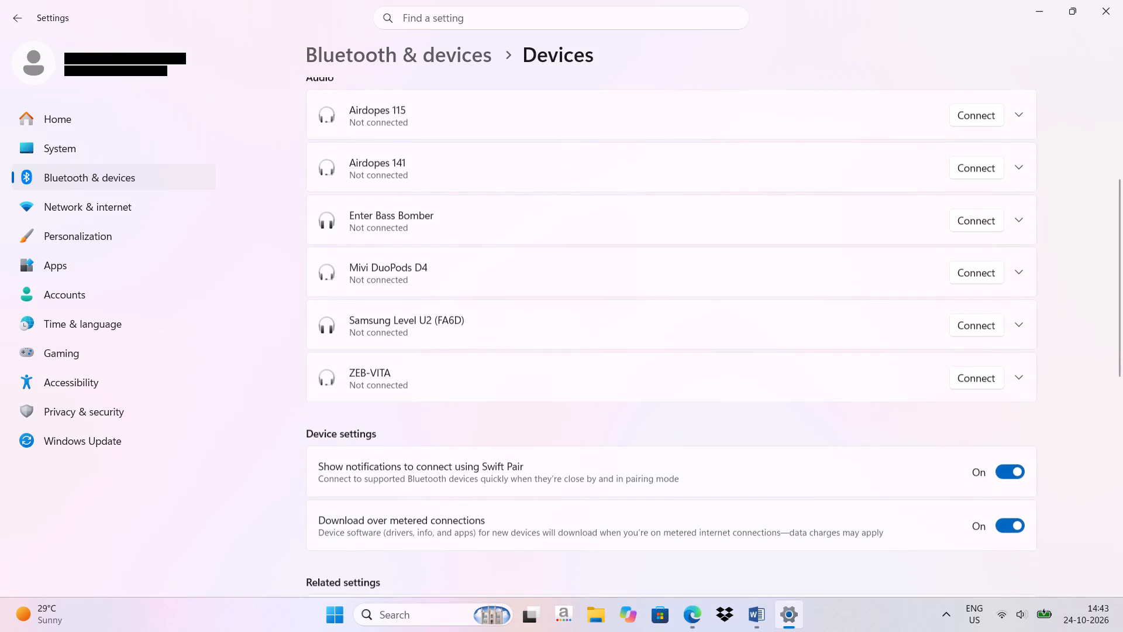
scroll(526, 340, "up", 4)
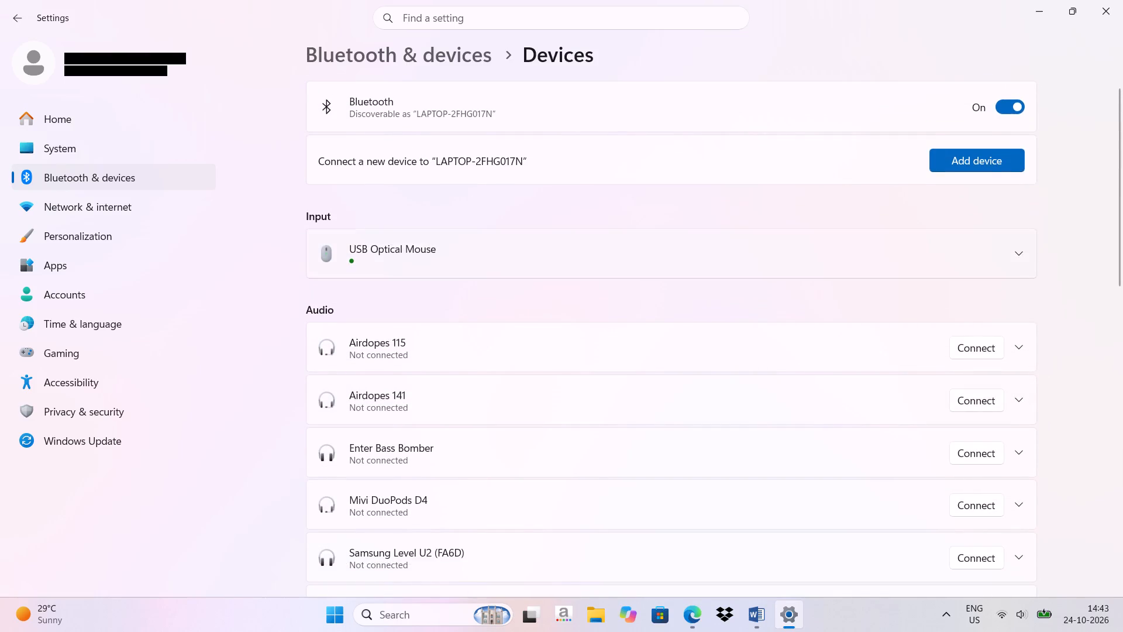
scroll(880, 292, "down", 5)
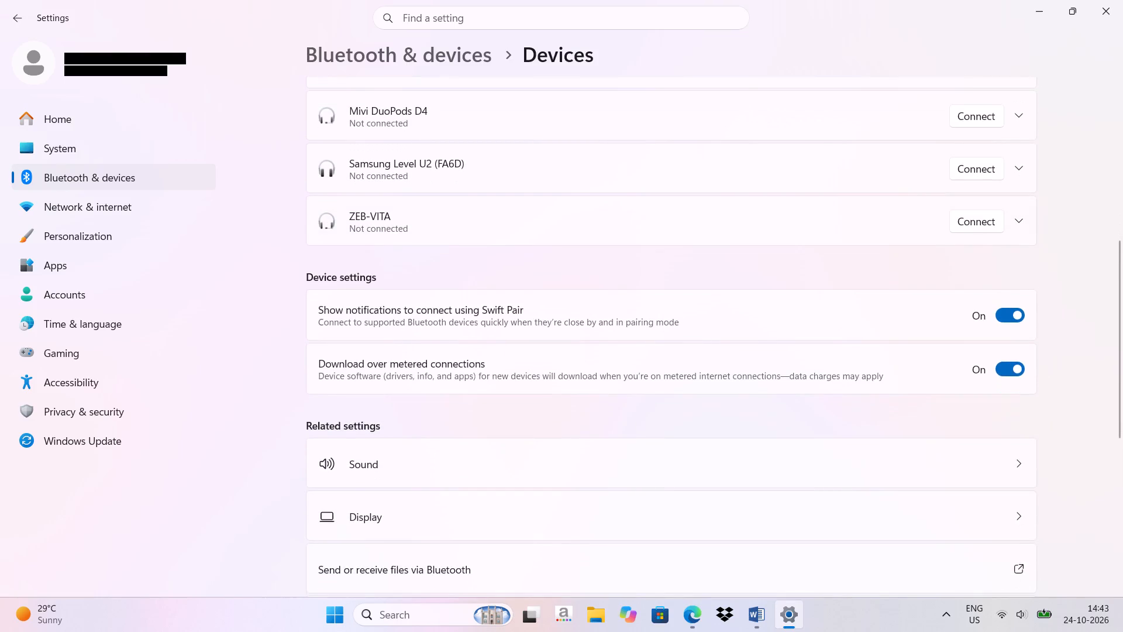
scroll(561, 376, "up", 8)
Start adding a new Bluetooth device, show all discoverable devices and look through the list for the one to pair.
left_click(979, 163)
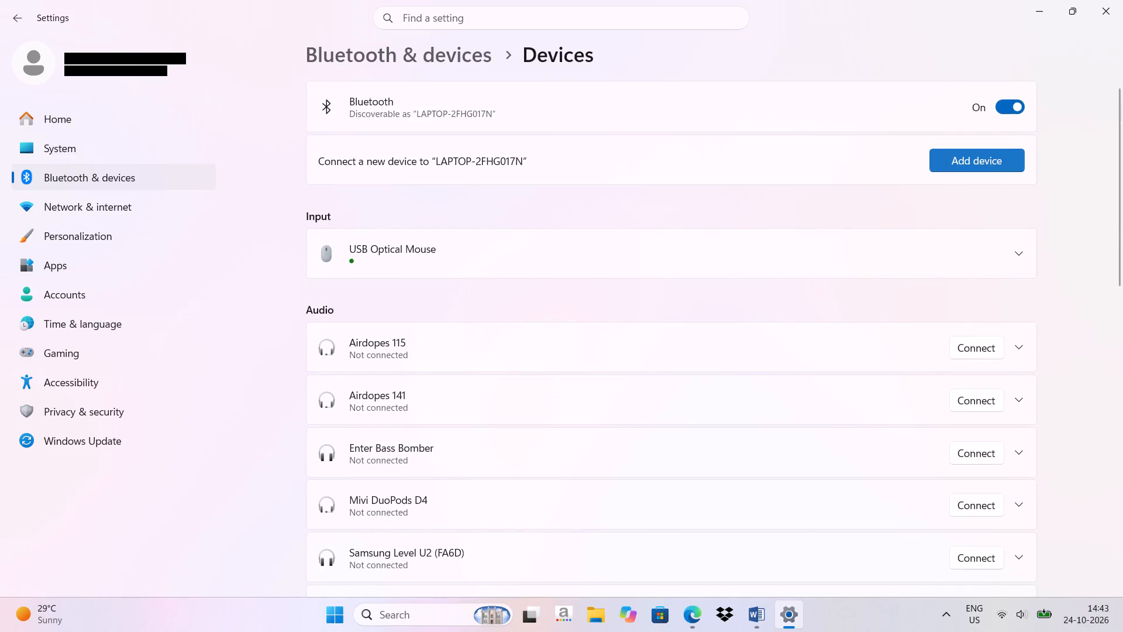
left_click(532, 179)
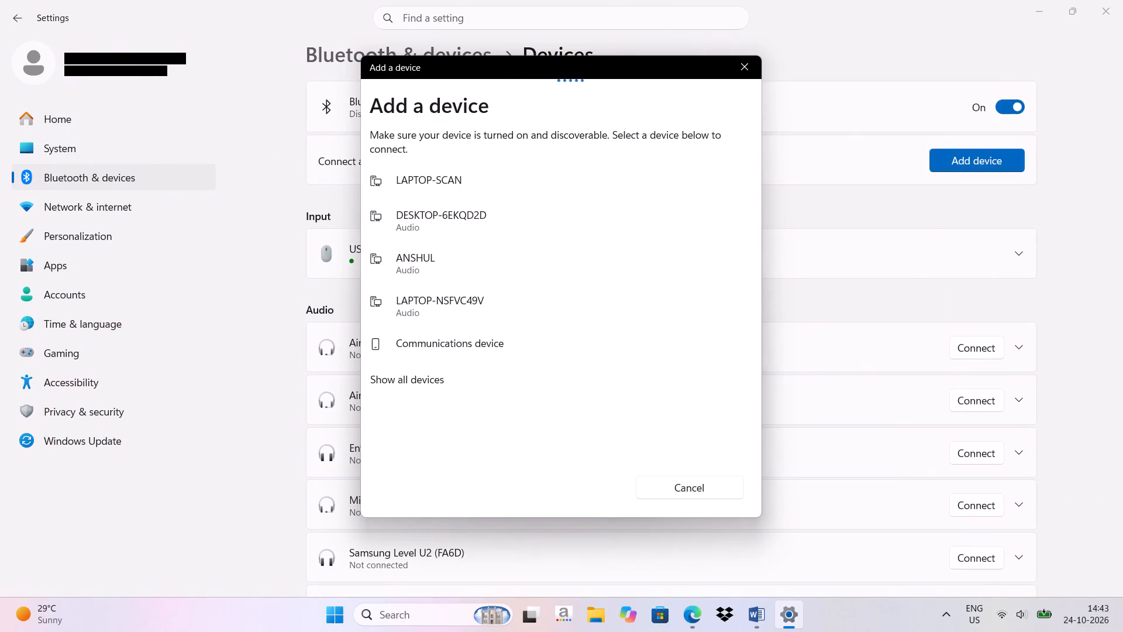
scroll(514, 265, "down", 1)
left_click(439, 378)
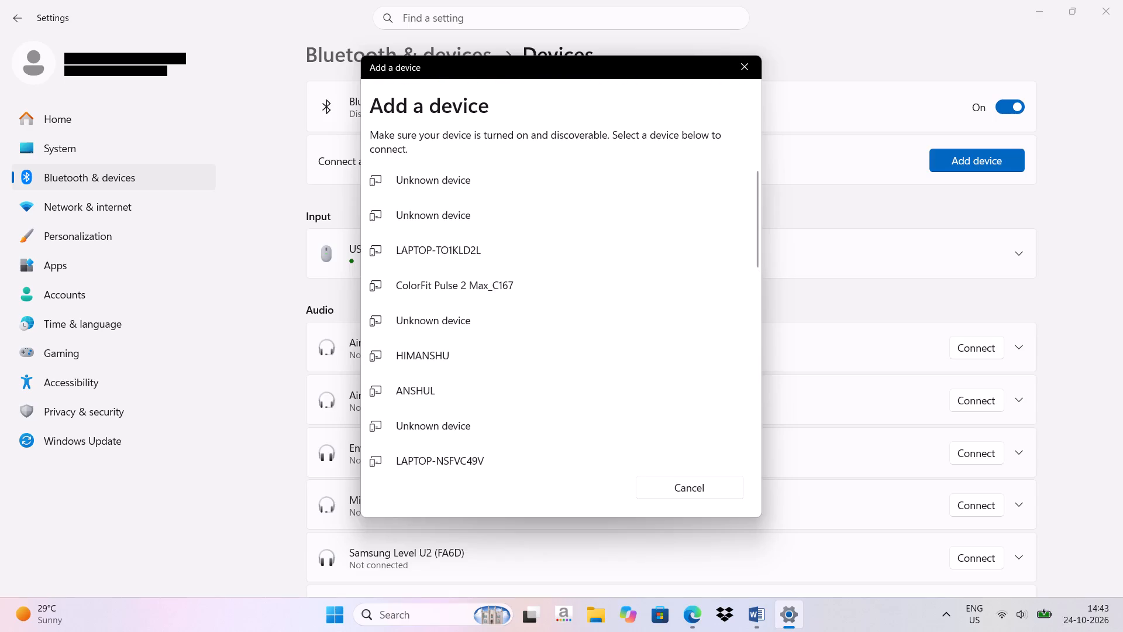
scroll(457, 343, "down", 2)
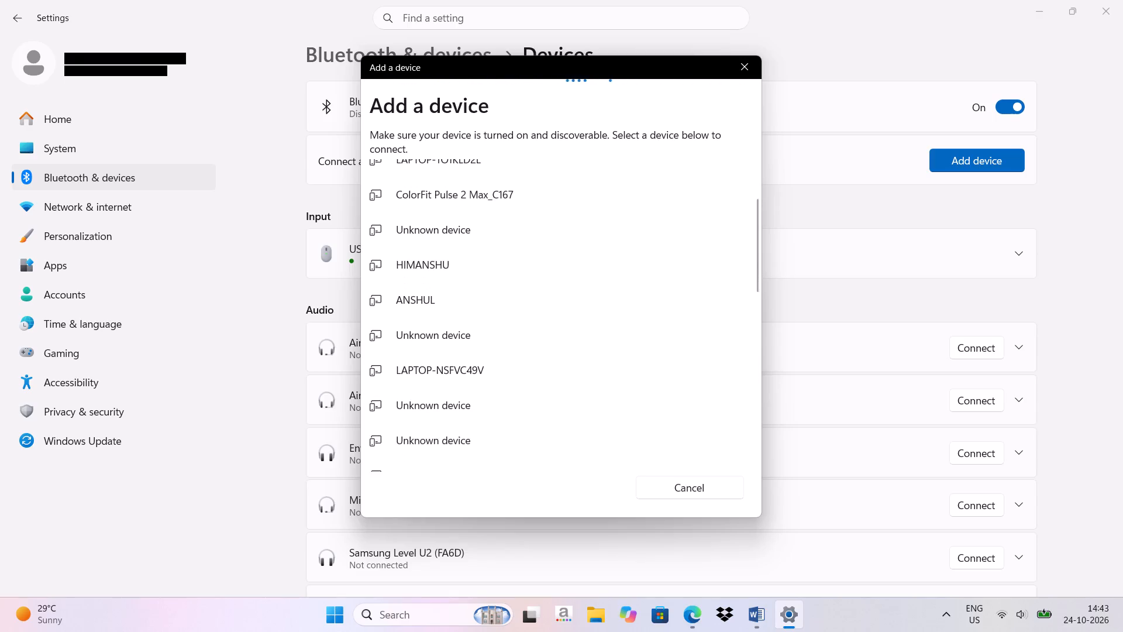
scroll(452, 378, "down", 5)
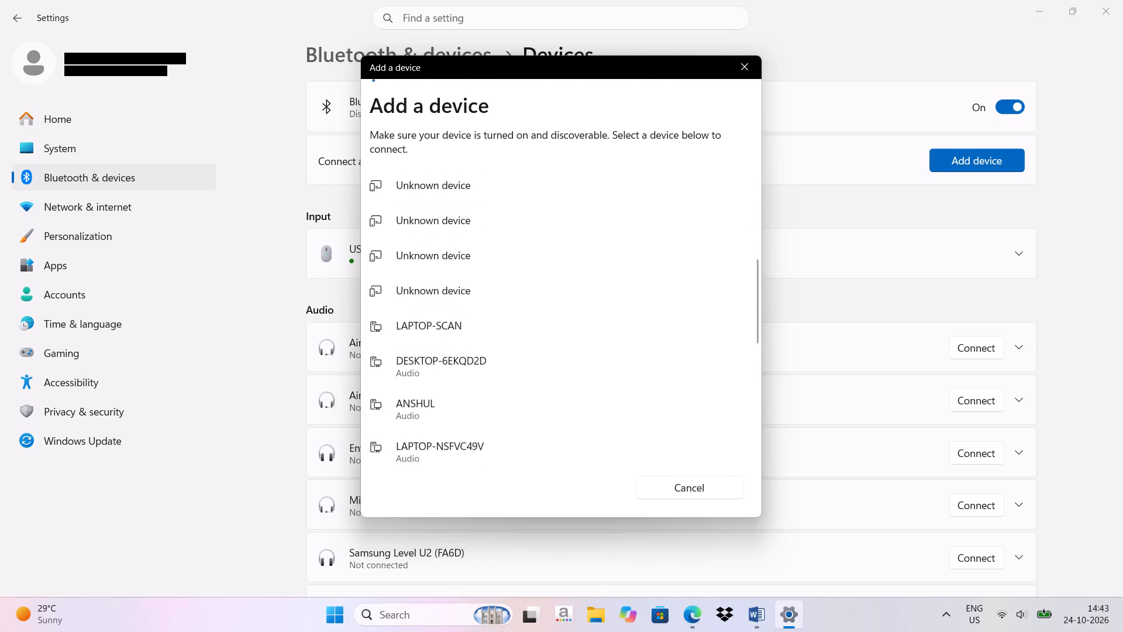
scroll(453, 379, "down", 3)
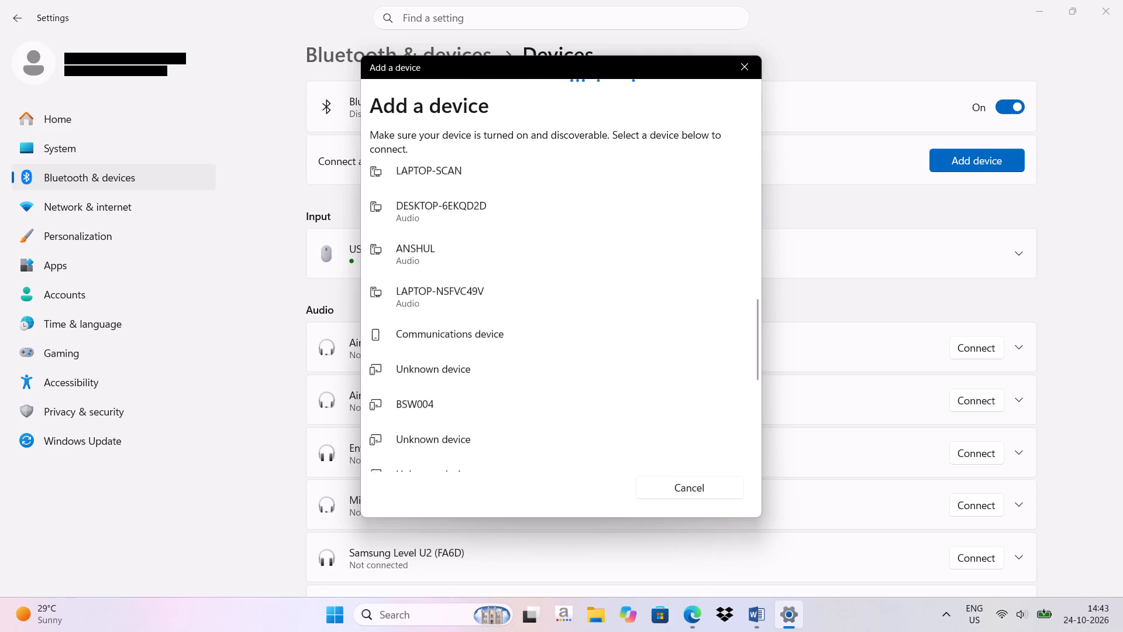
scroll(453, 379, "down", 6)
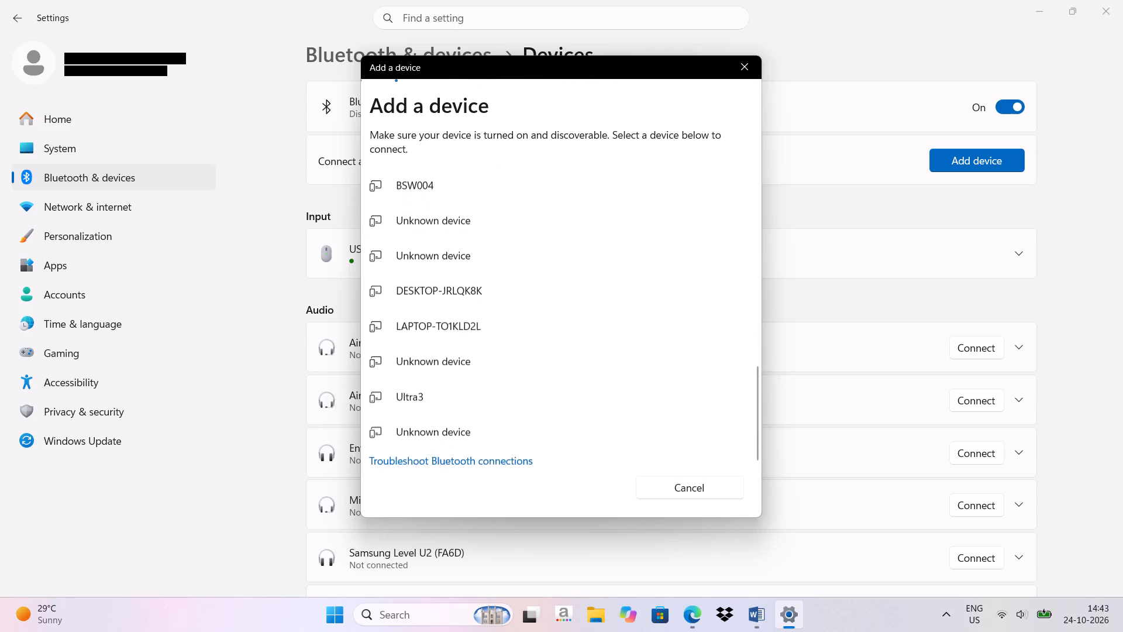
scroll(431, 411, "down", 3)
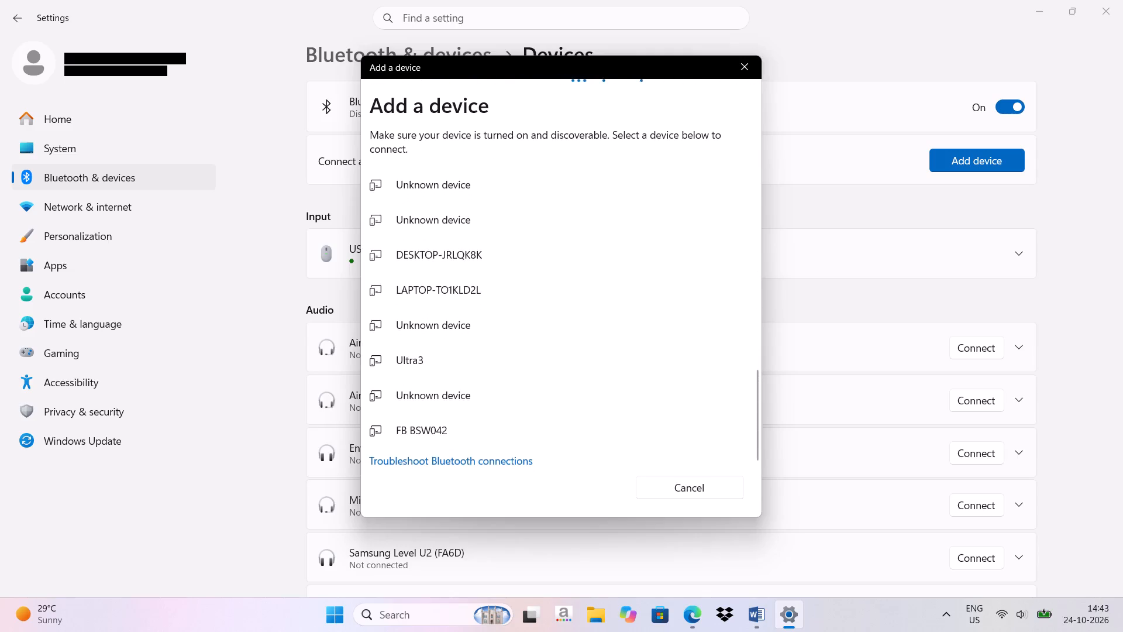
scroll(454, 438, "down", 3)
scroll(451, 308, "up", 19)
scroll(454, 297, "up", 4)
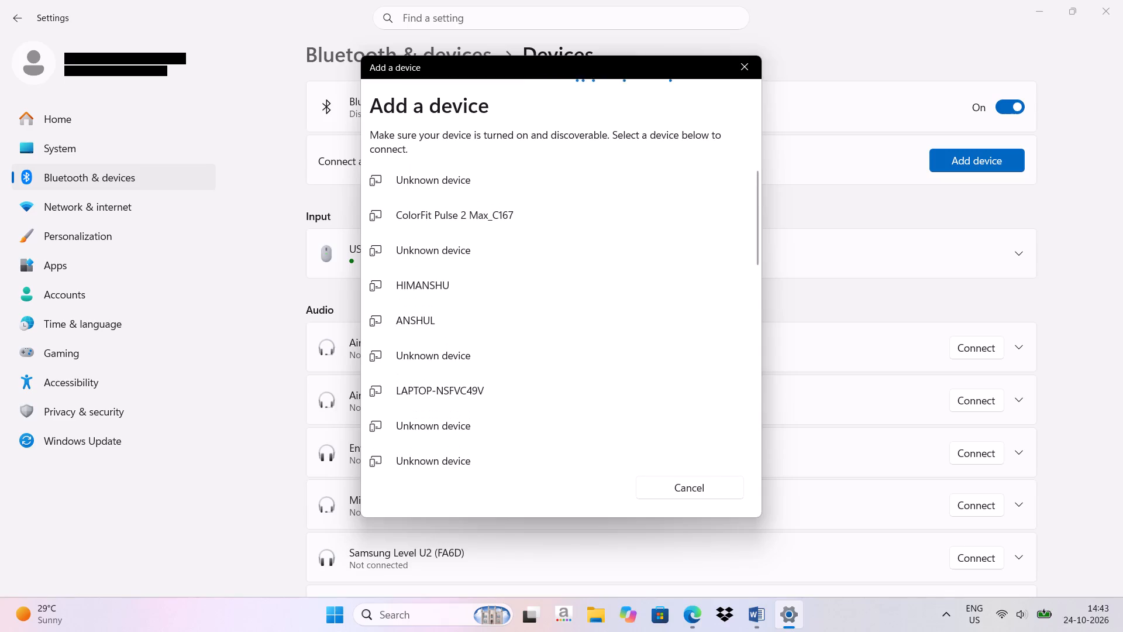
scroll(454, 297, "up", 3)
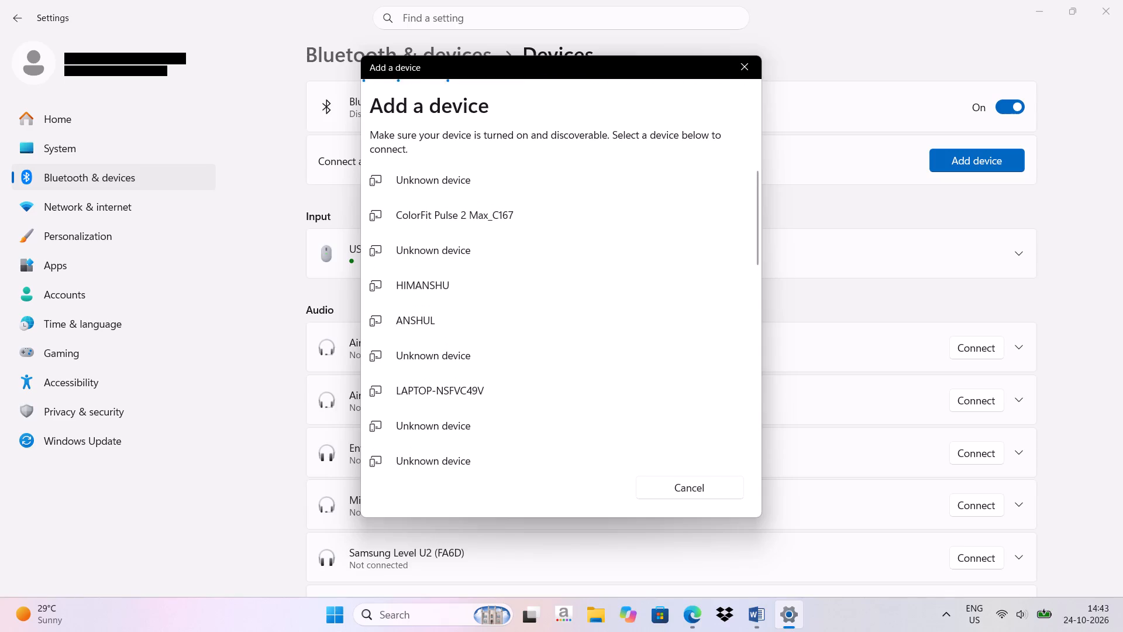
Try to pair with the first unknown device in the list, accepting the displayed PIN match.
double_click(439, 181)
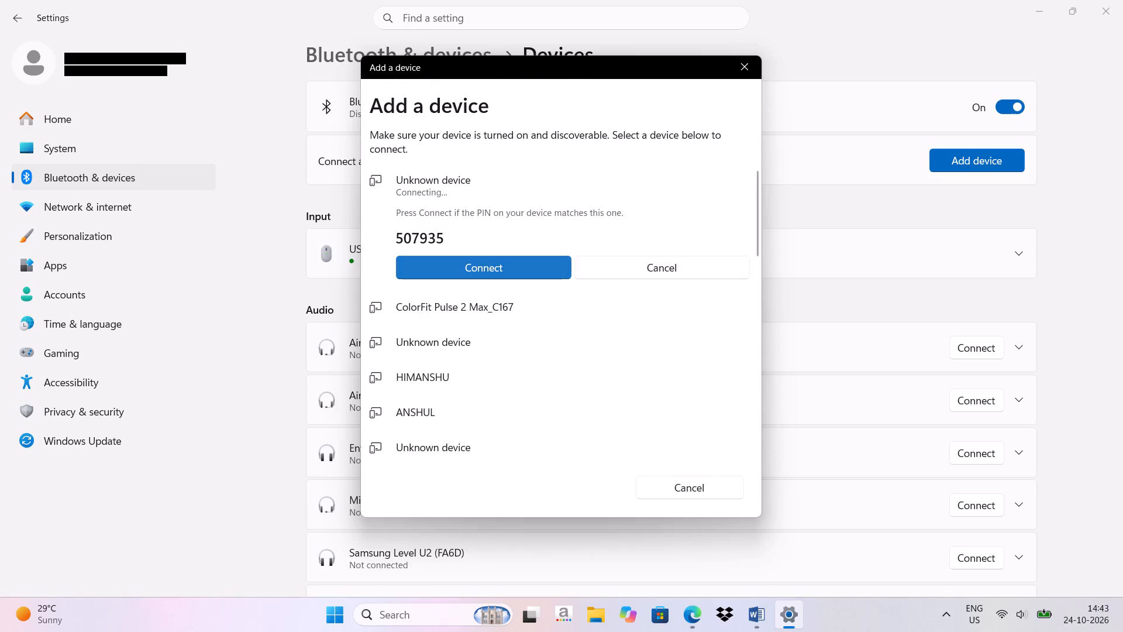
left_click(435, 269)
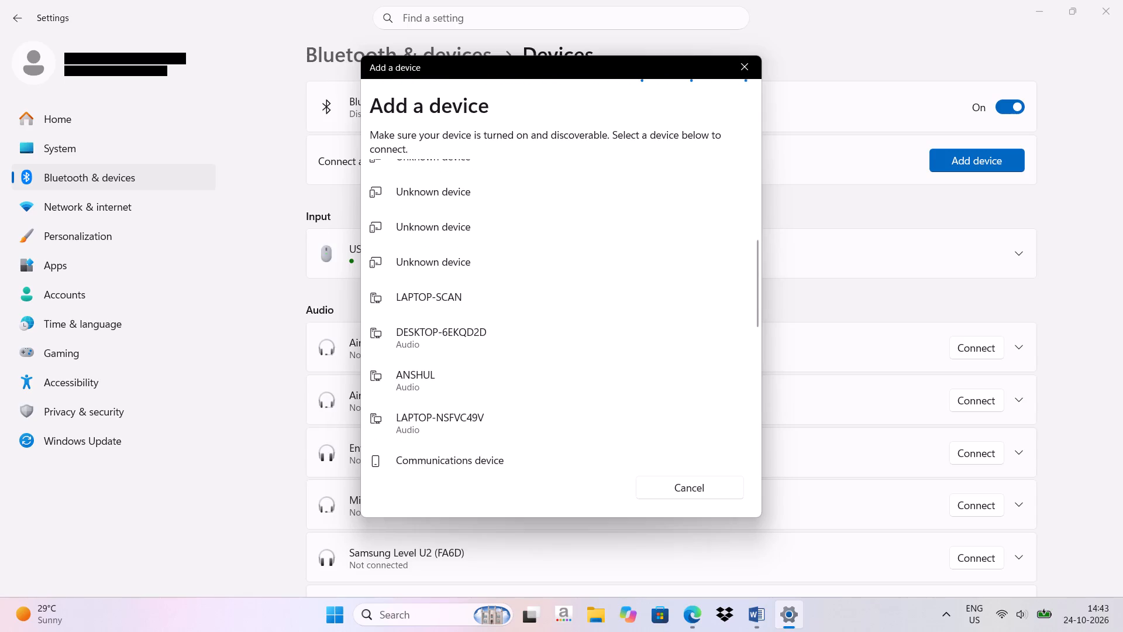
Check further down the list of discovered Bluetooth devices, cancel adding a device and minimize Settings to return to the Word comparison table.
scroll(422, 380, "down", 1)
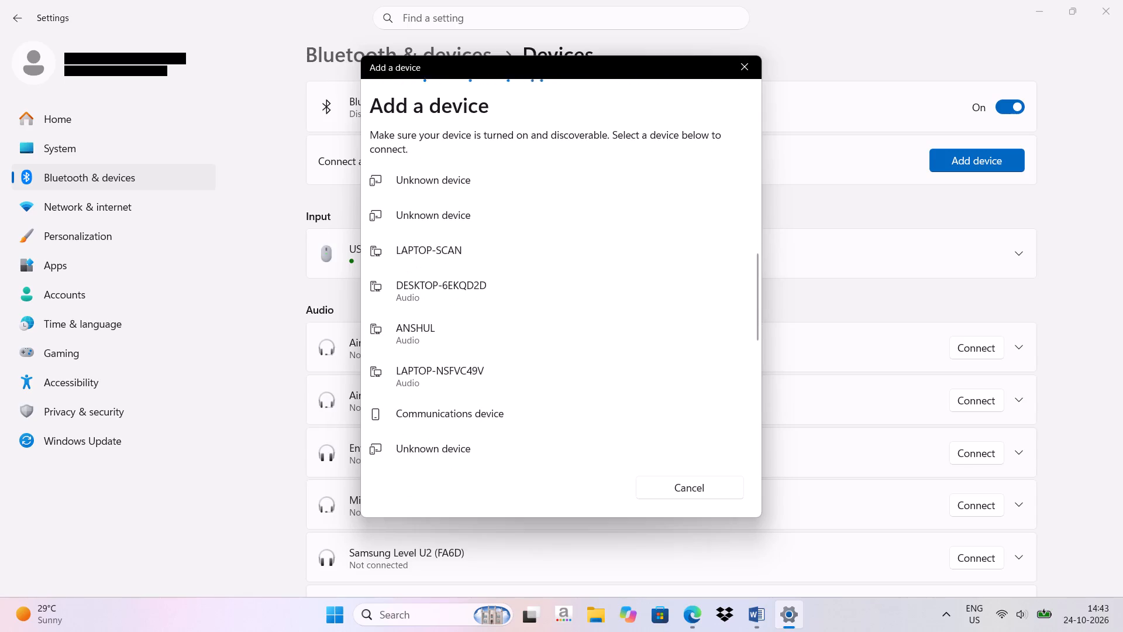
left_click(677, 488)
left_click(1028, 7)
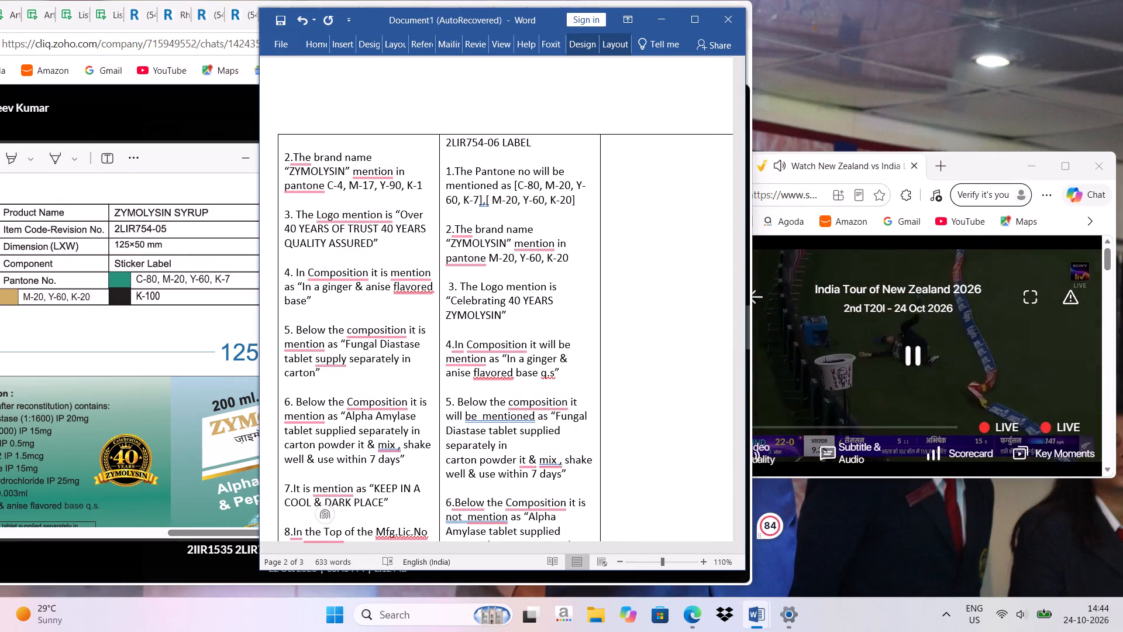
Delete the spec codes 2LIR755/SP-07 and 2LIR753/SP-04 under SPECS in the New column of the Word table.
left_click(934, 81)
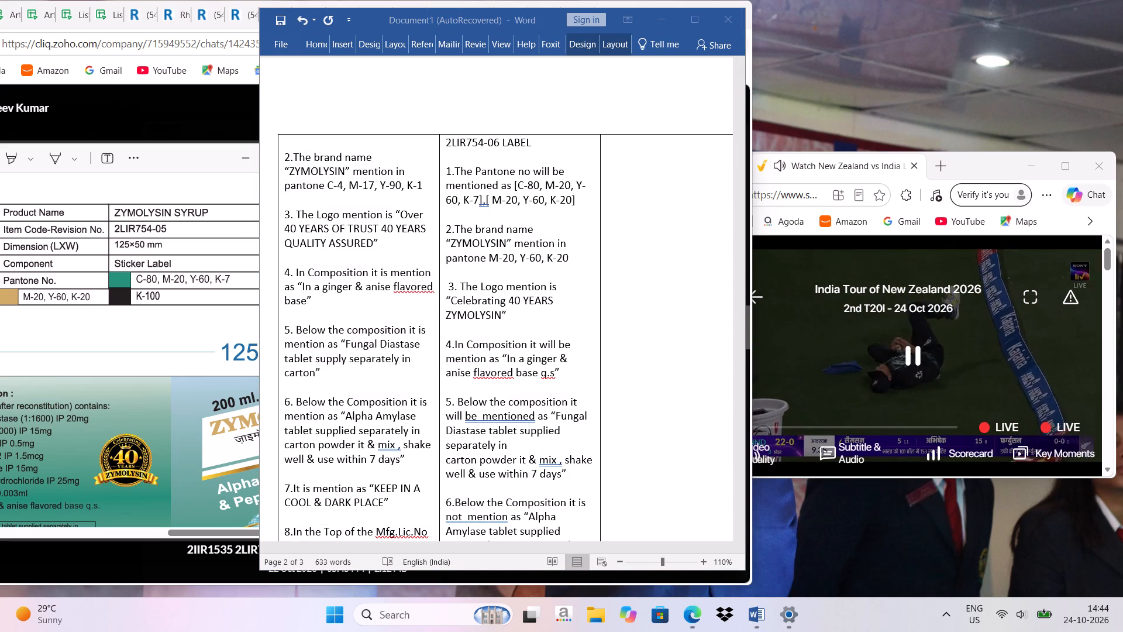
left_click(584, 329)
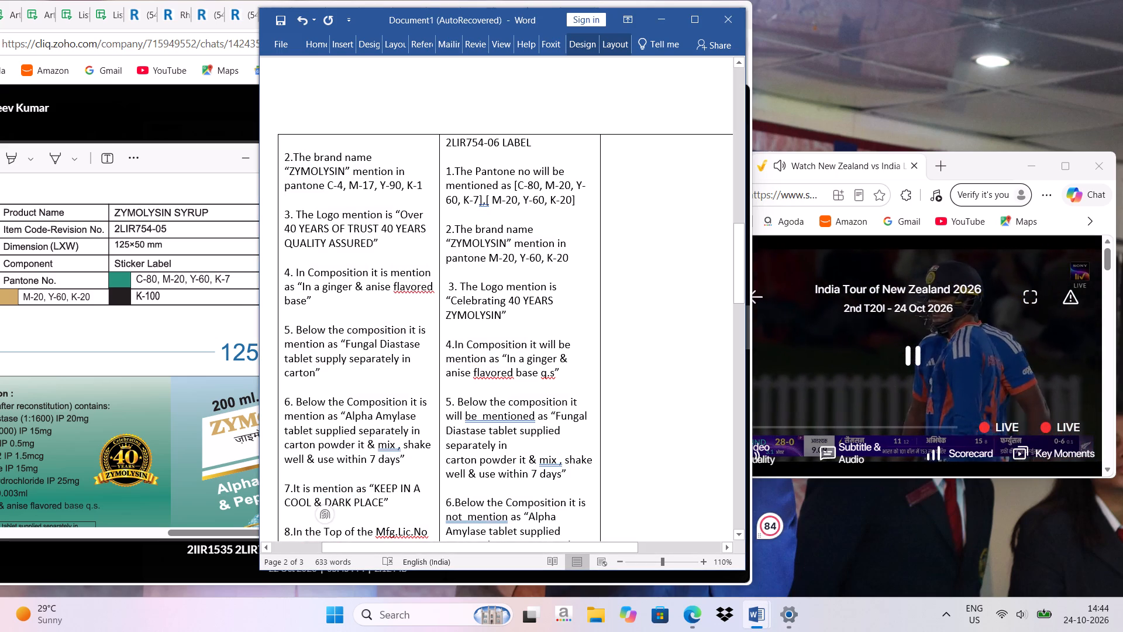
scroll(502, 315, "down", 7)
scroll(520, 387, "down", 4)
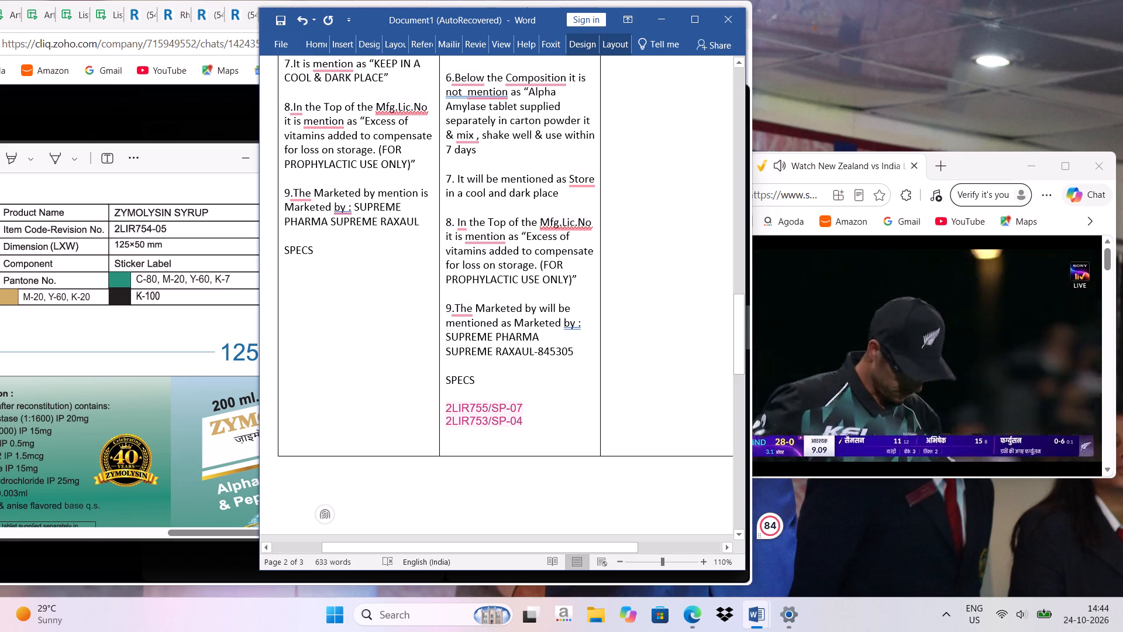
scroll(492, 367, "down", 1)
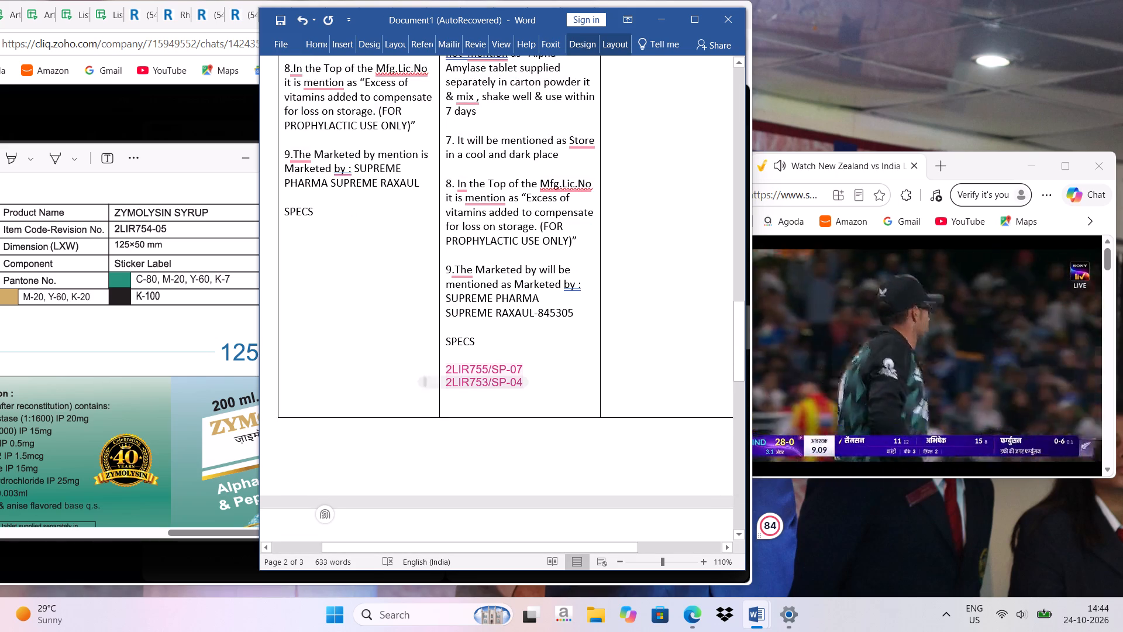
left_click_drag(446, 368, 534, 388)
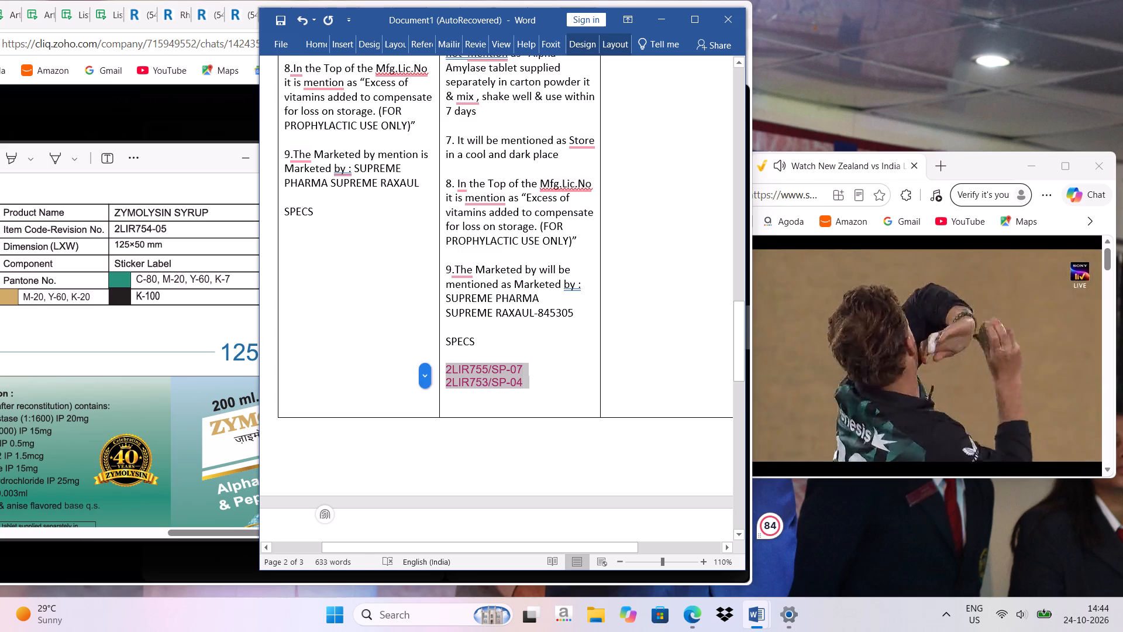
right_click(476, 374)
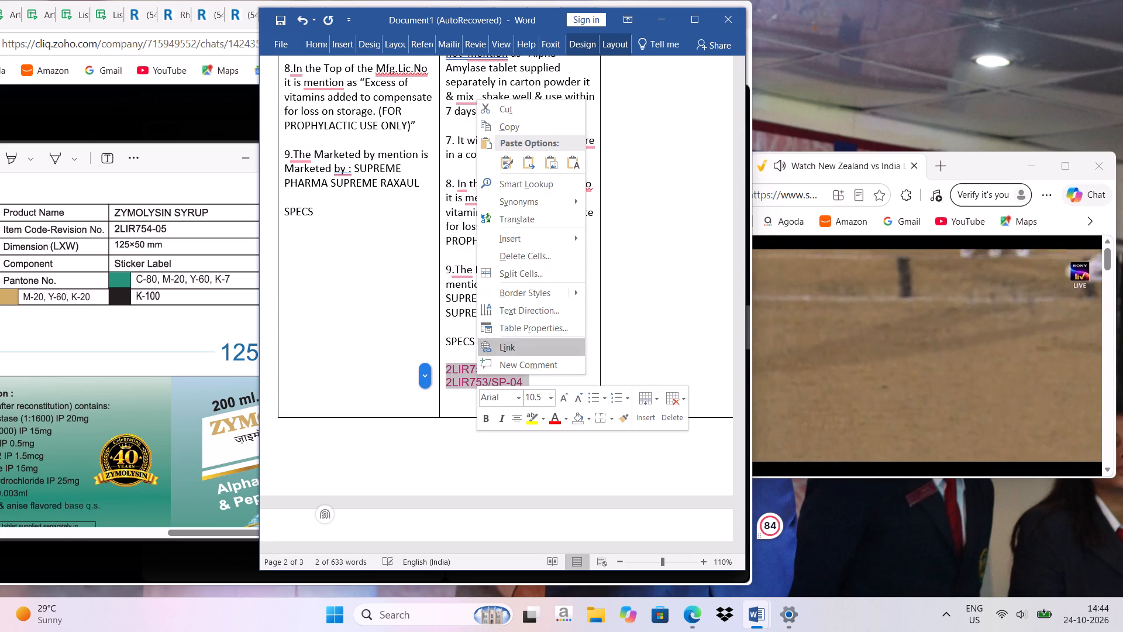
left_click(389, 334)
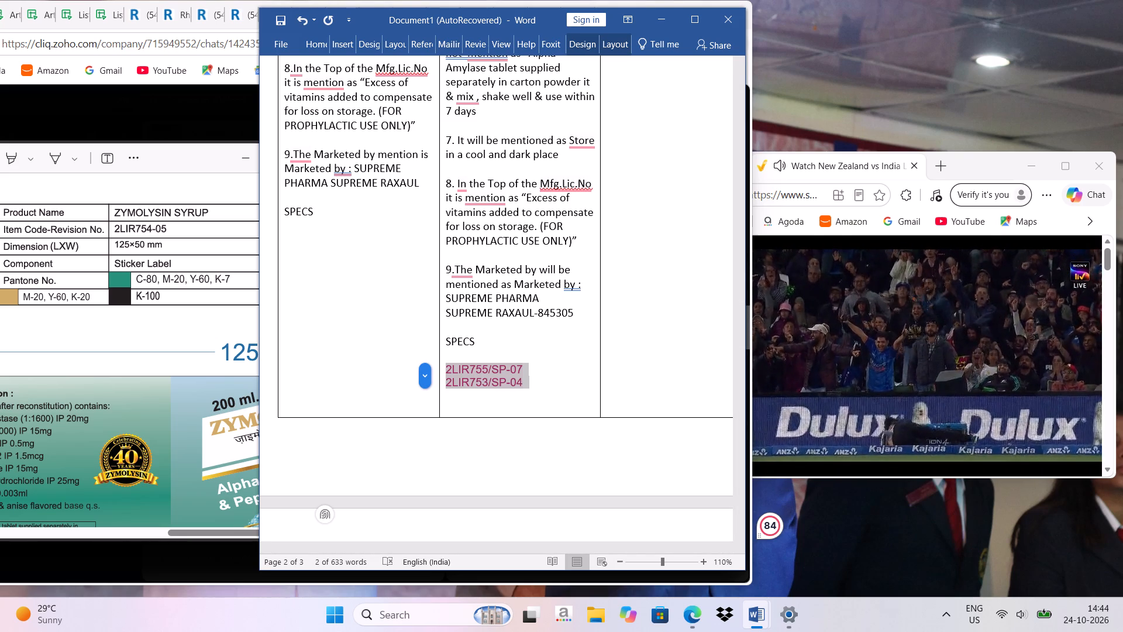
key("Delete")
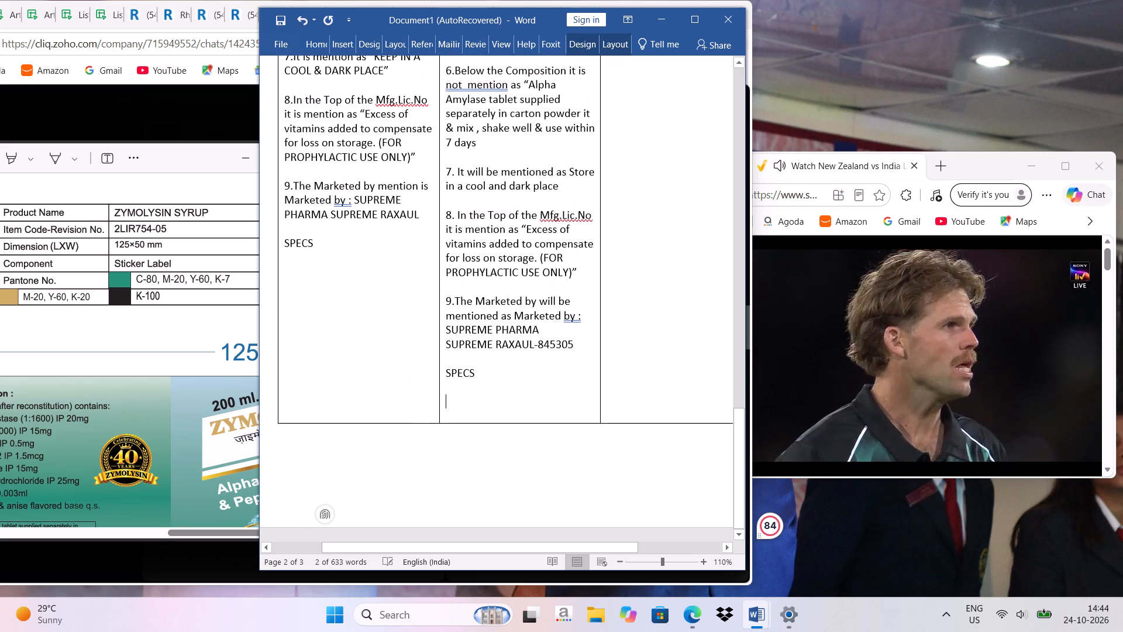
Copy the carton code 2IIR1535-05 from the Current column and paste it below that column's SPECS heading.
scroll(492, 322, "up", 12)
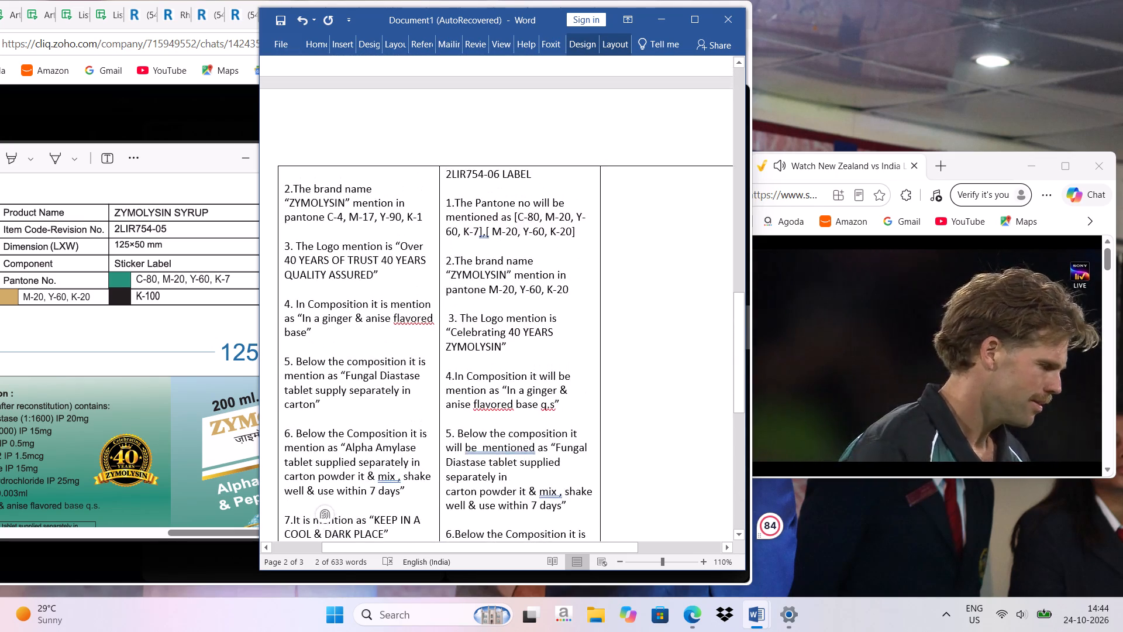
scroll(488, 304, "up", 15)
scroll(488, 289, "up", 9)
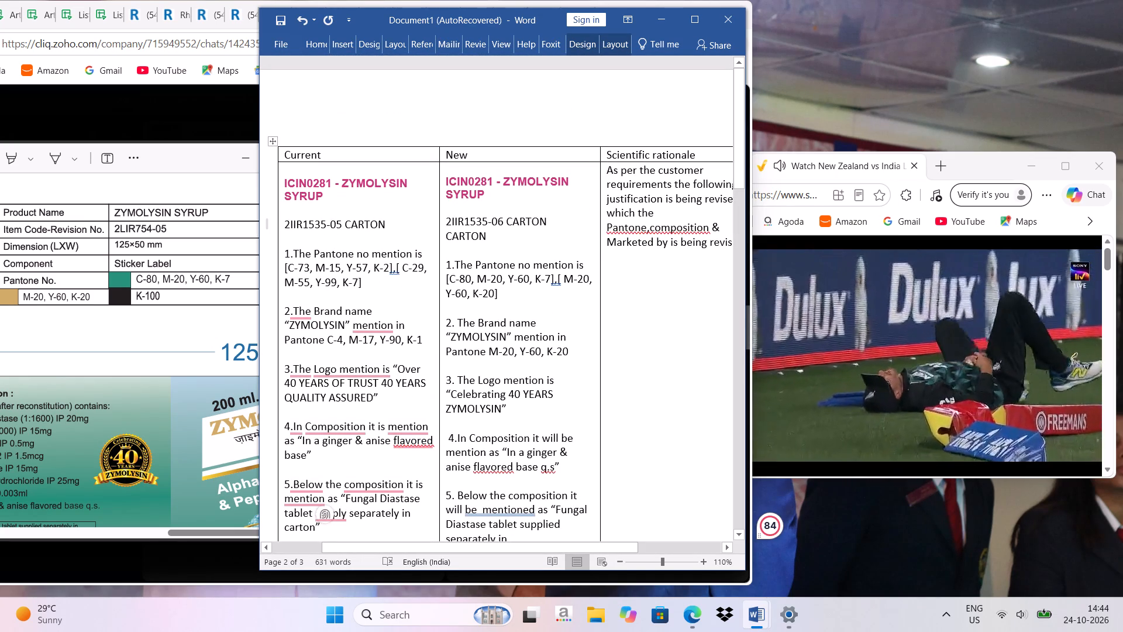
left_click_drag(285, 223, 333, 232)
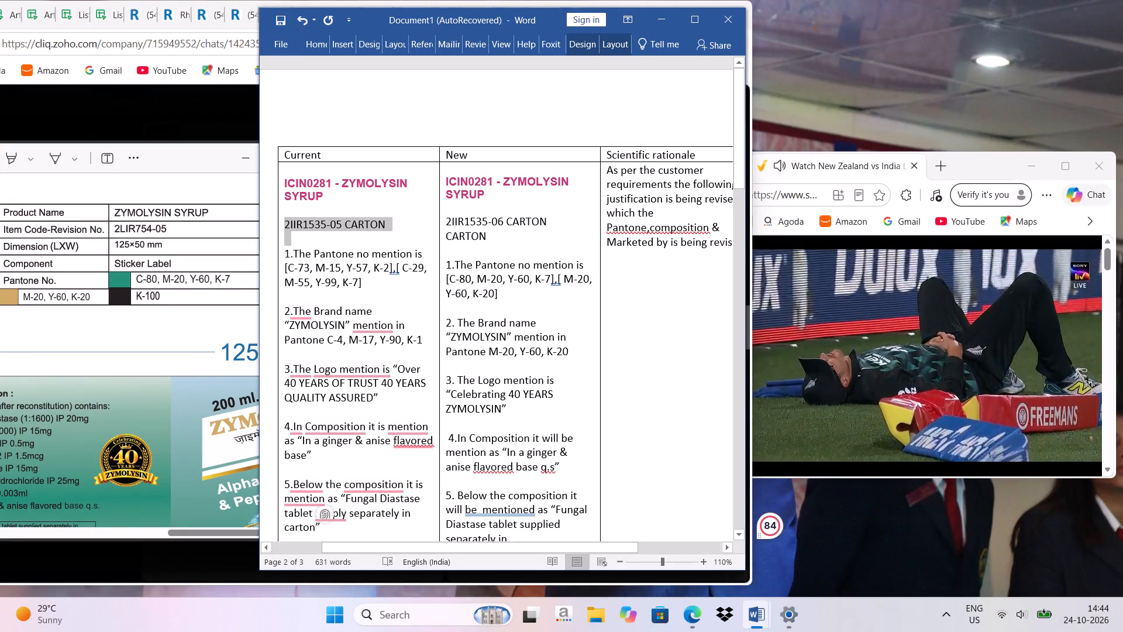
left_click_drag(333, 232, 336, 228)
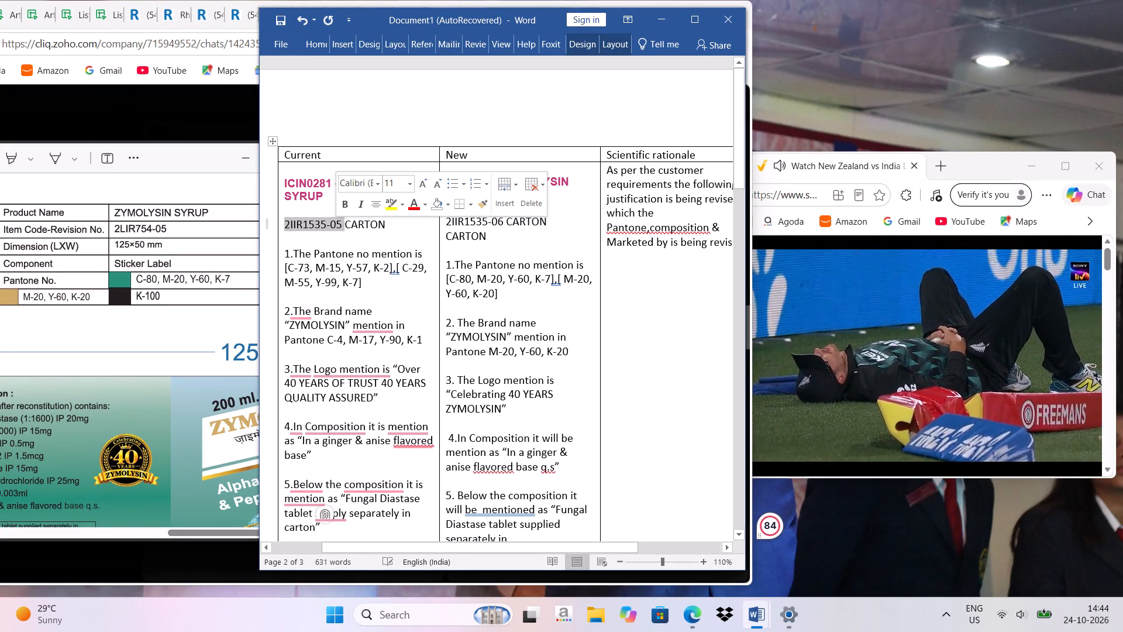
right_click(308, 220)
left_click(324, 248)
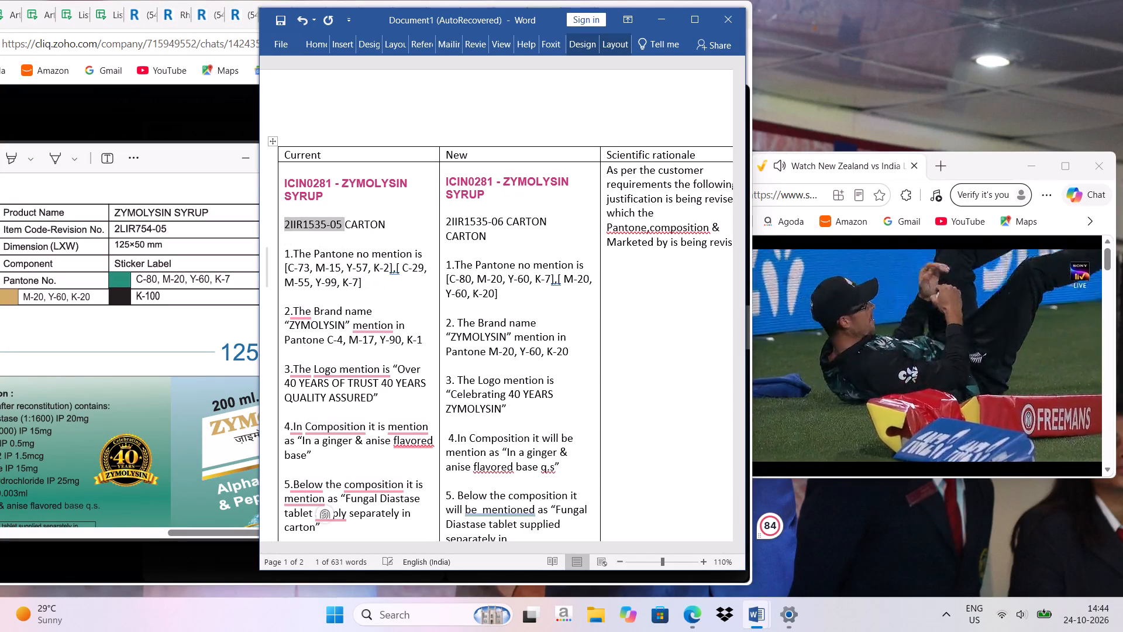
scroll(472, 273, "down", 20)
scroll(470, 269, "down", 6)
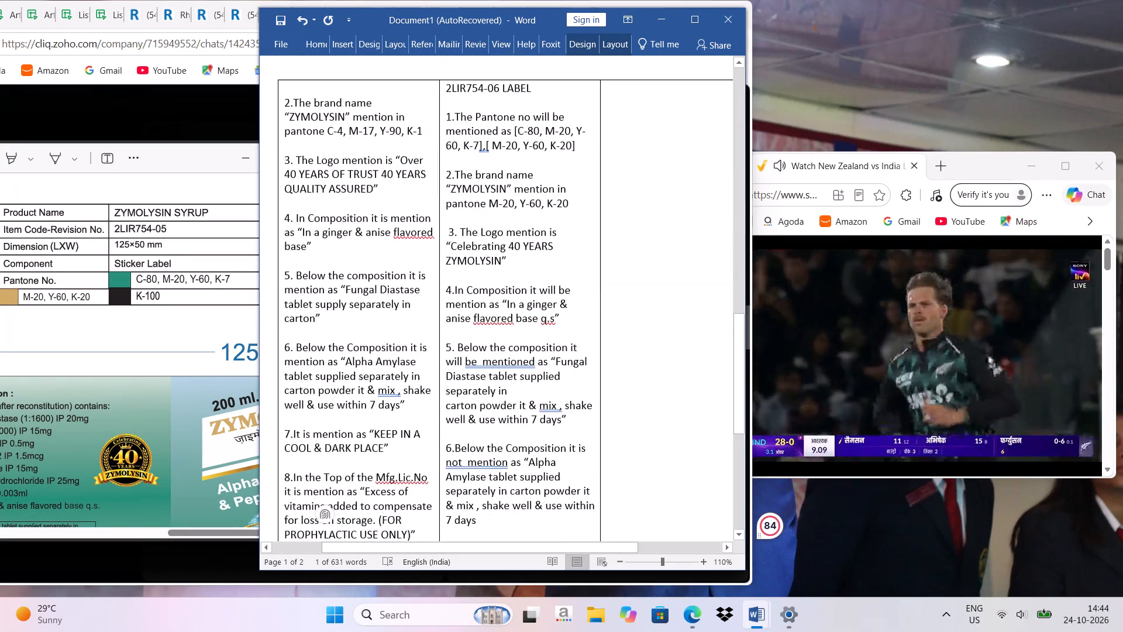
scroll(470, 269, "down", 8)
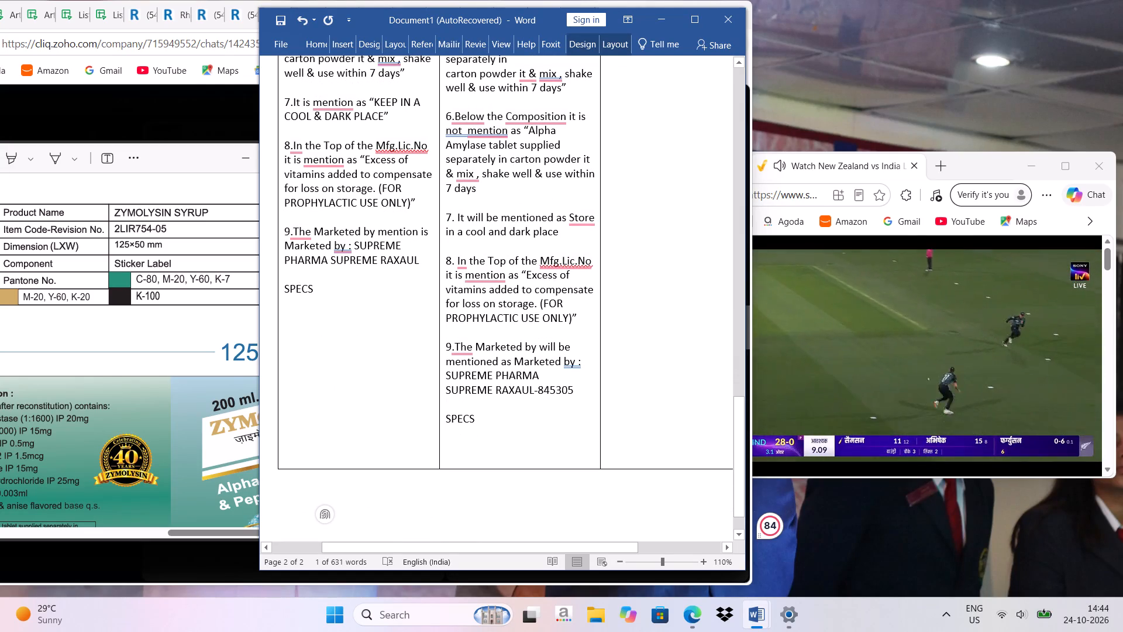
left_click(301, 311)
key("ctrl+v")
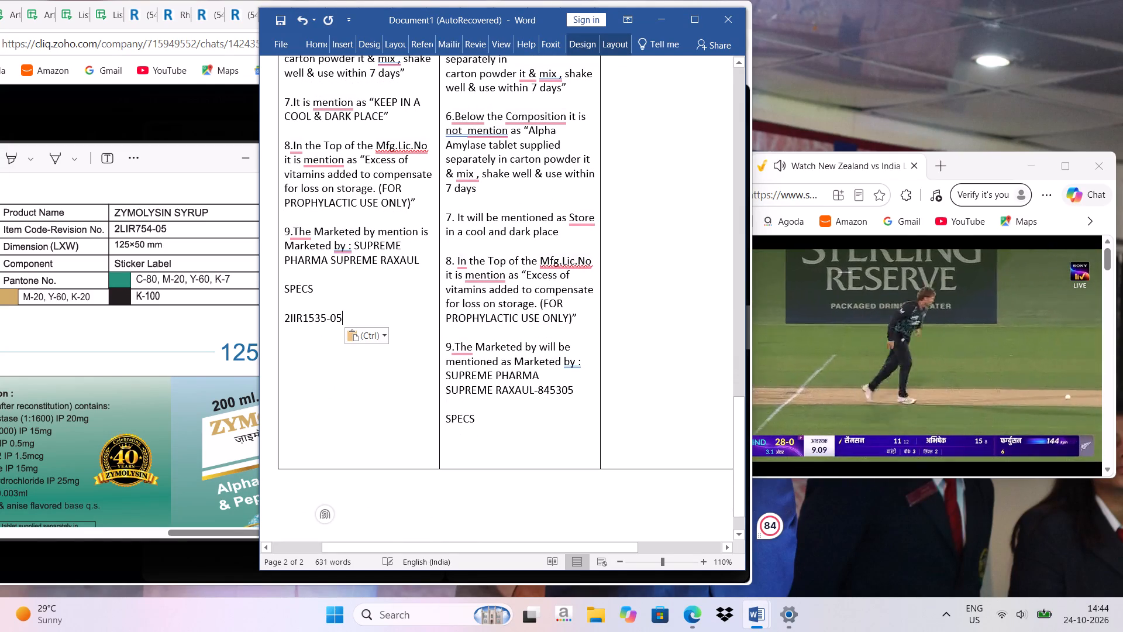
Change the pasted carton code under SPECS in the Current column to 2IIR1535/SP-05.
key("Left")
key("Left")
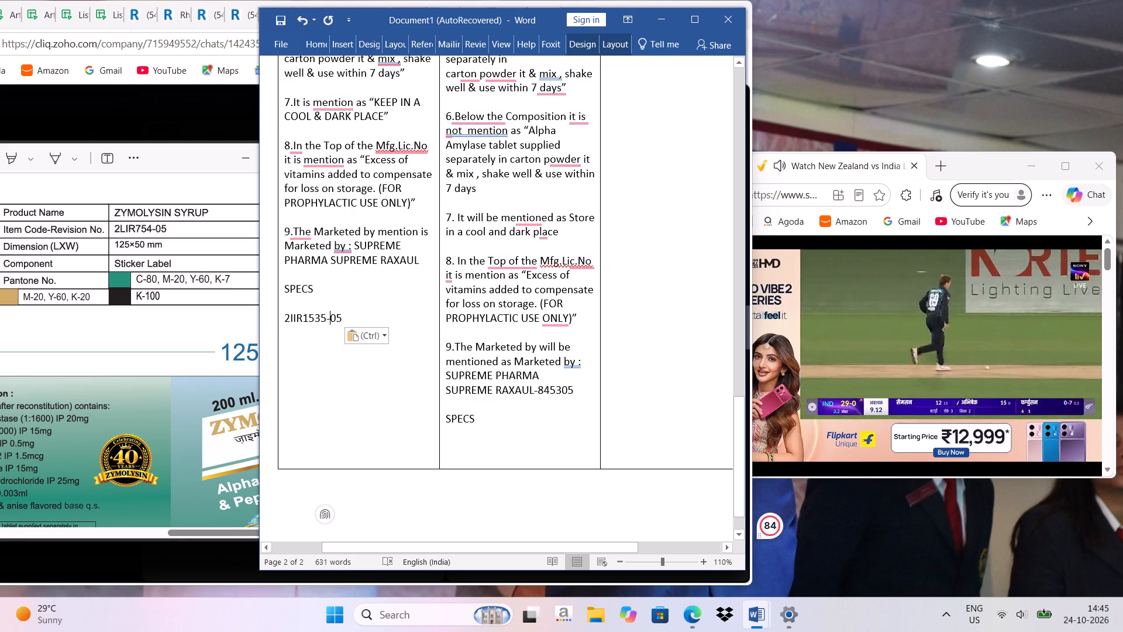
key("BackSpace")
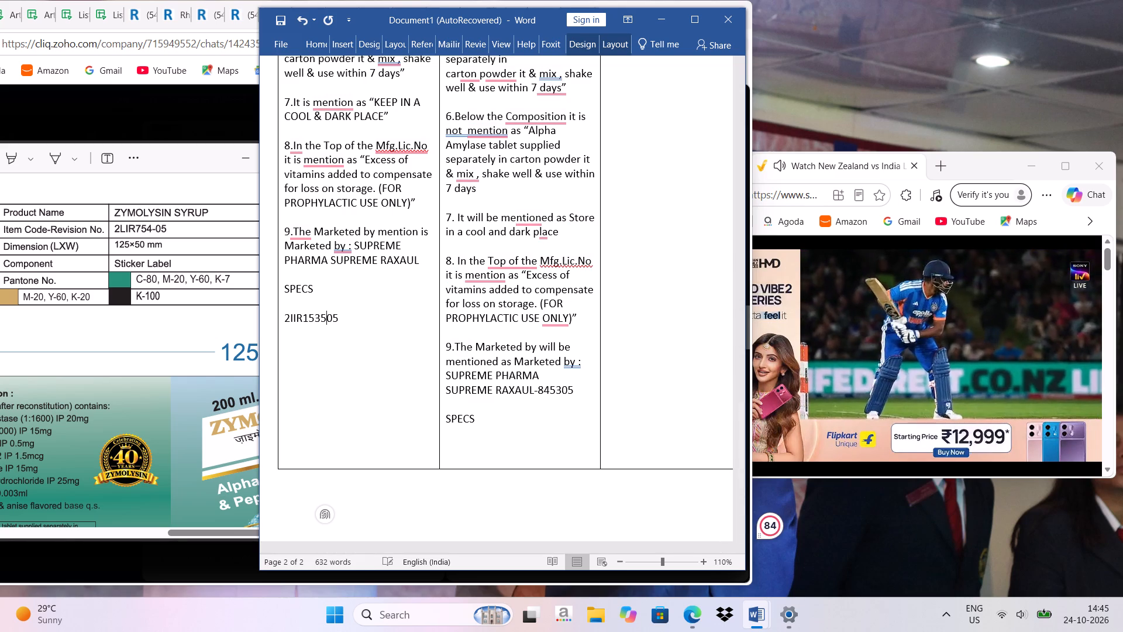
key("slash")
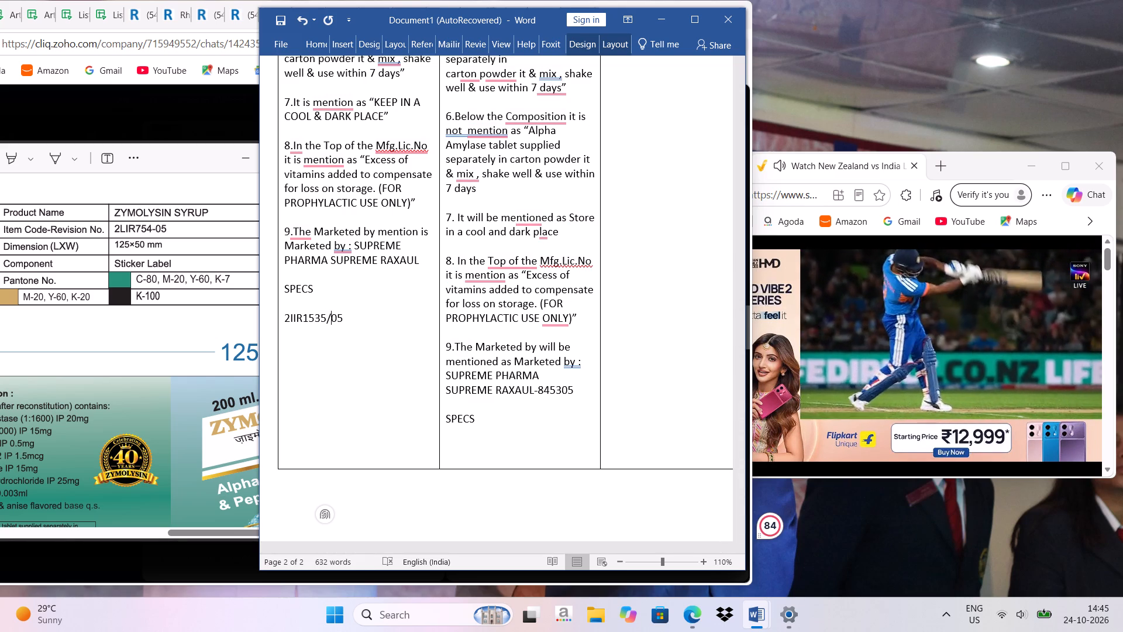
type("SP")
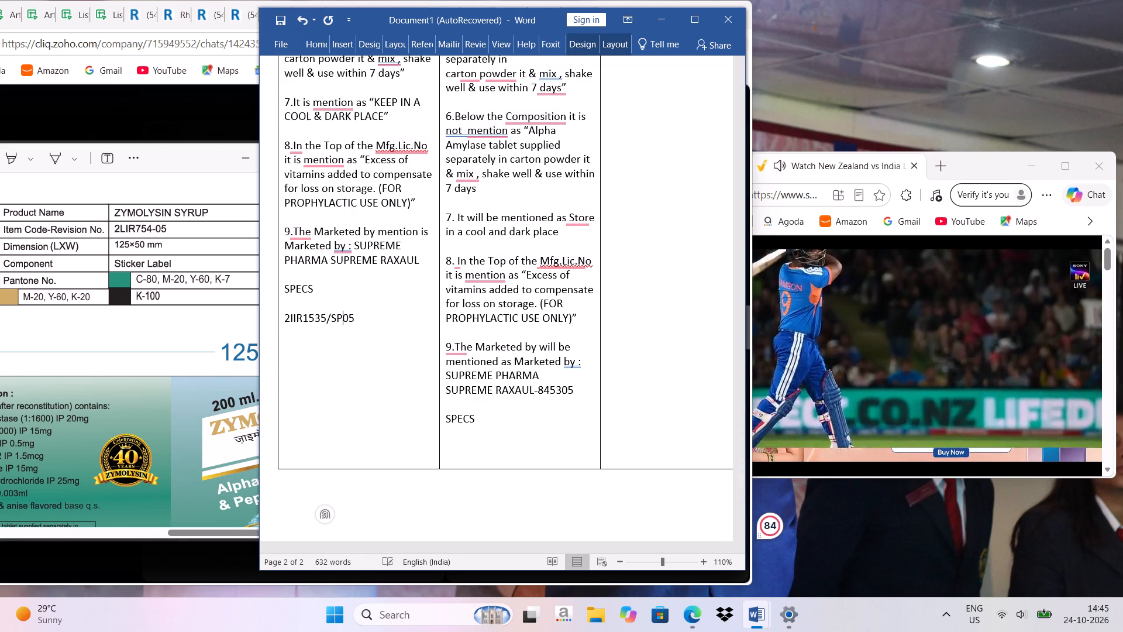
key("minus")
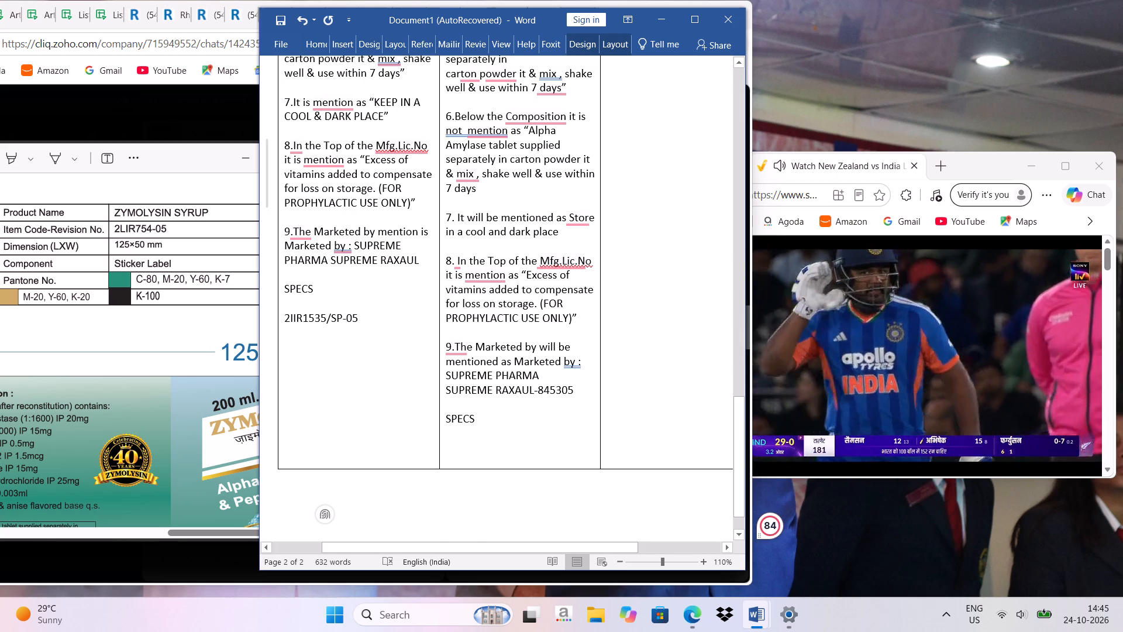
Copy the label code 2LIR754-05 from the Current column and paste it directly below the carton spec code, without a blank line.
scroll(305, 177, "up", 14)
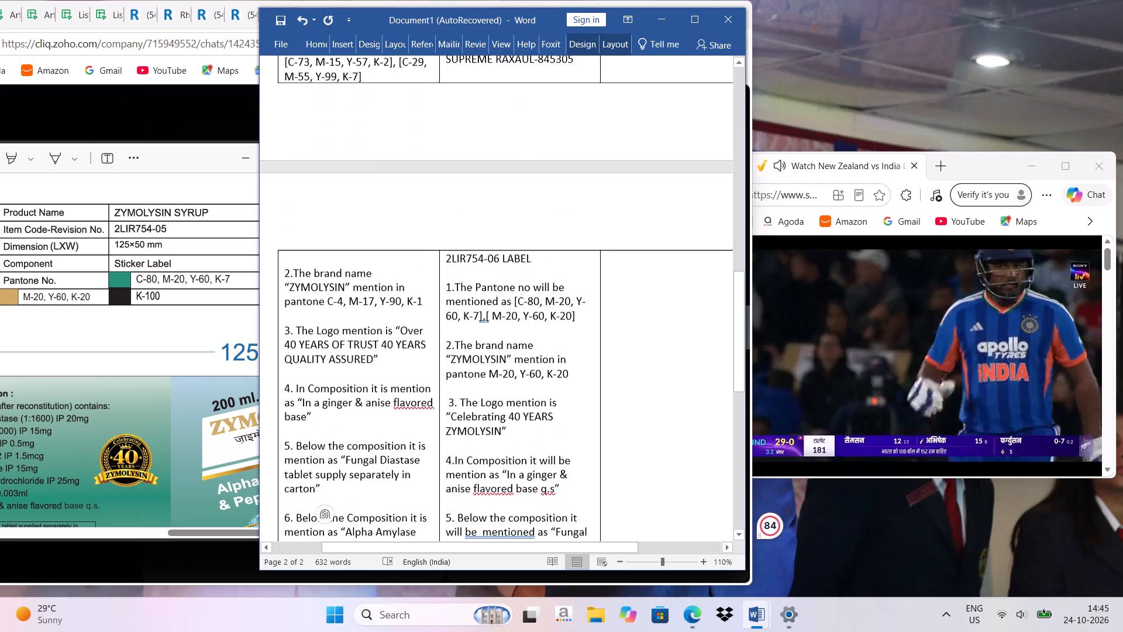
scroll(314, 173, "up", 2)
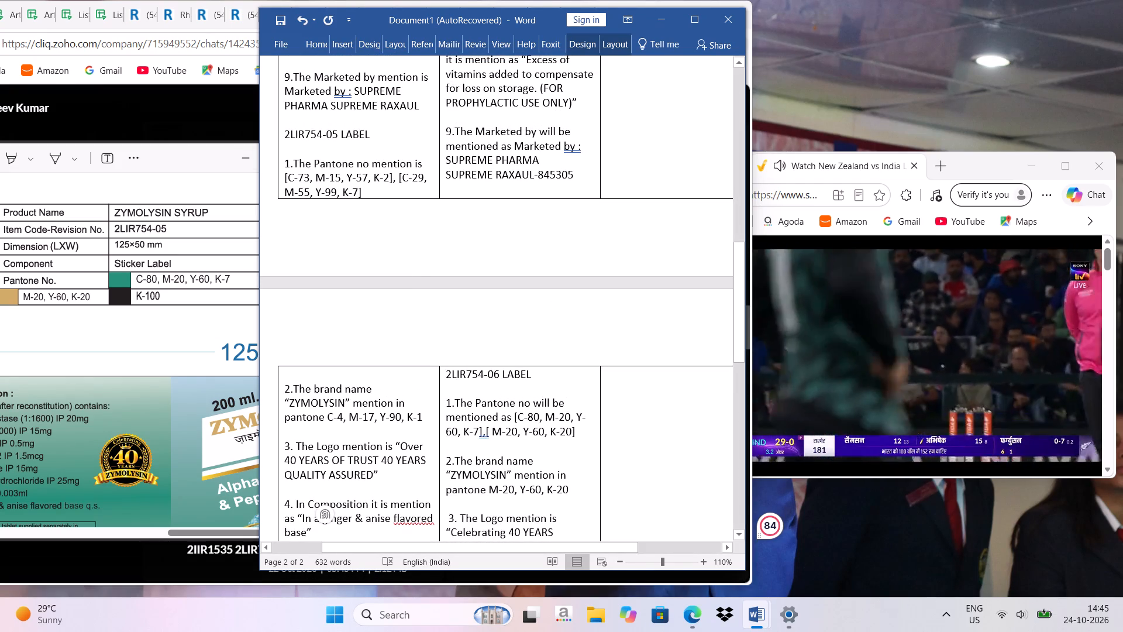
left_click_drag(285, 131, 339, 132)
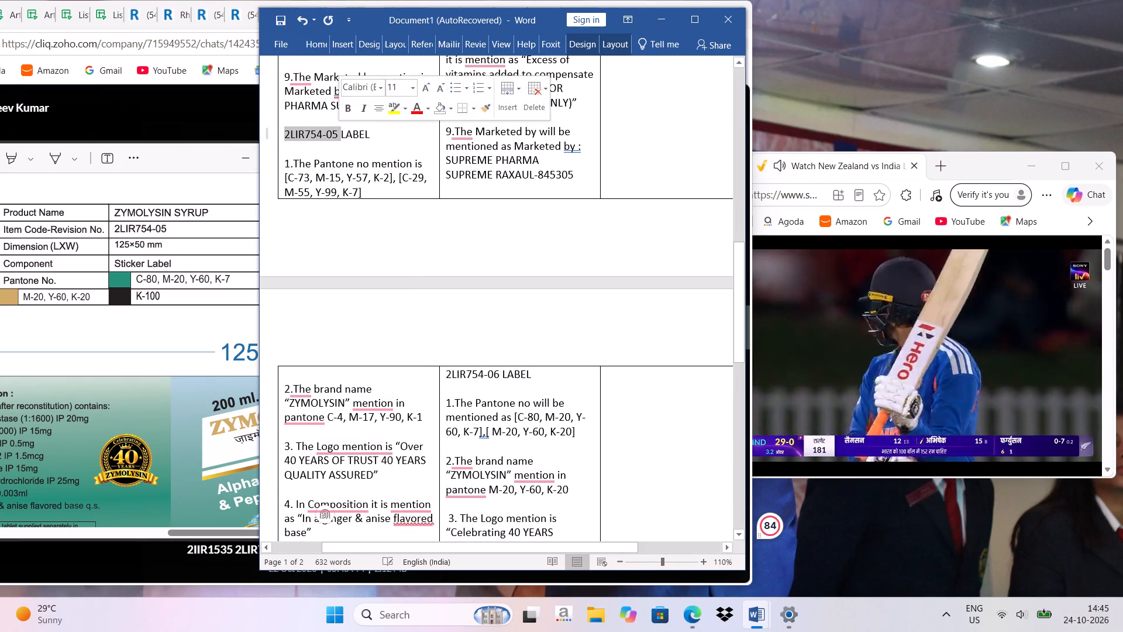
right_click(330, 134)
left_click(376, 163)
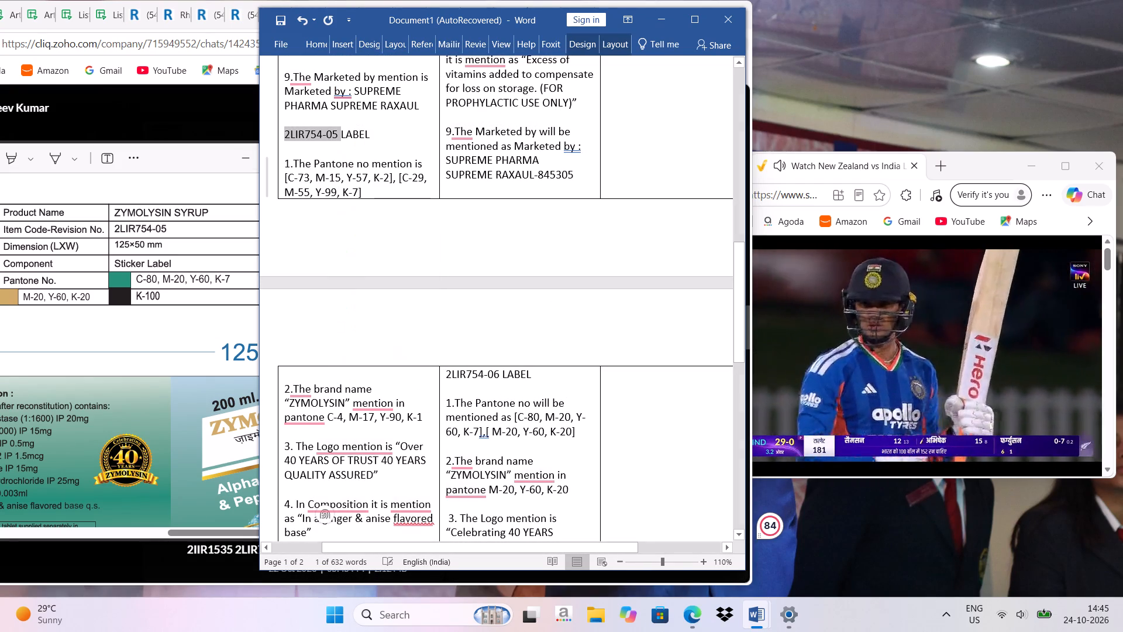
scroll(472, 339, "down", 8)
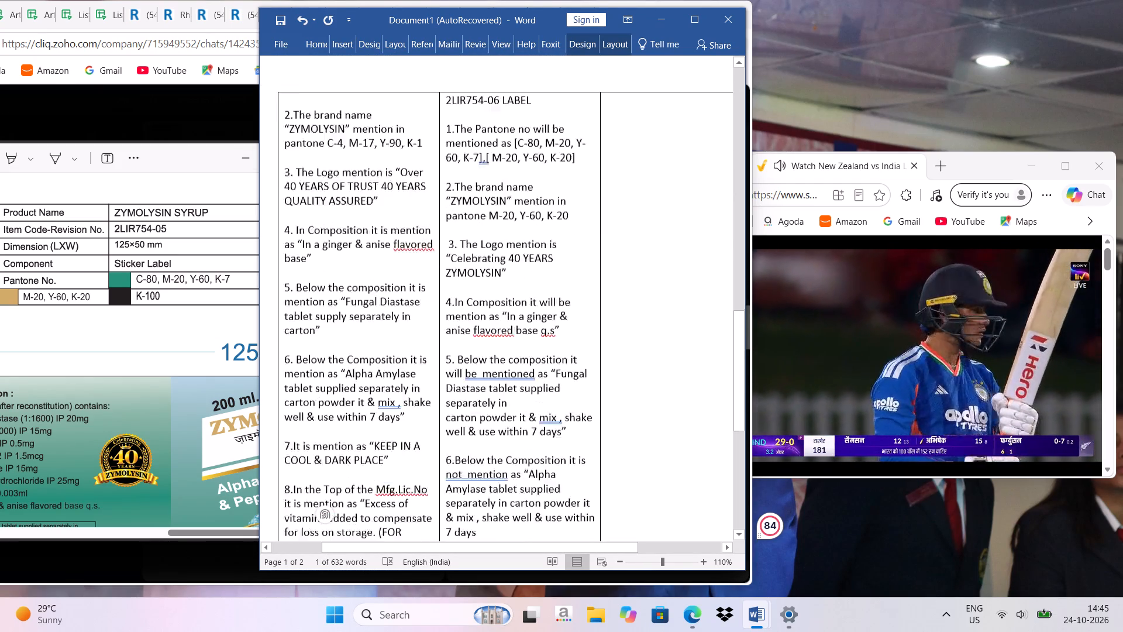
scroll(442, 307, "down", 2)
scroll(417, 256, "down", 6)
left_click(302, 344)
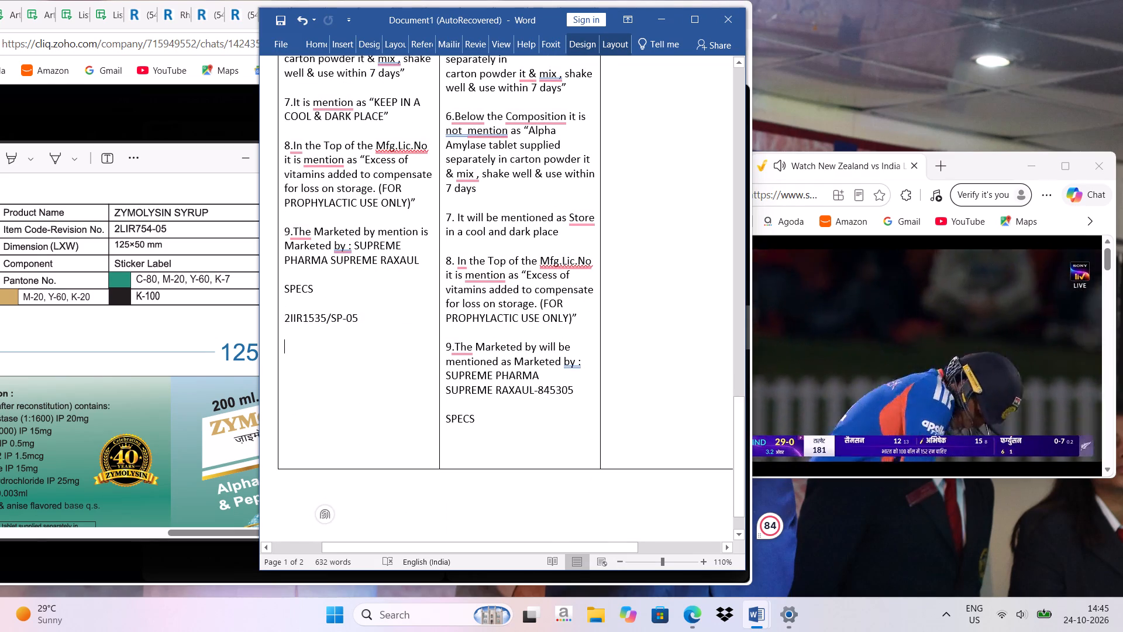
key("BackSpace")
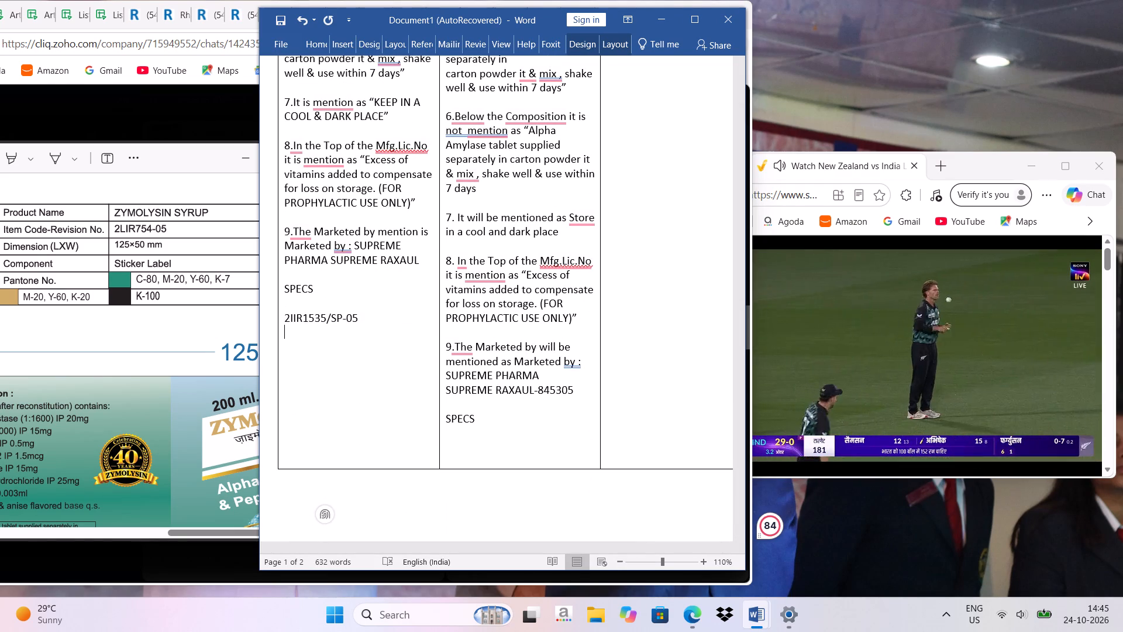
key("ctrl+v")
Change the pasted label code under SPECS in the Current column to 2LIR754/SP-05.
key("BackSpace")
key("BackSpace")
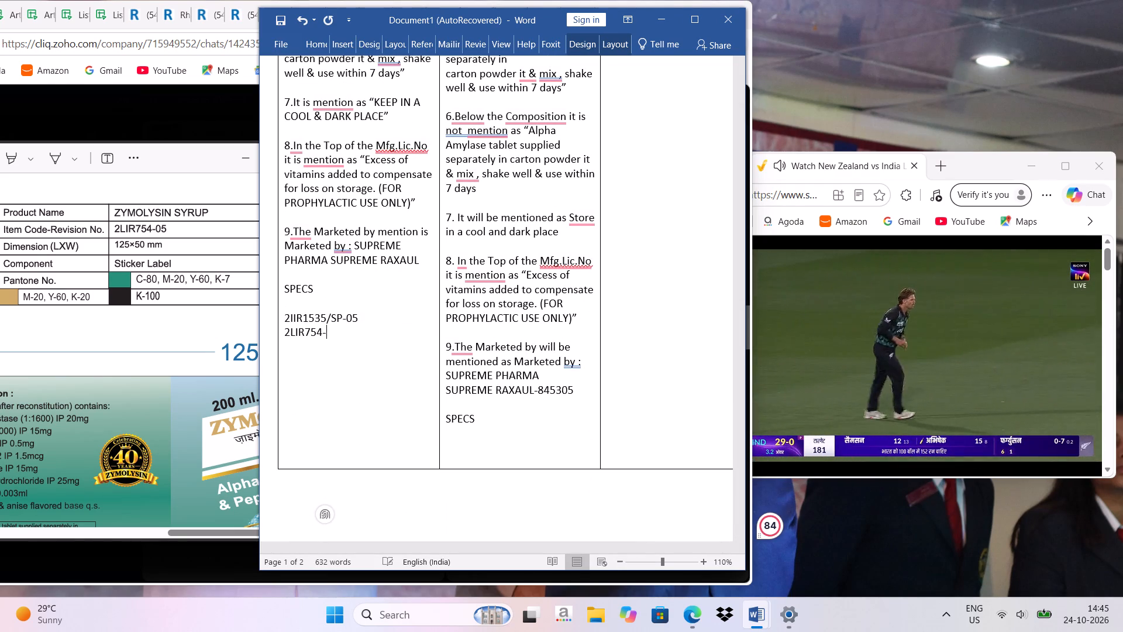
key("BackSpace")
key("slash")
type("SP-02")
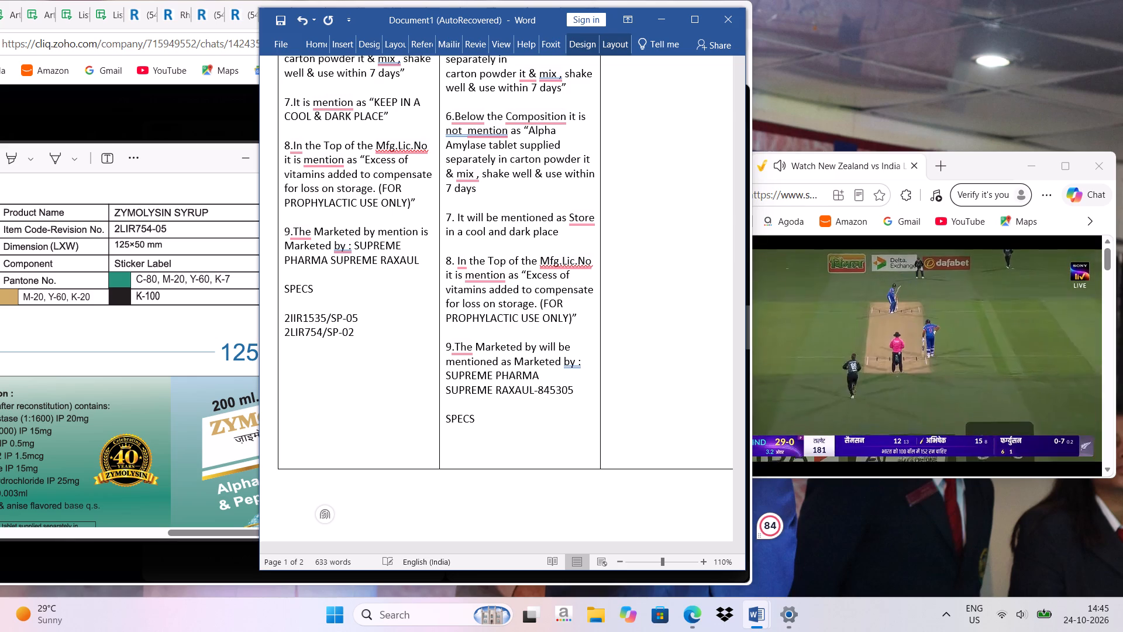
key("BackSpace")
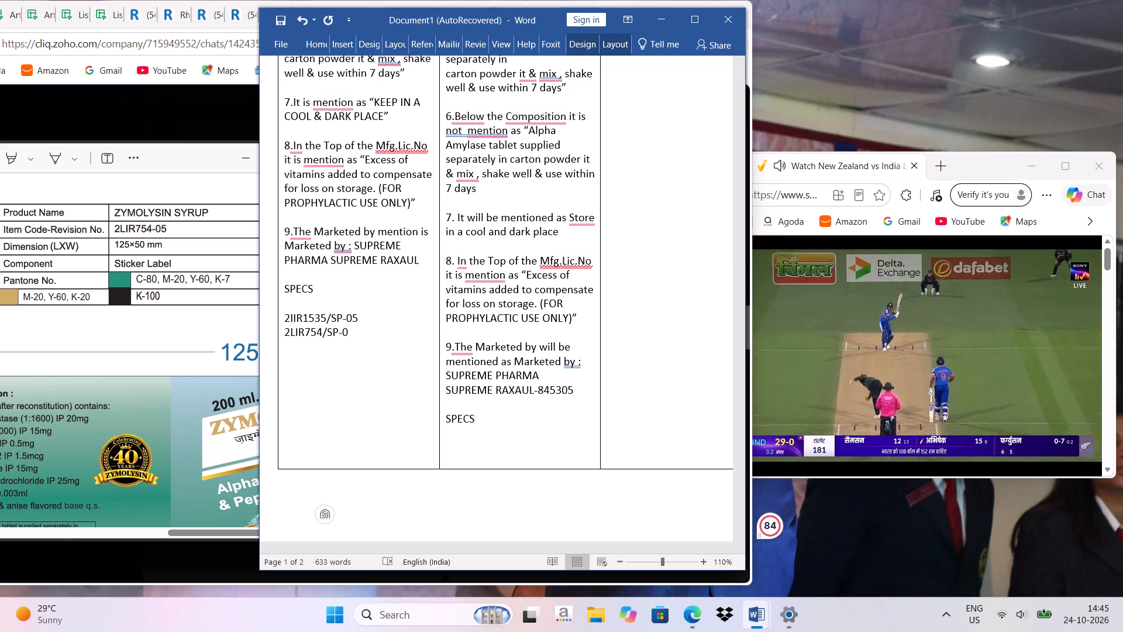
key("5")
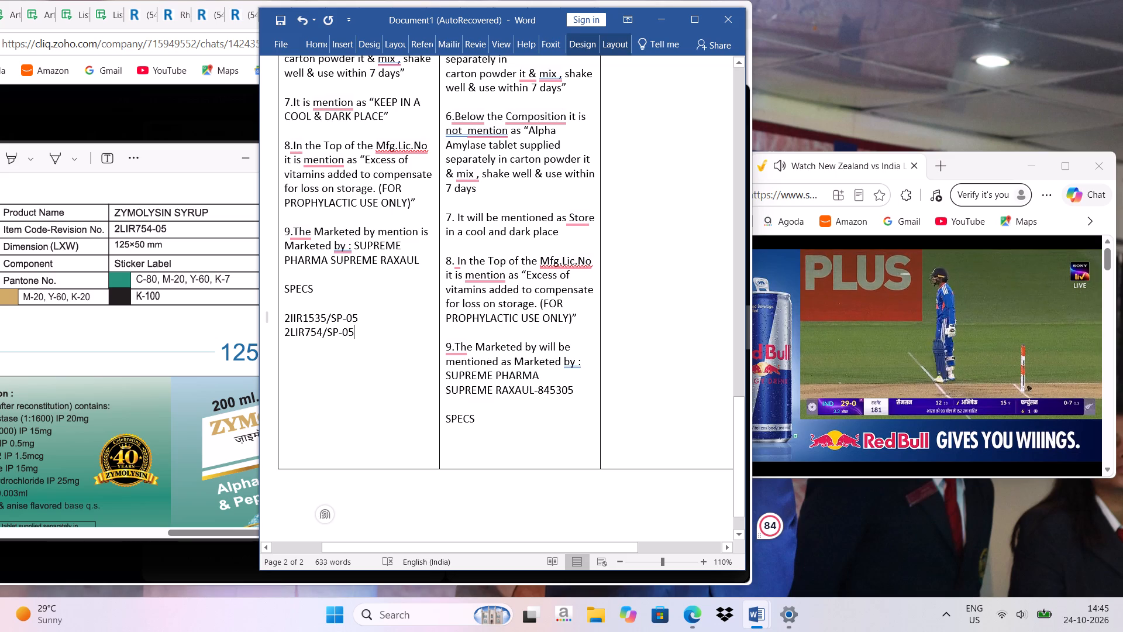
Copy both spec codes from the Current column to the New column, one blank line below SPECS, removing the surplus empty lines there.
left_click_drag(284, 317, 311, 322)
left_click(310, 322)
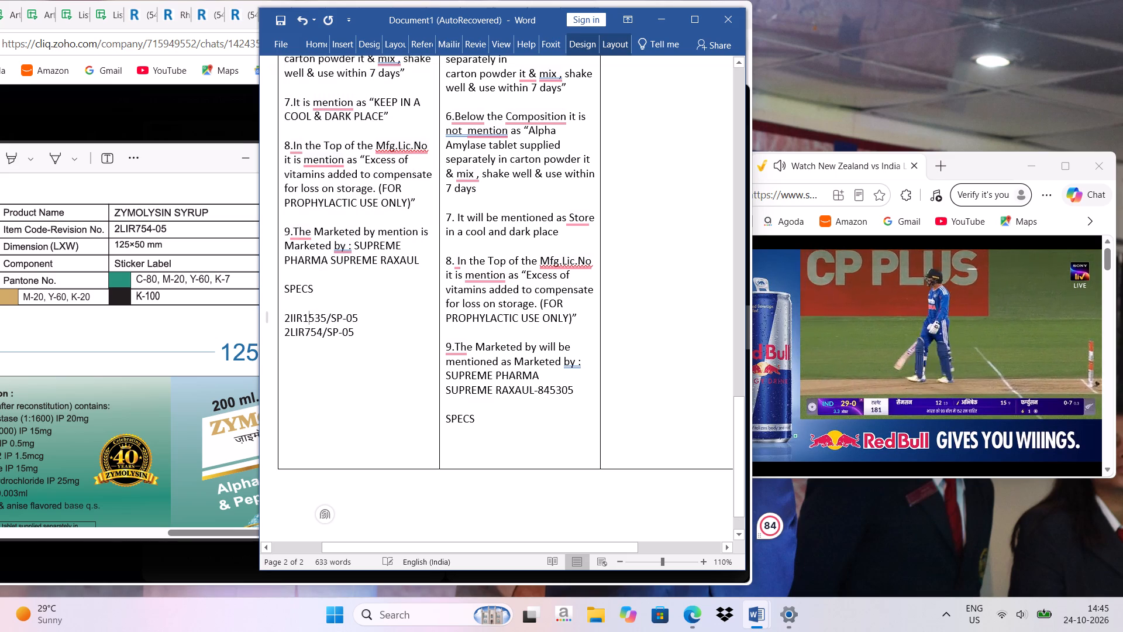
left_click_drag(286, 317, 352, 331)
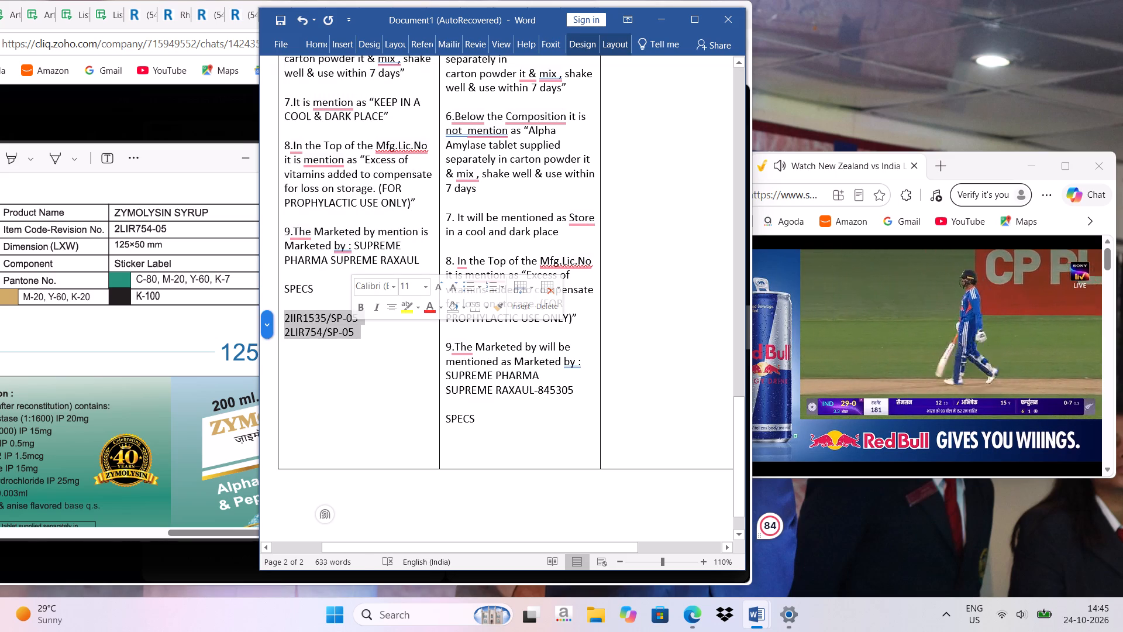
key("ctrl+c")
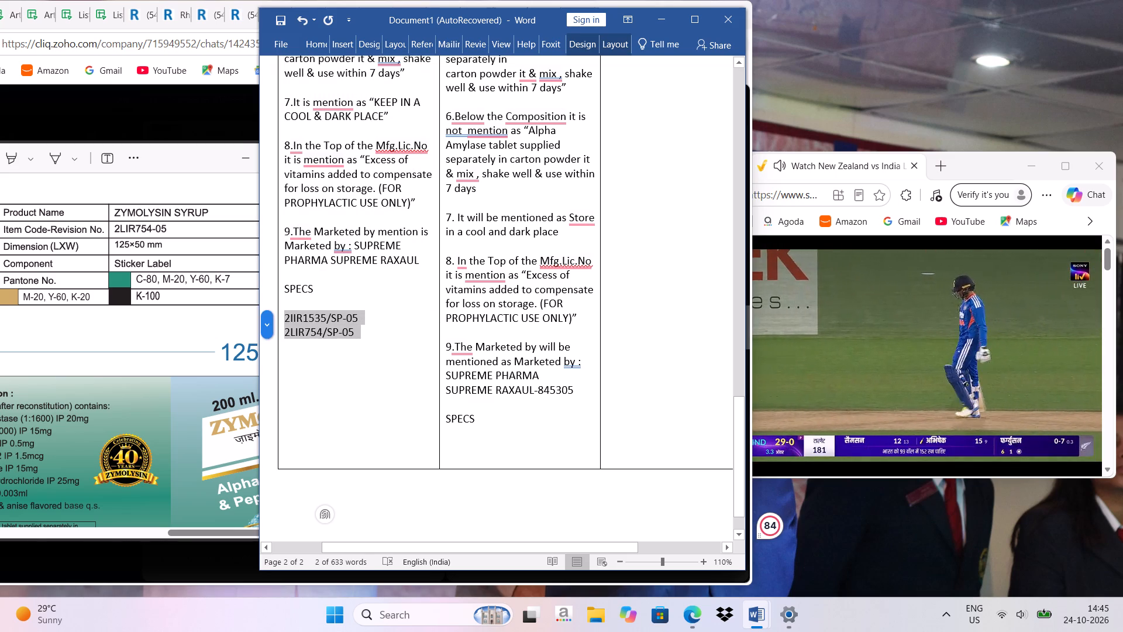
left_click(433, 454)
left_click(476, 454)
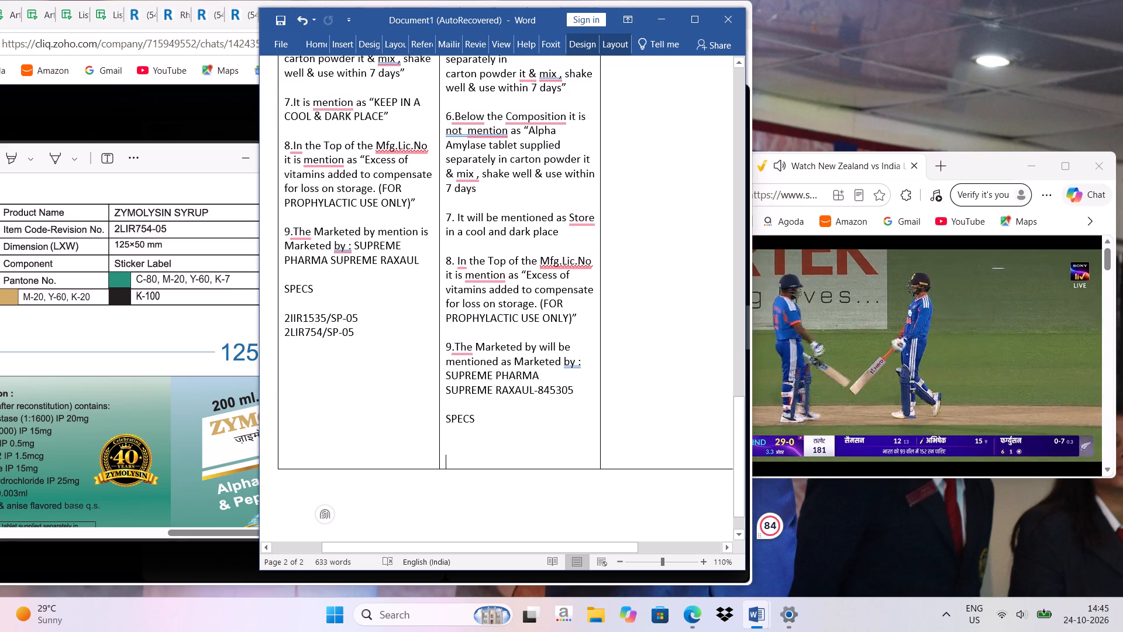
key("BackSpace")
key("BackSpace")
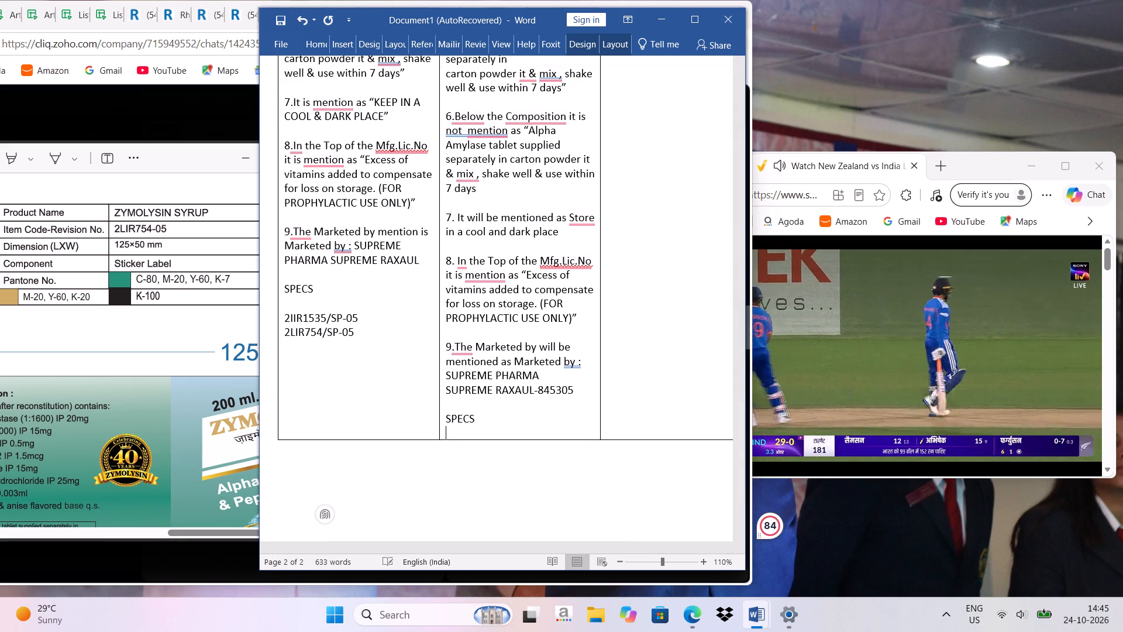
key("Return")
key("ctrl+v")
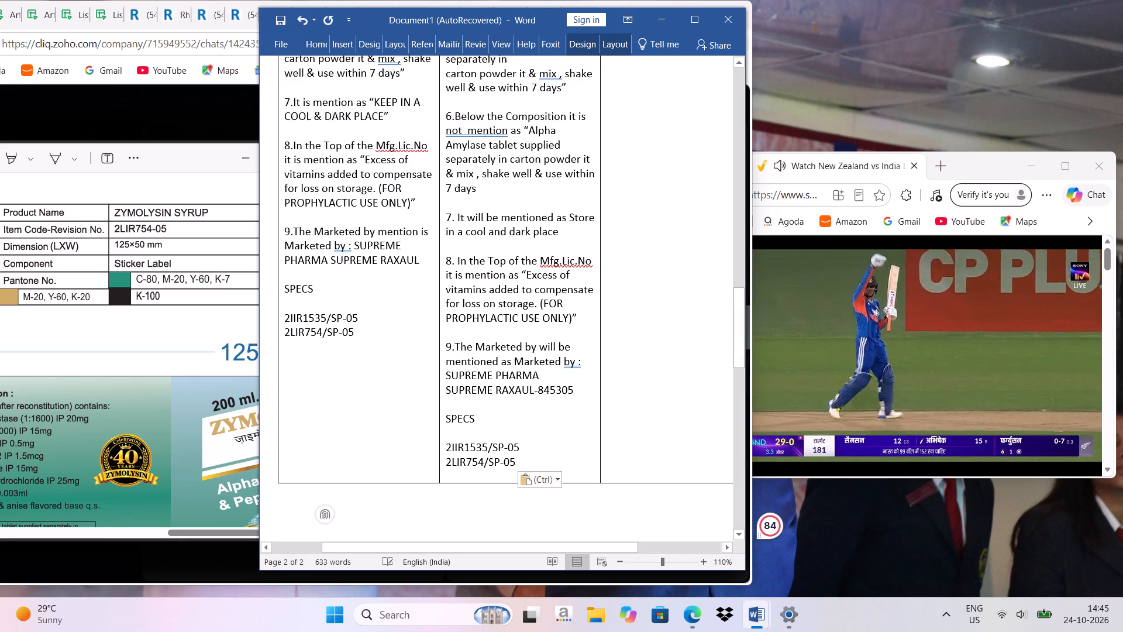
Change the New column's spec codes to 2IIR1535/SP-06 and 2LIR754/SP-06.
left_click(525, 444)
key("BackSpace")
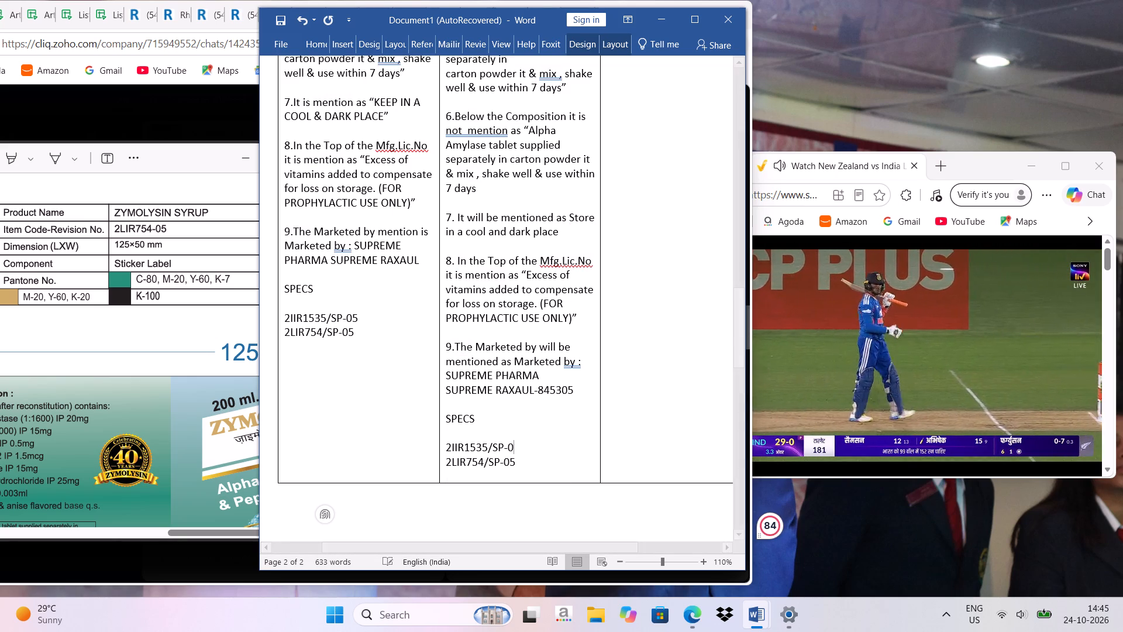
key("6")
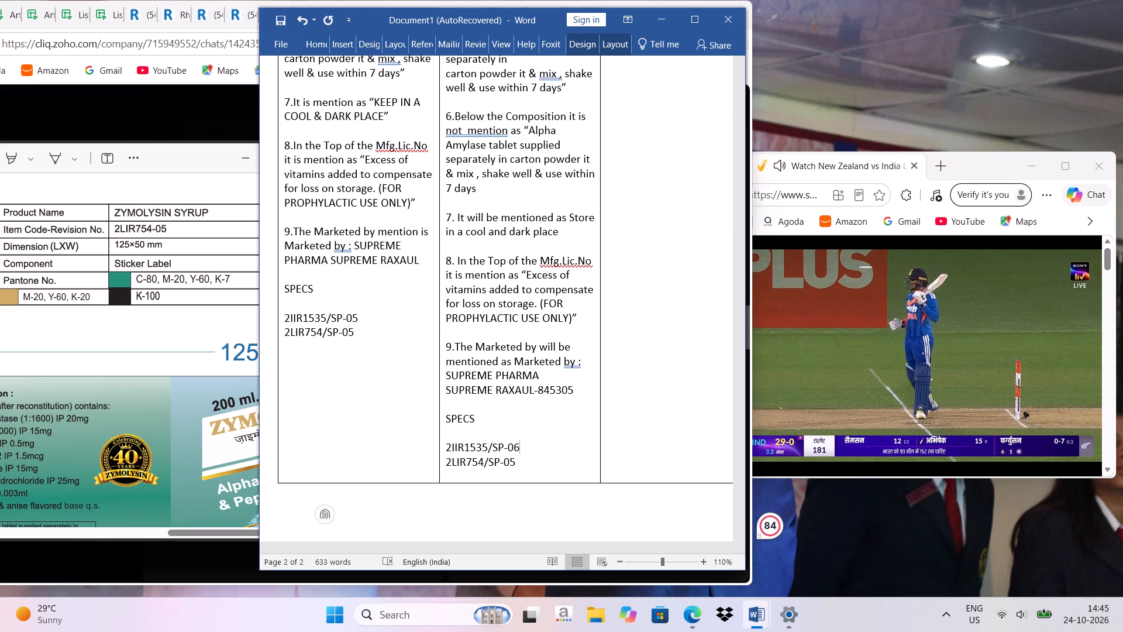
key("Down")
key("BackSpace")
key("6")
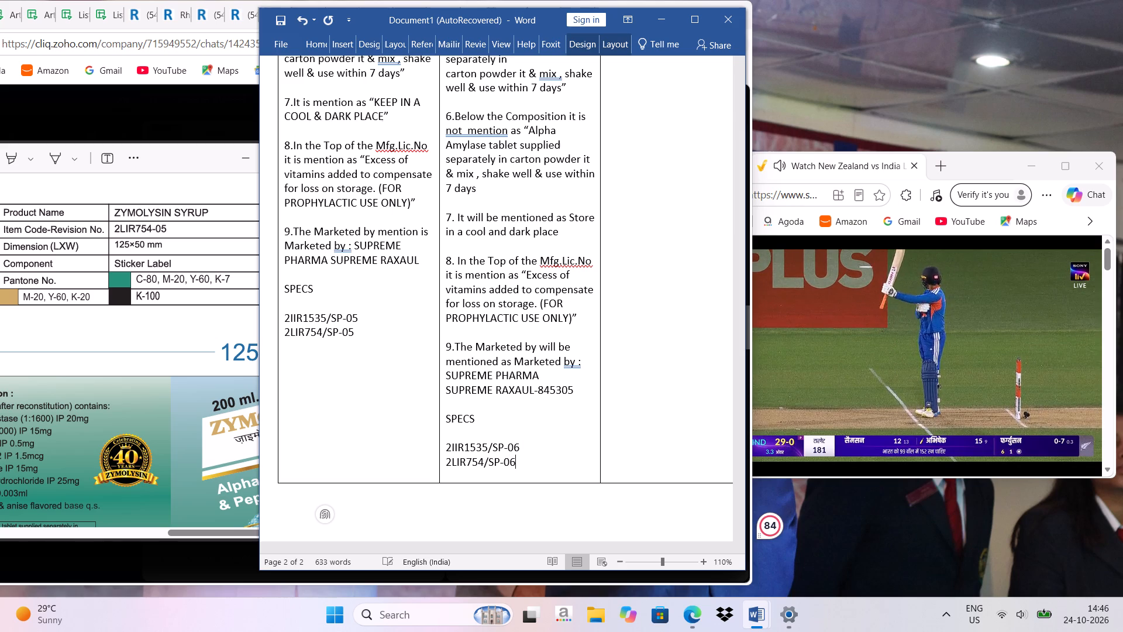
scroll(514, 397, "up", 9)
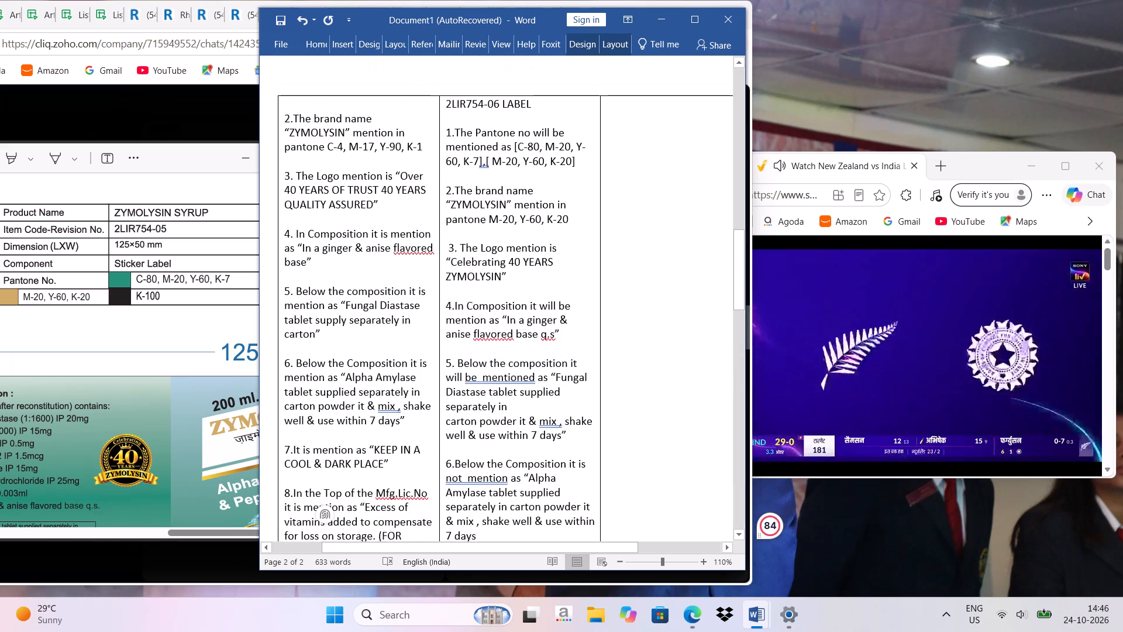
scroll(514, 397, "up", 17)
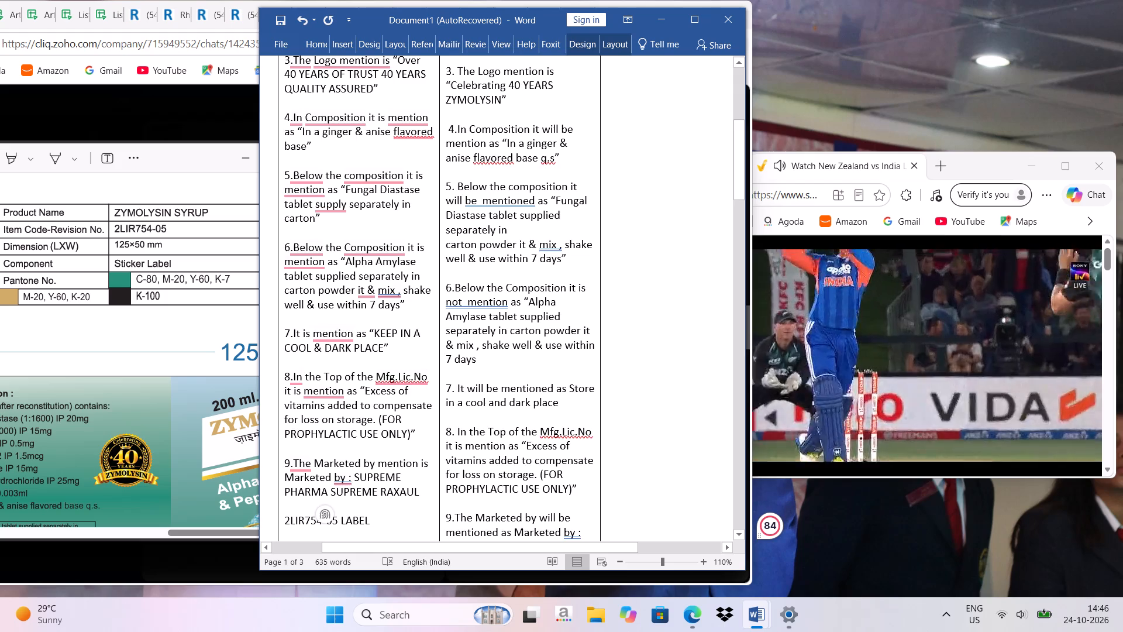
Copy the entire ZYMOLYSIN SYRUP content cell of the Current column.
scroll(514, 397, "up", 14)
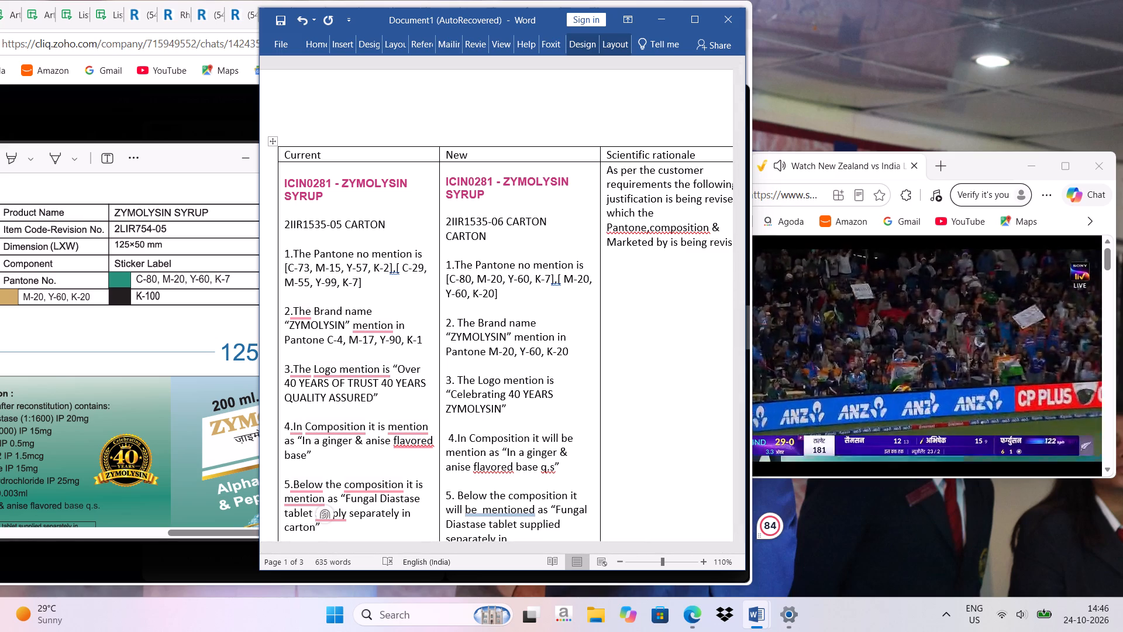
left_click(284, 175)
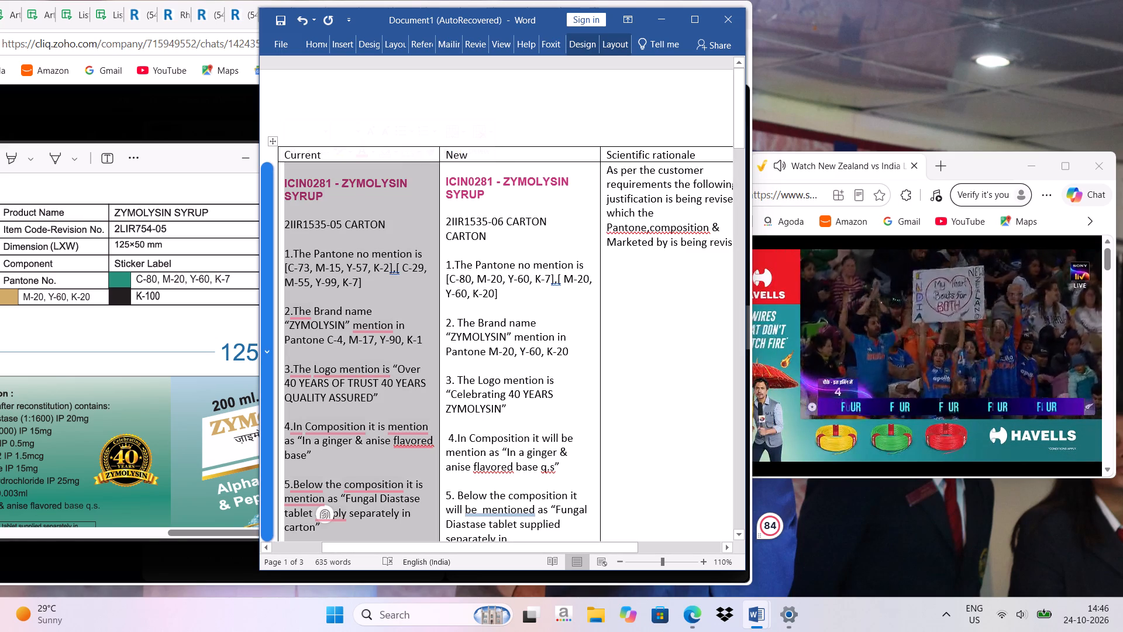
key("ctrl+c")
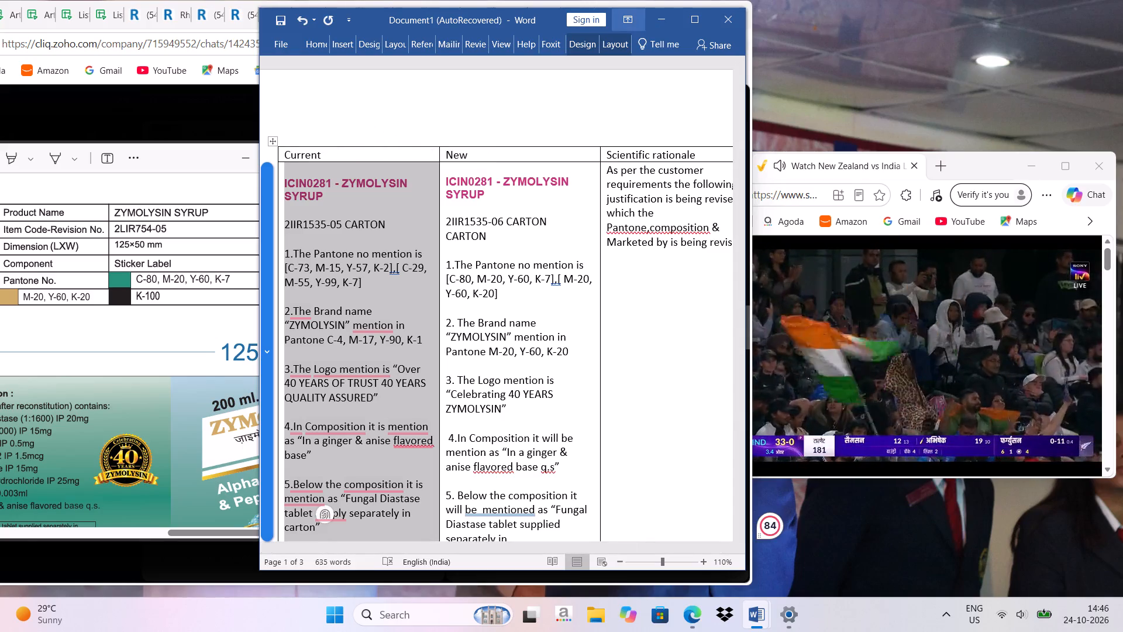
Switch to the Change Control page in Edge, start a new request and set the required change to Document.
left_click(654, 18)
left_click(142, 9)
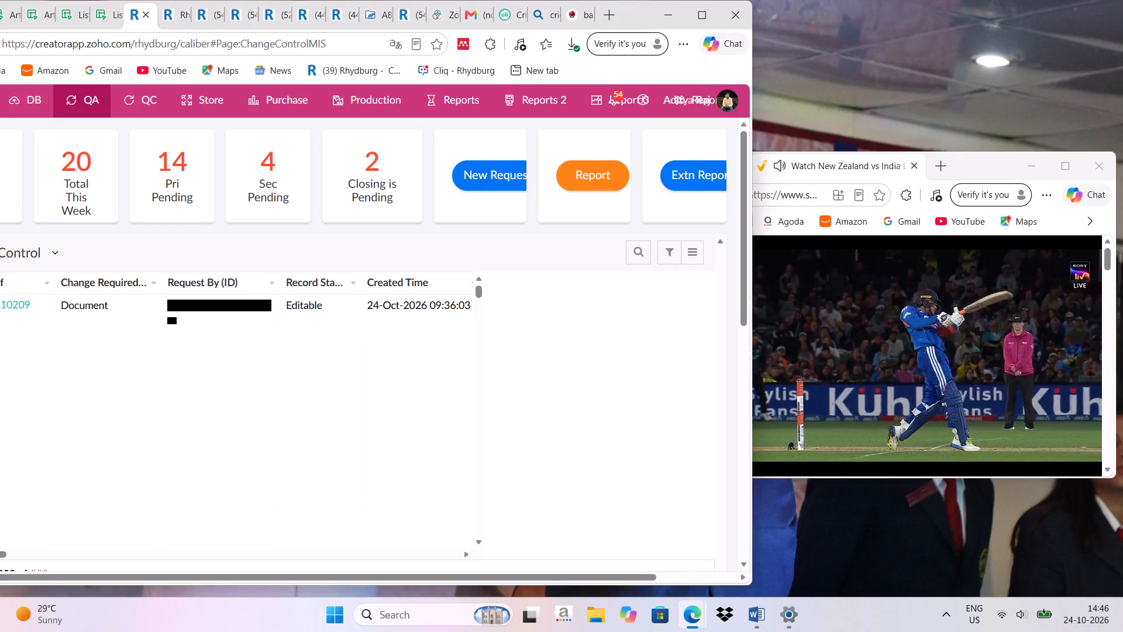
left_click(495, 168)
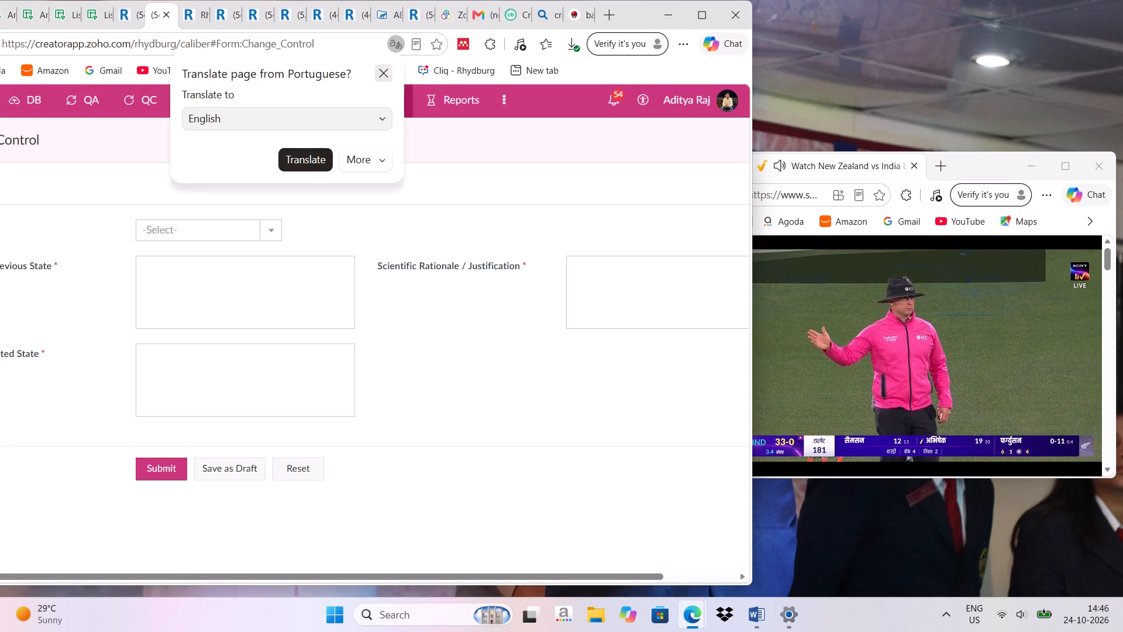
left_click(278, 229)
left_click(161, 275)
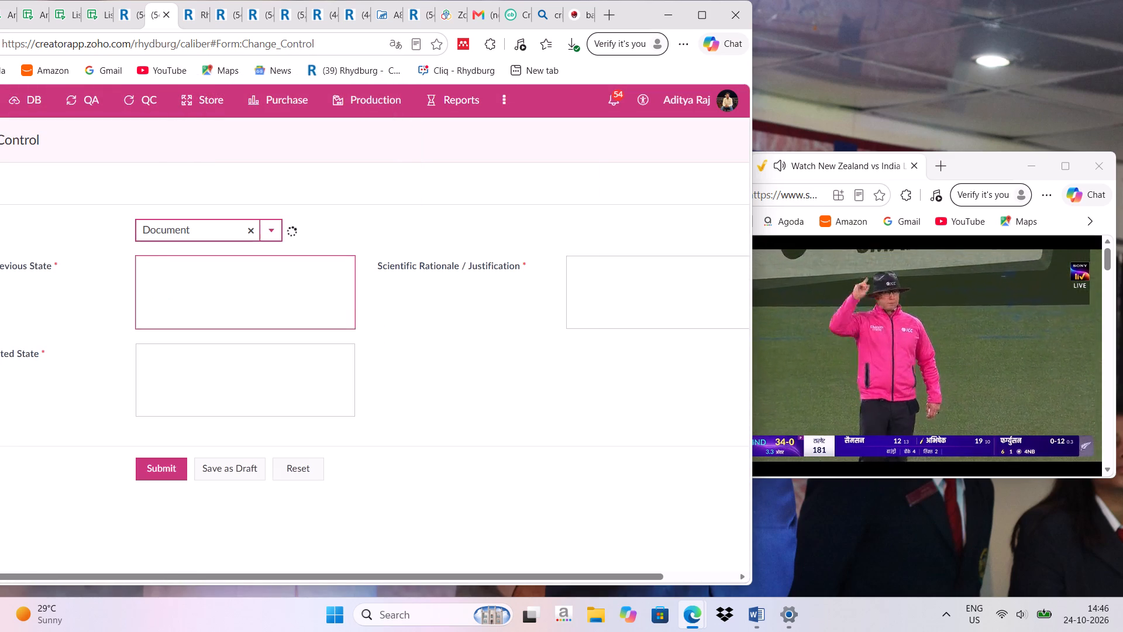
Paste the copied Current content into Current / Previous State and remove the blank lines at its end.
left_click(161, 275)
key("ctrl+v")
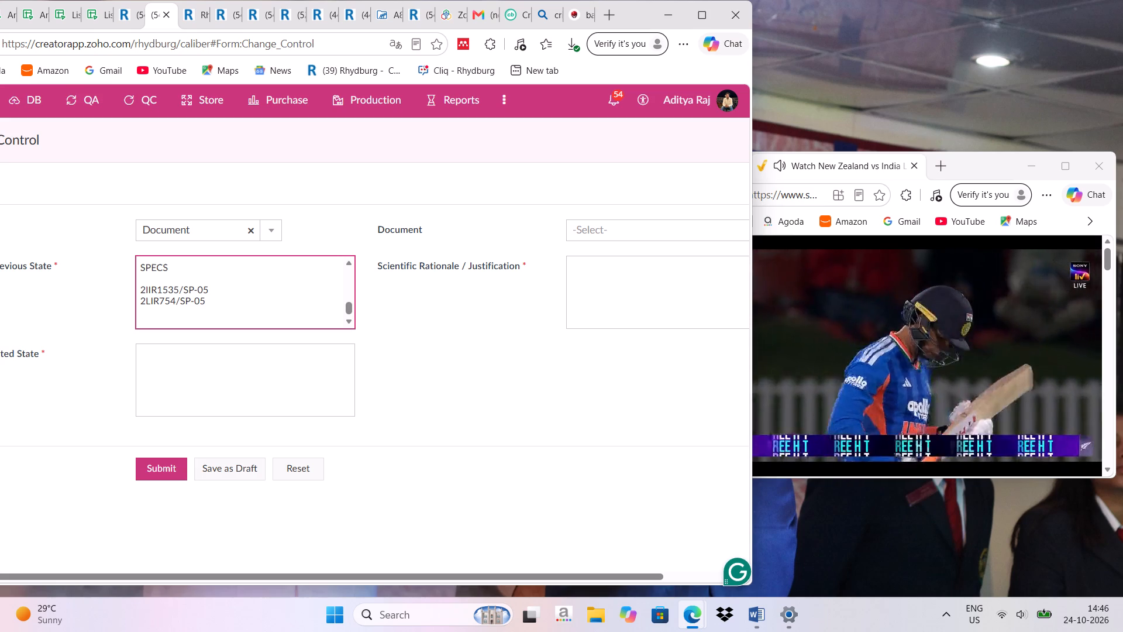
key("BackSpace")
key("BackSpace")
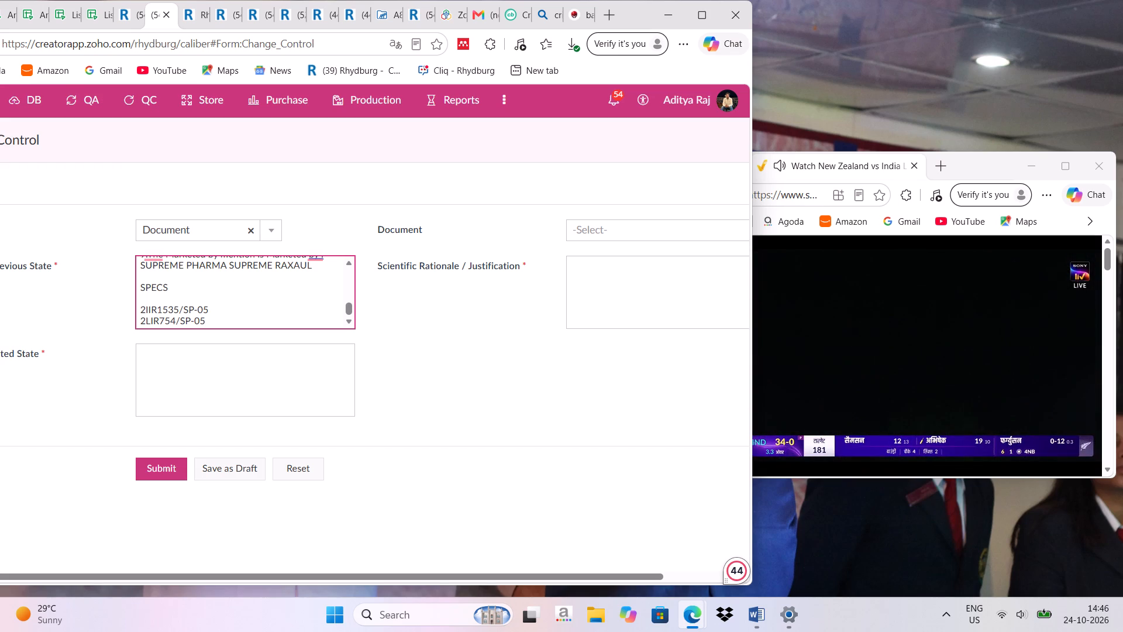
Copy the New column's ZYMOLYSIN SYRUP content from Word into the state field below Current / Previous State, removing the blank lines at its end.
left_click(167, 352)
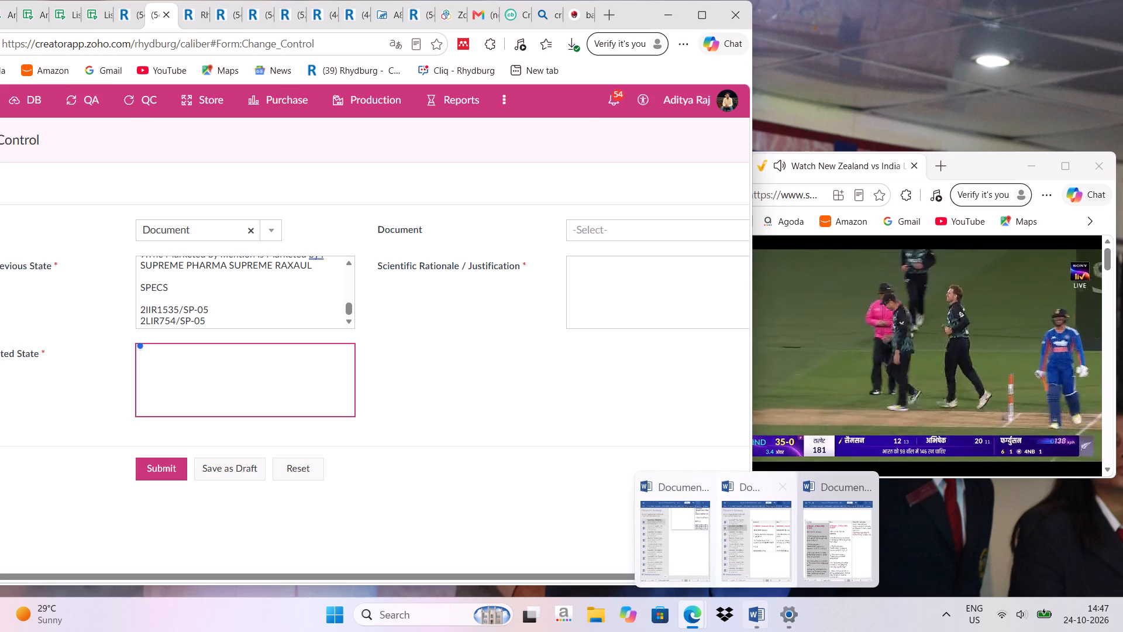
left_click(810, 545)
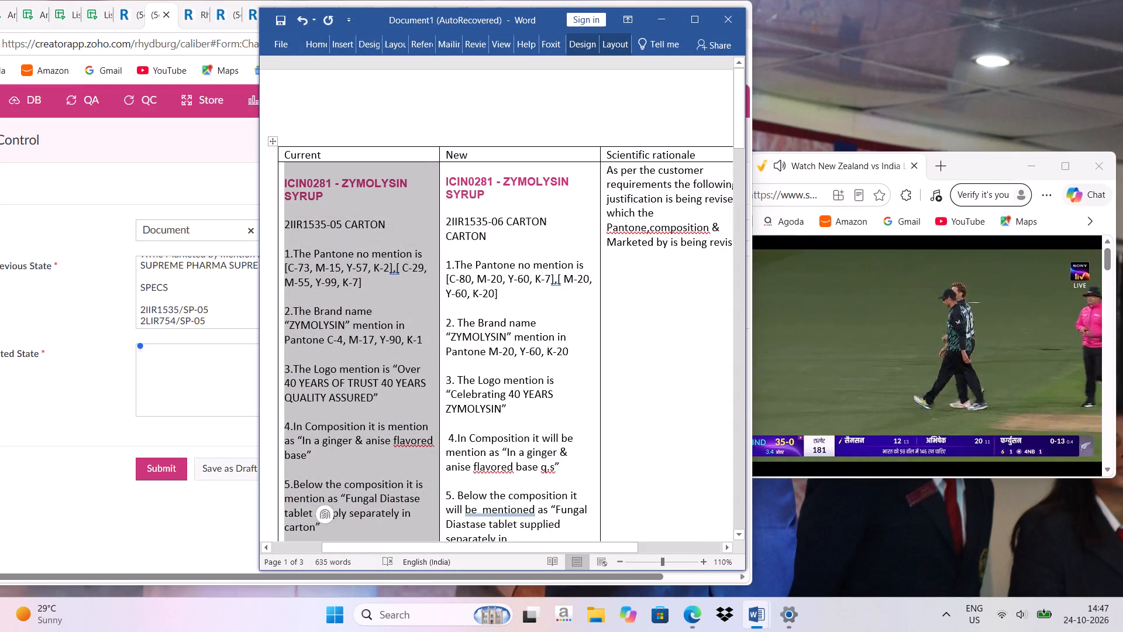
left_click(443, 174)
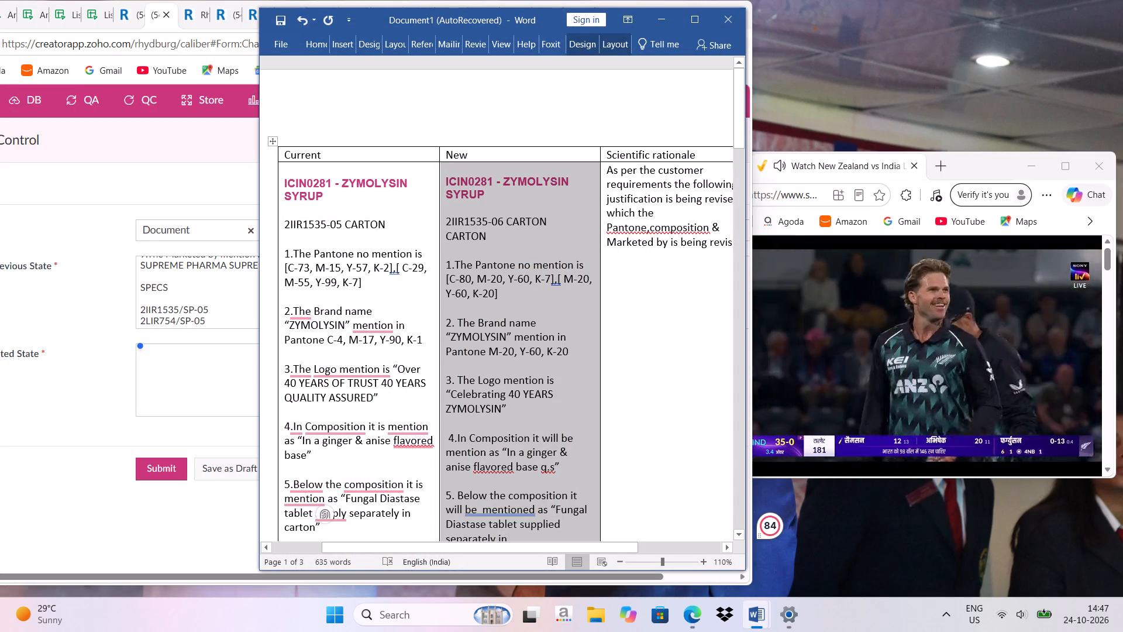
key("ctrl+c")
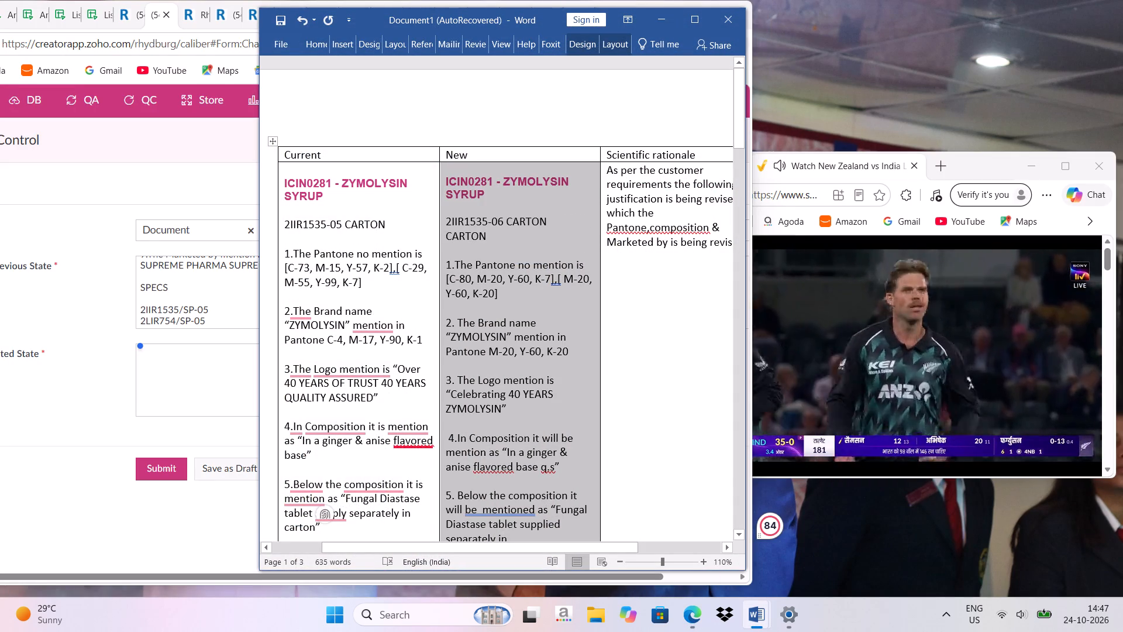
left_click(184, 361)
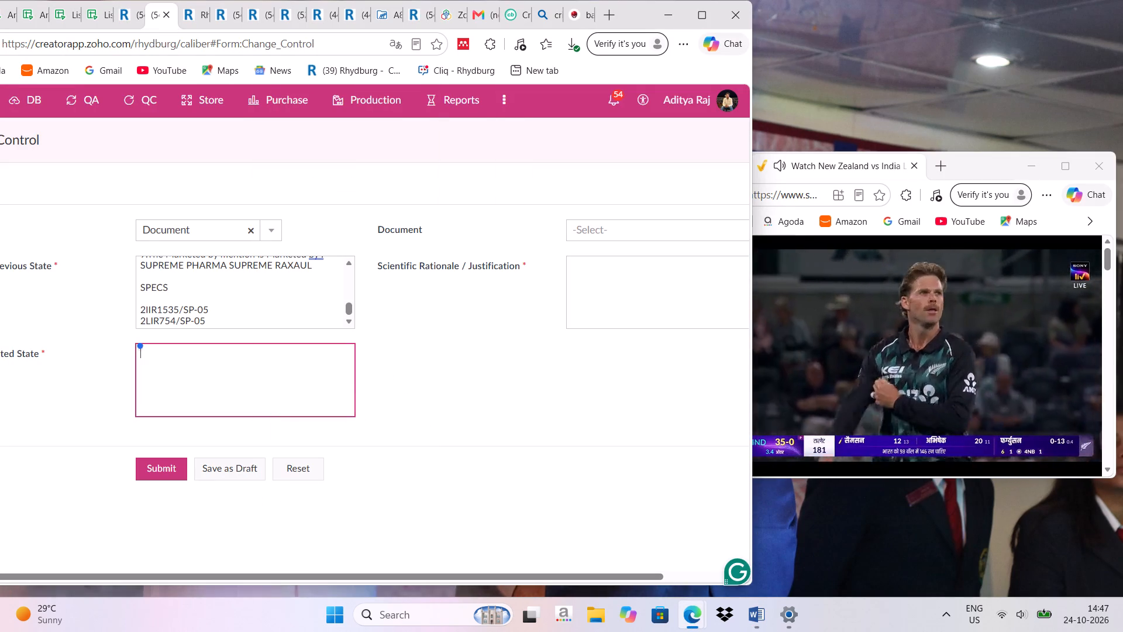
key("ctrl+v")
key("BackSpace")
key("BackSpace")
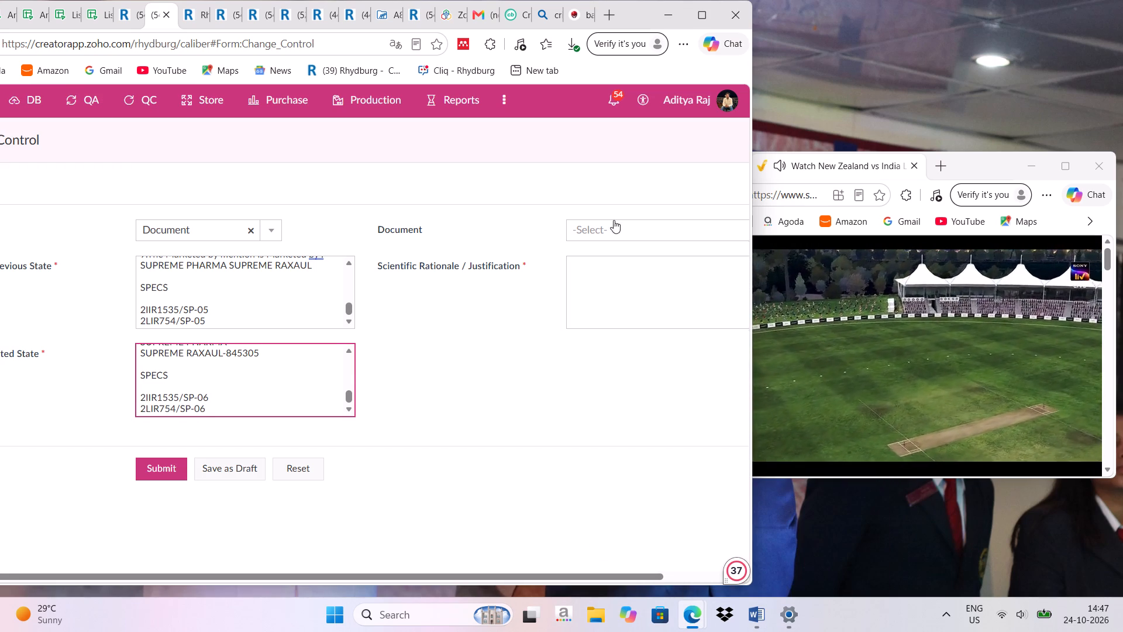
Set the request's Document field to Artwork.
left_click(710, 229)
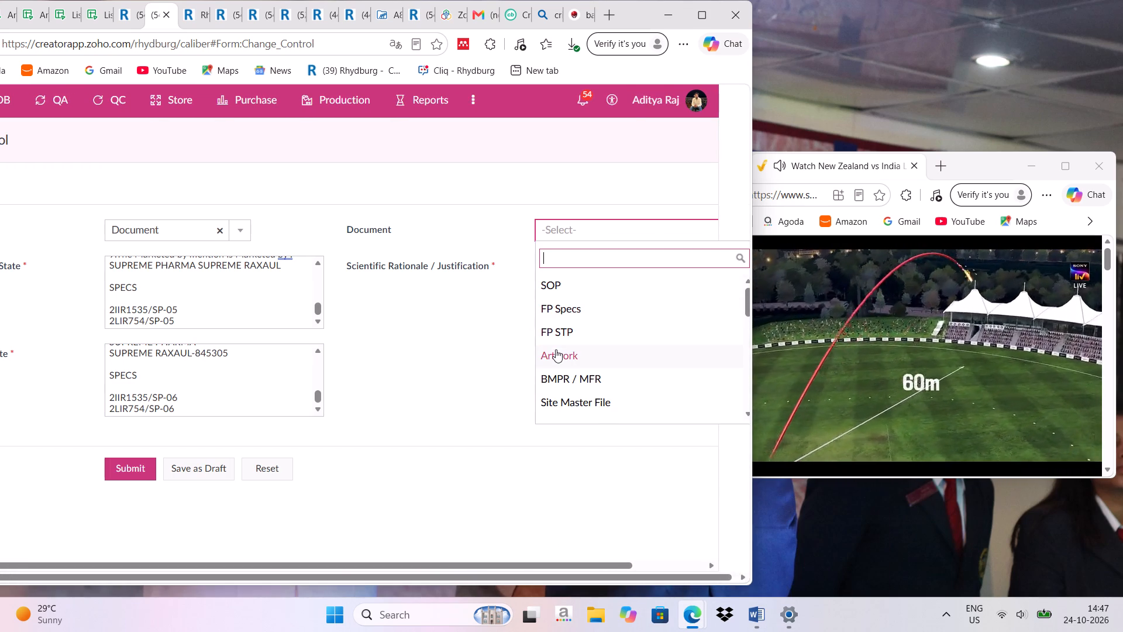
left_click(556, 349)
Copy the scientific rationale text from the Word table into the request's Scientific Rationale / Justification field.
left_click(547, 282)
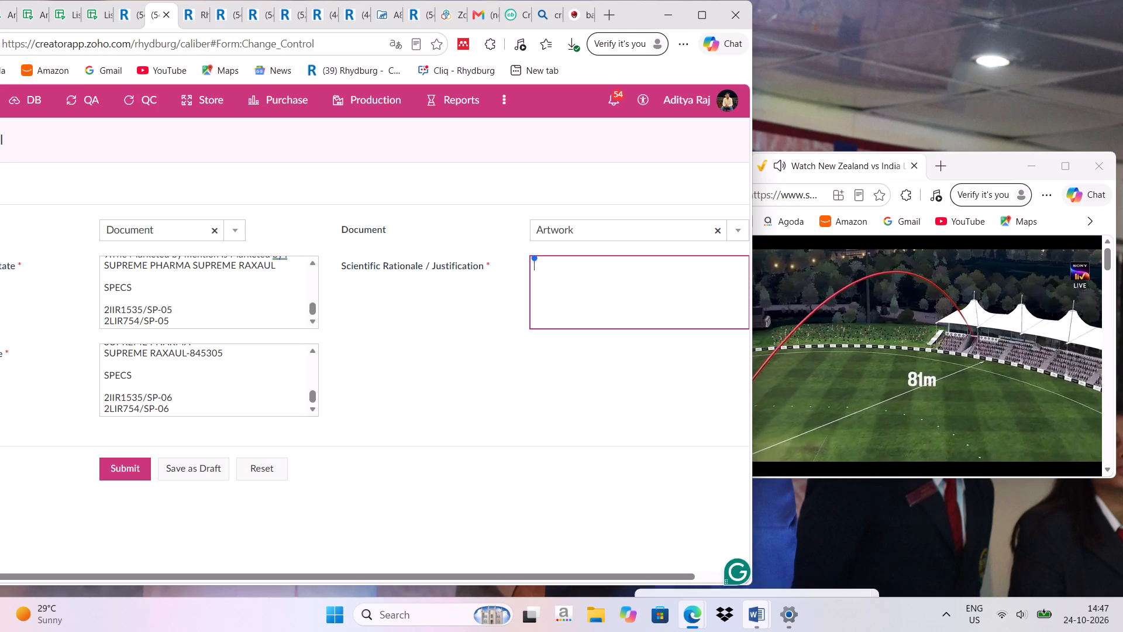
left_click(825, 533)
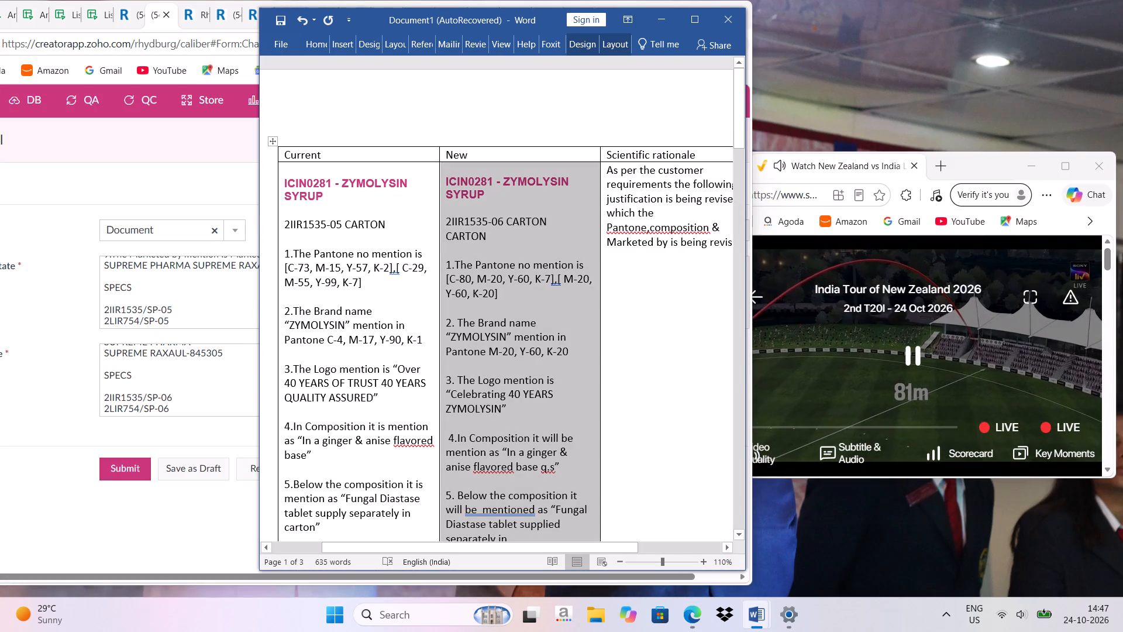
left_click(604, 168)
right_click(628, 239)
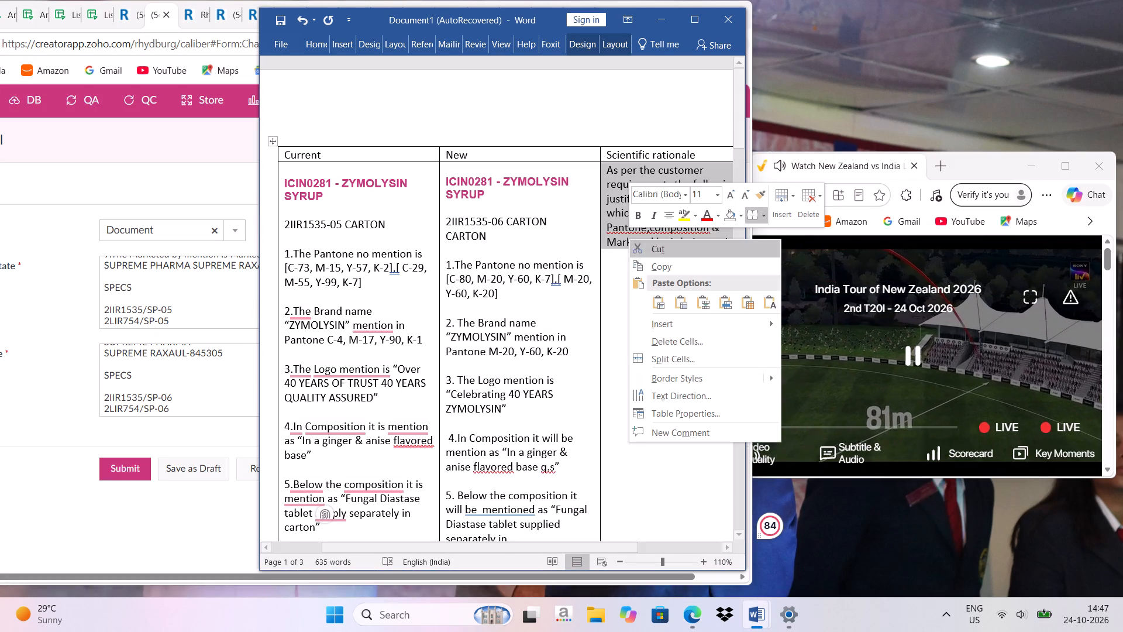
left_click(668, 265)
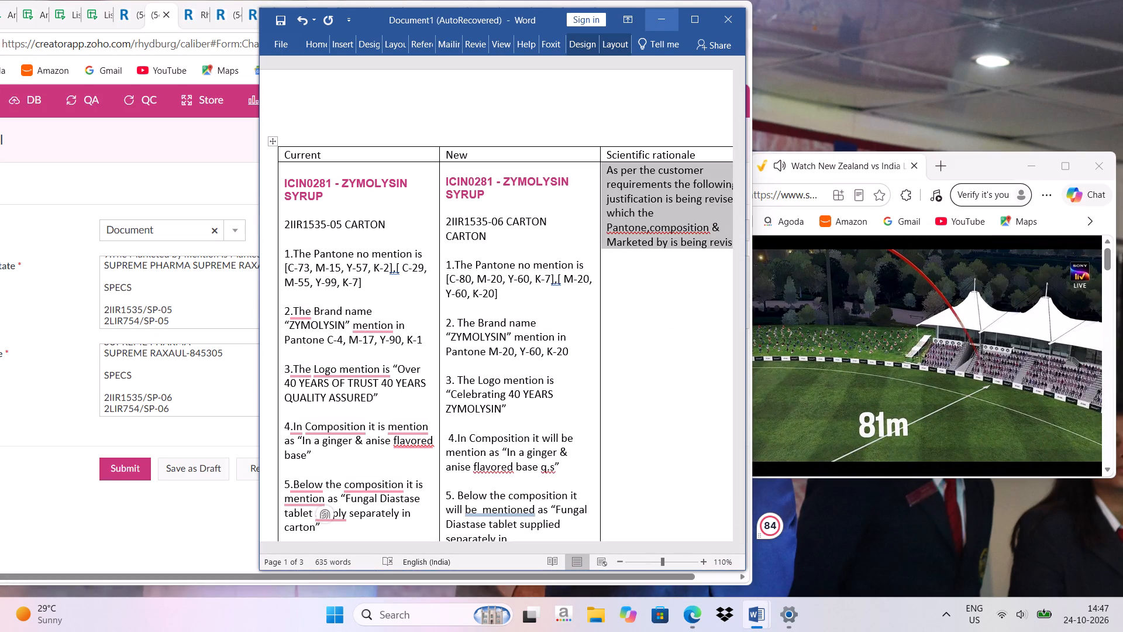
left_click_drag(382, 15, 718, 38)
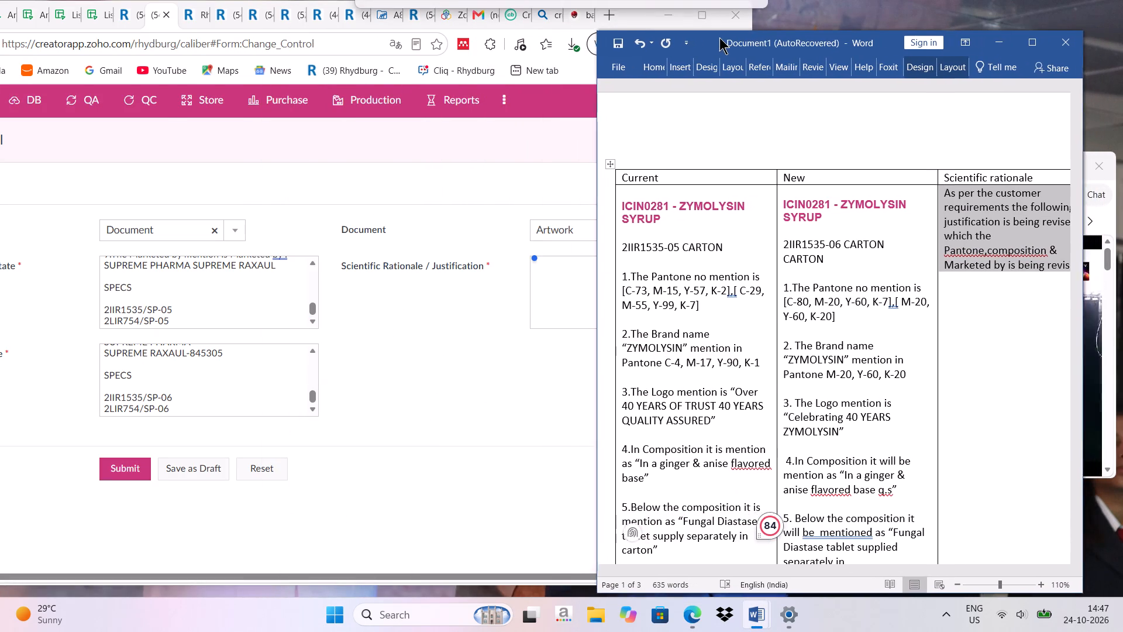
left_click_drag(718, 38, 717, 39)
left_click(552, 271)
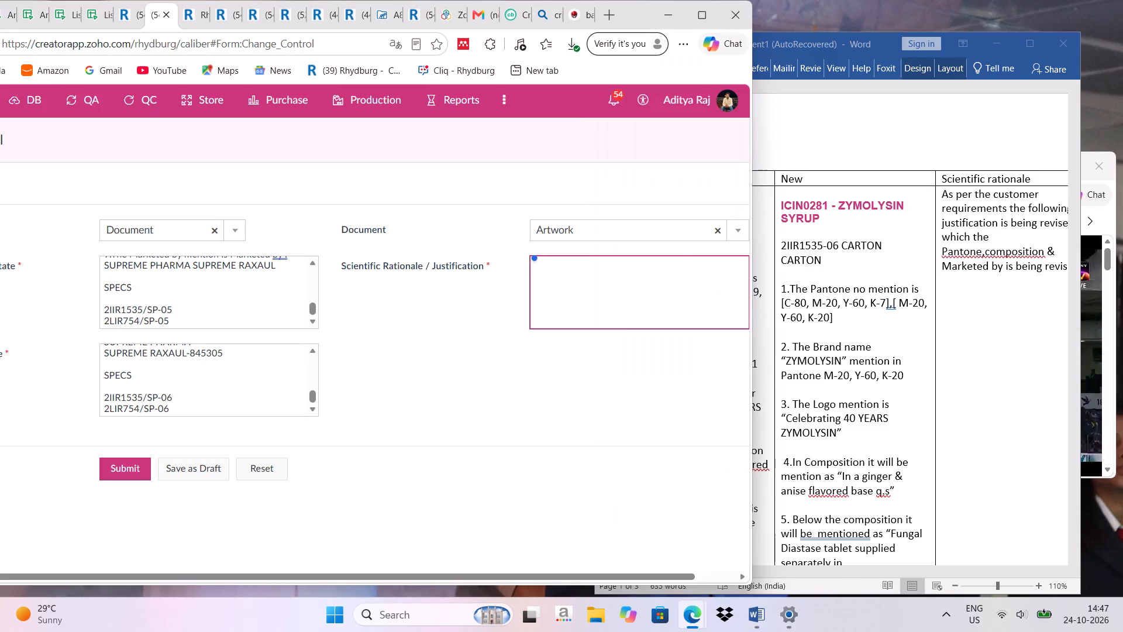
key("ctrl+v")
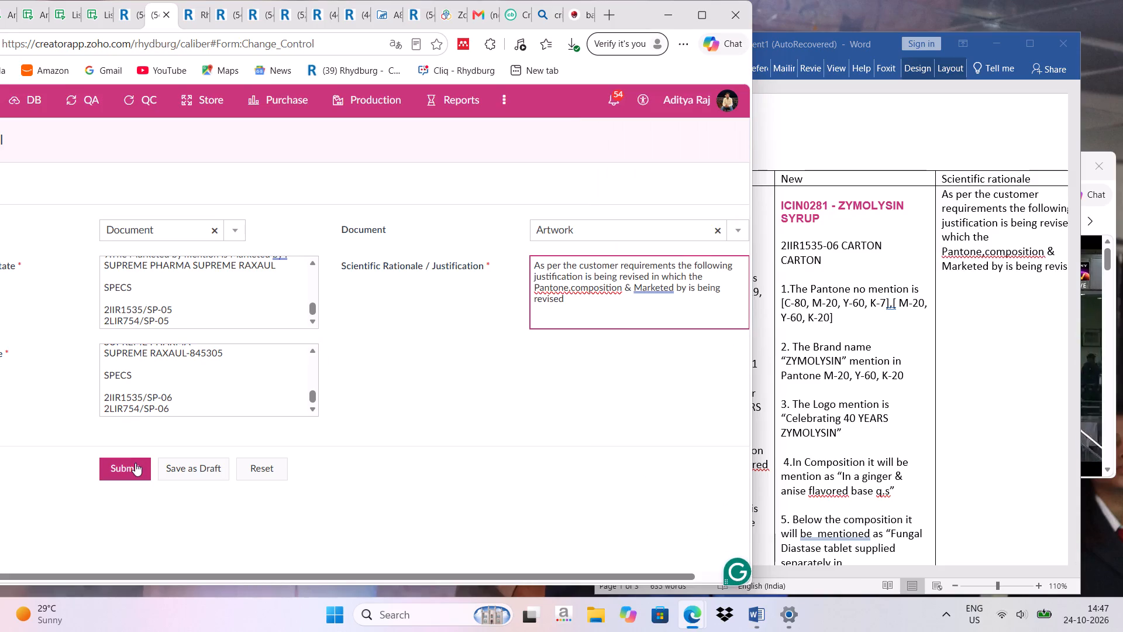
Submit the Change Control request.
left_click(133, 463)
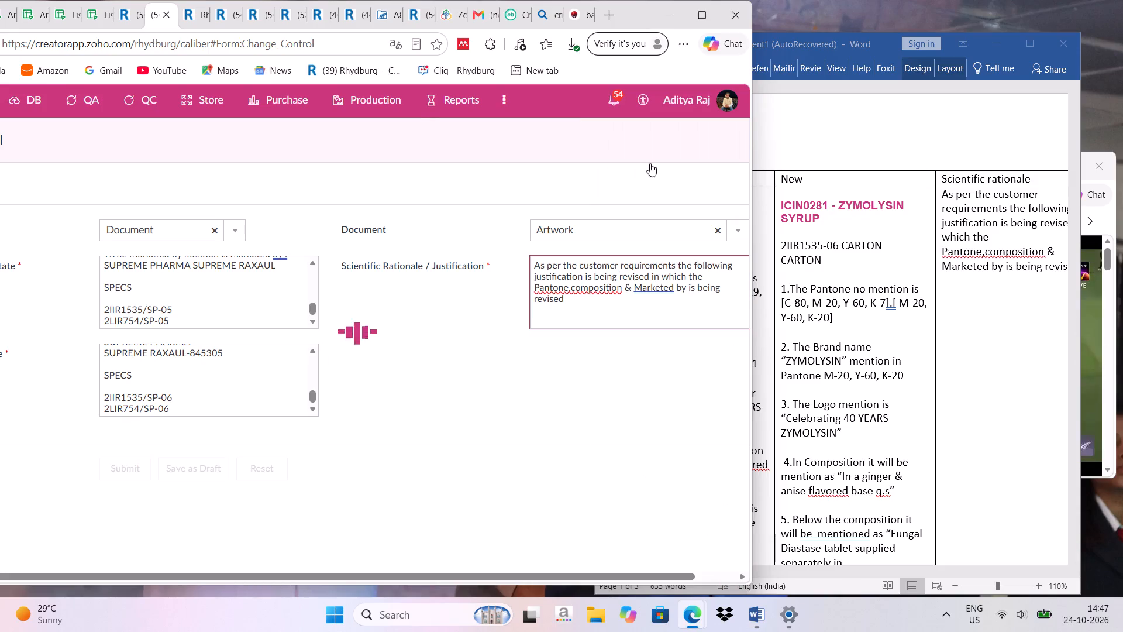
Open the details of the newly submitted Change Control request and copy its reference CL10213.
left_click_drag(871, 43, 629, 42)
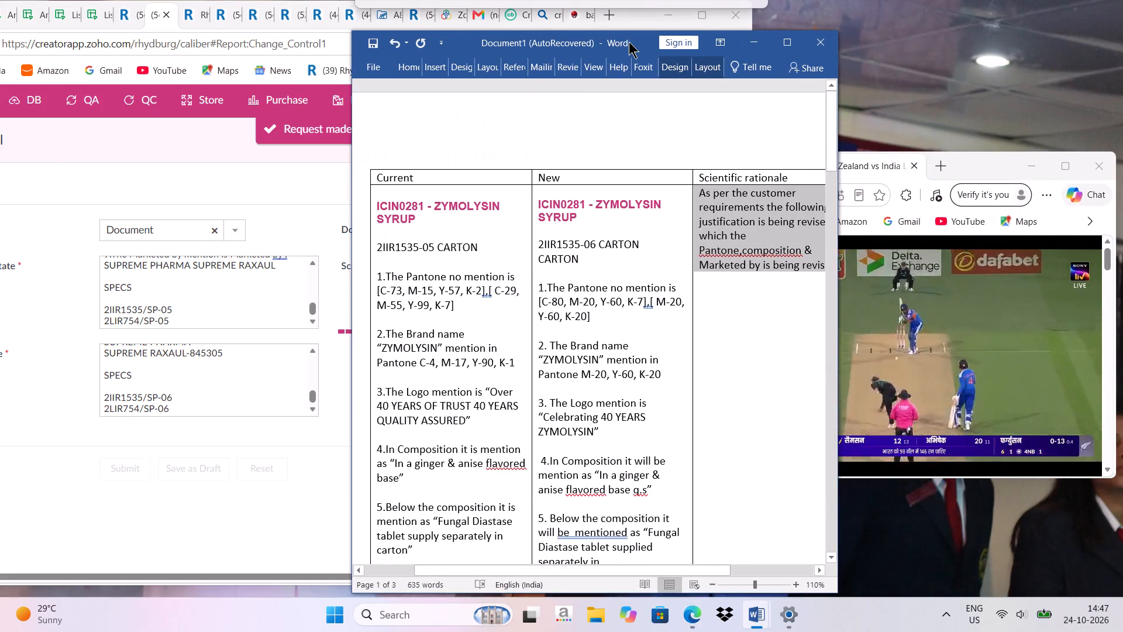
left_click_drag(629, 42, 652, 33)
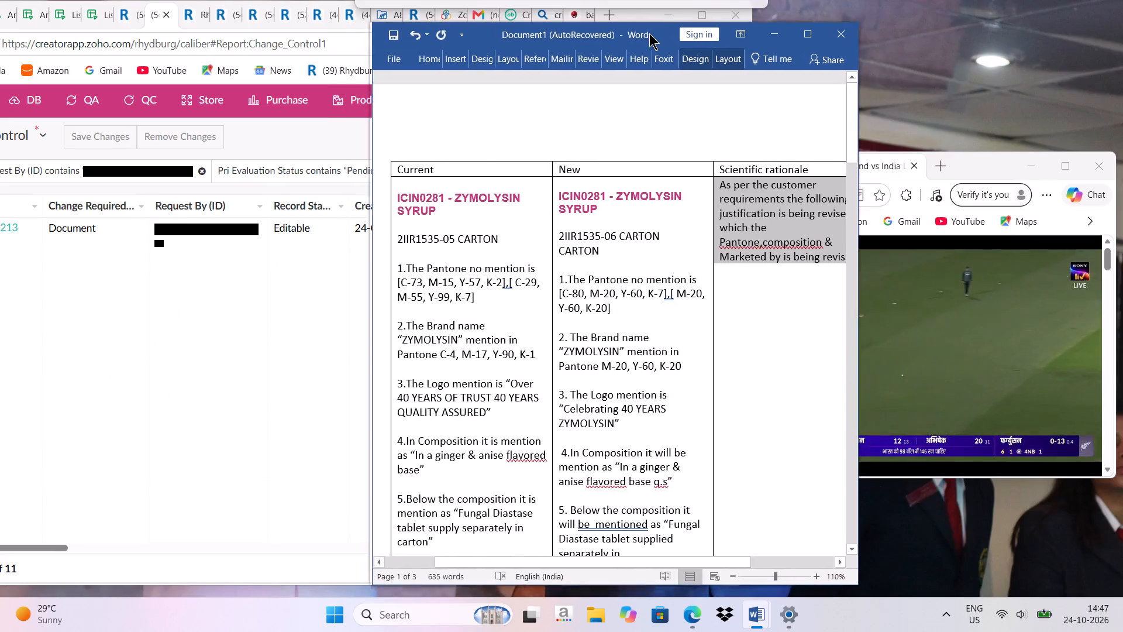
left_click_drag(652, 33, 683, 31)
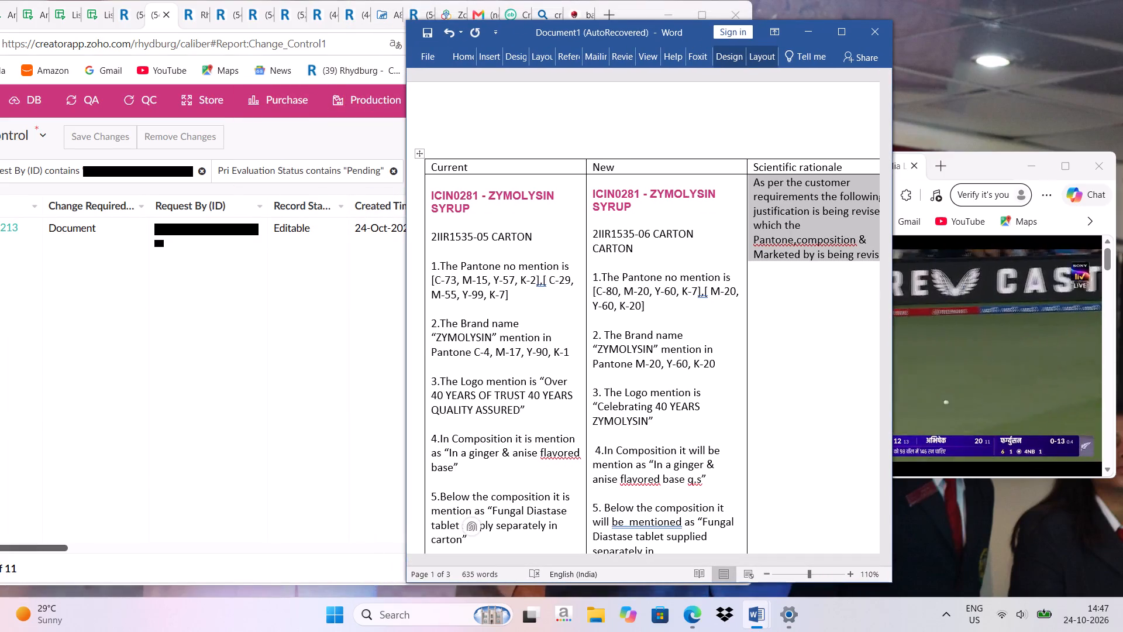
left_click_drag(30, 551, 0, 537)
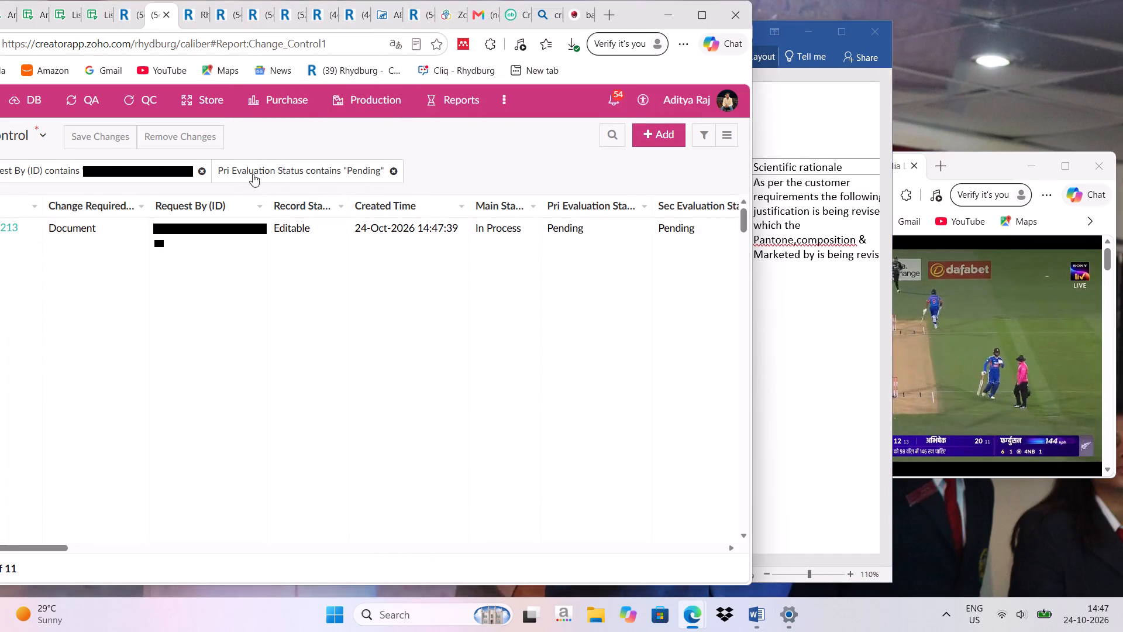
scroll(475, 248, "left", 11)
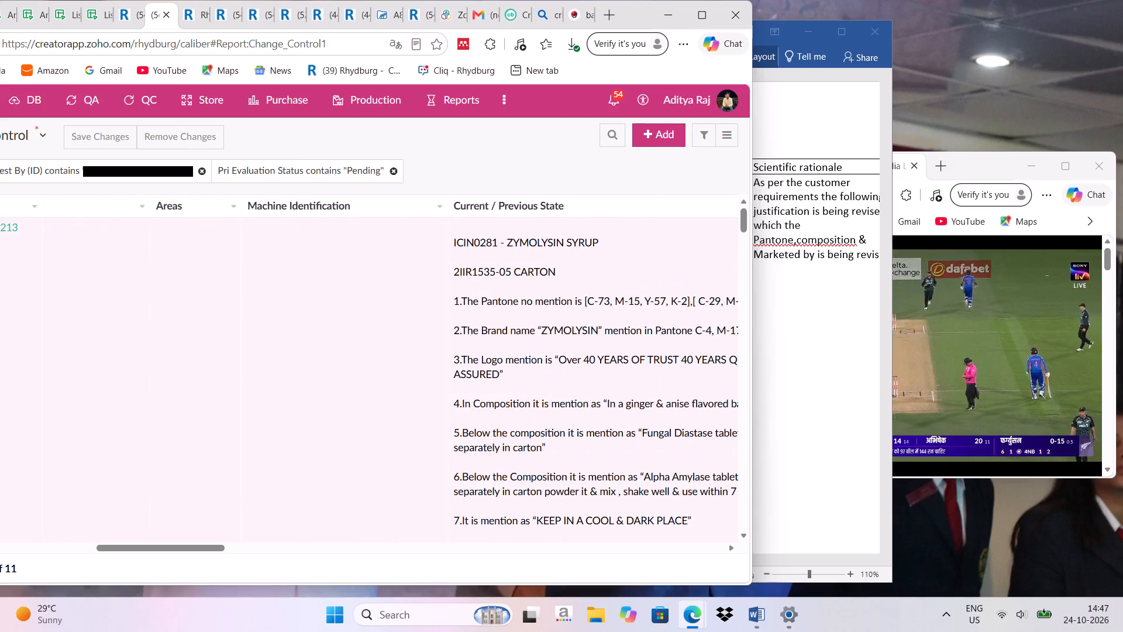
scroll(475, 248, "left", 1)
left_click(471, 249)
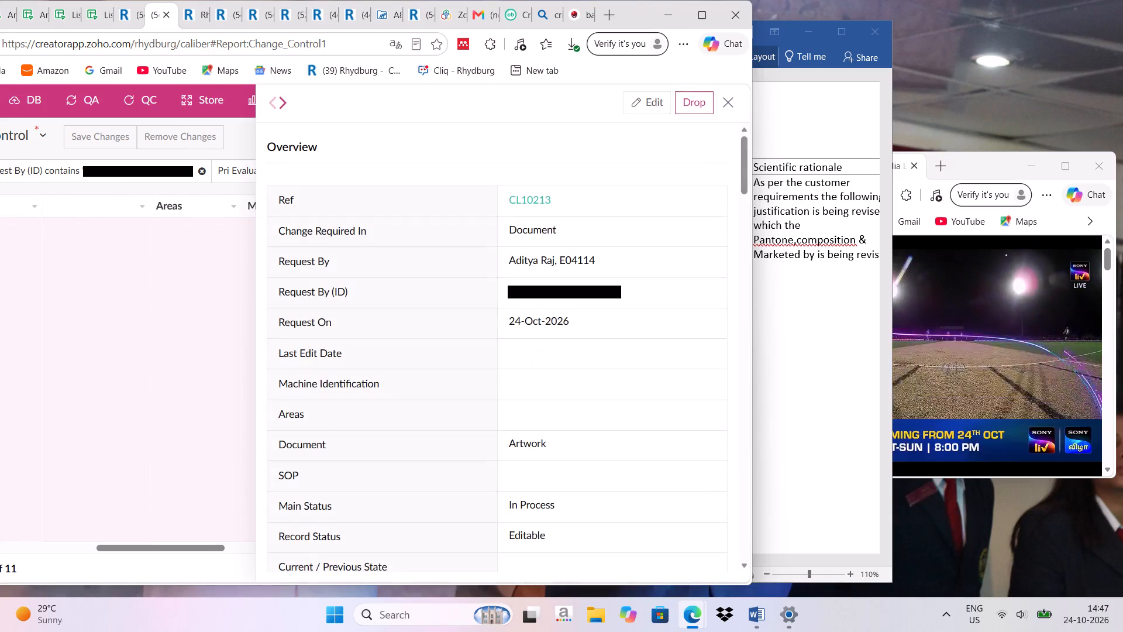
left_click_drag(502, 194, 556, 193)
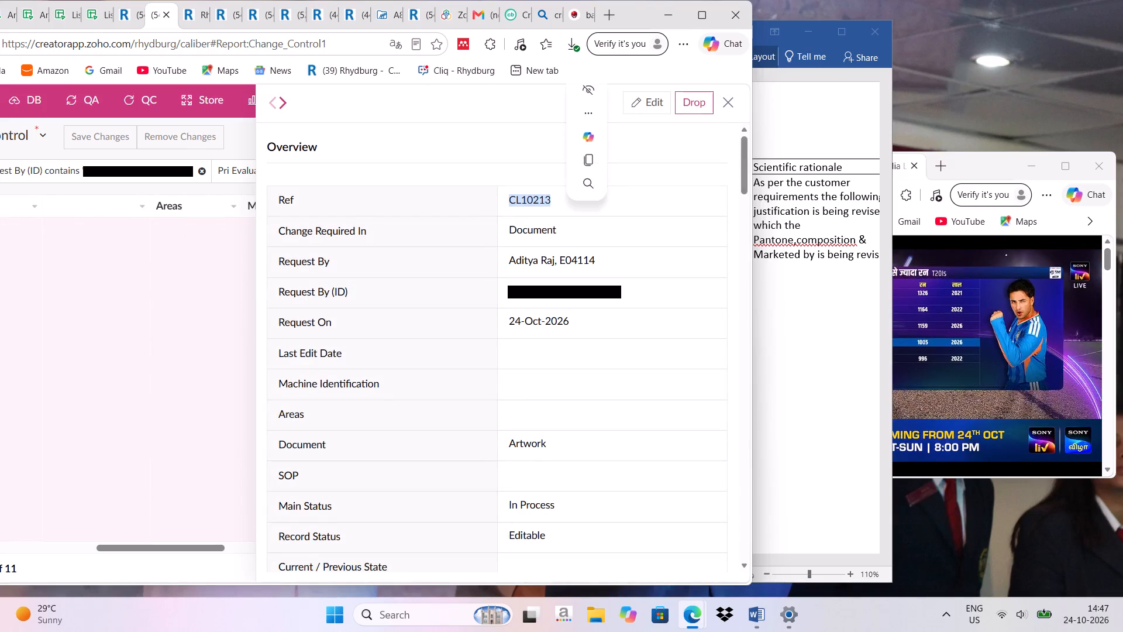
left_click(590, 155)
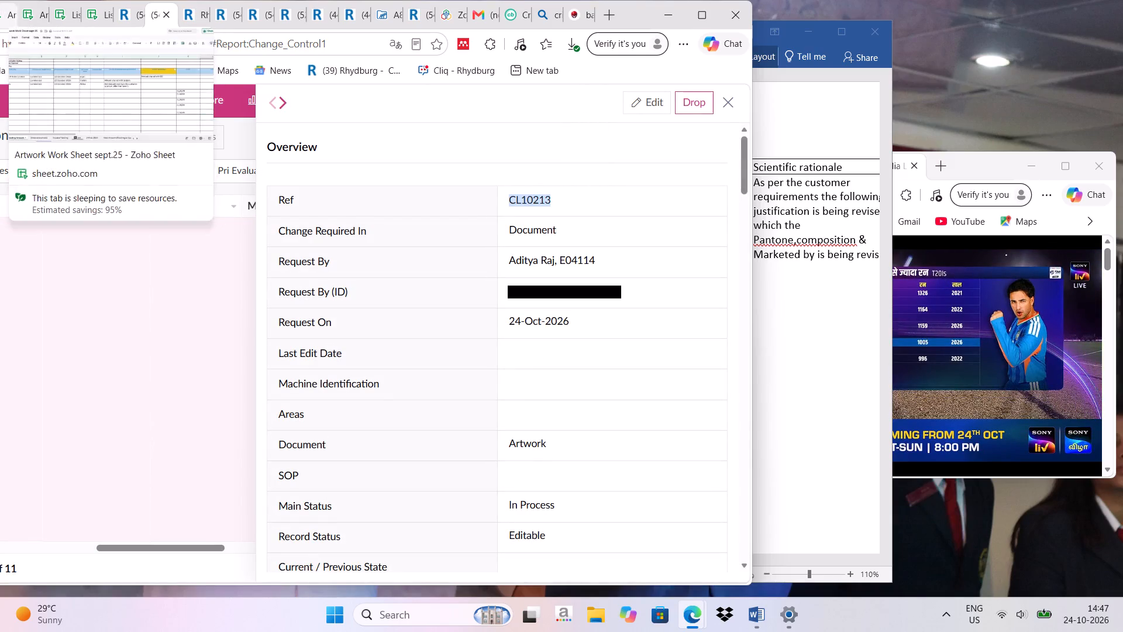
Minimize the Word document and narrow the browser window so it sits beside the cricket video without overlapping it.
left_click_drag(639, 15, 760, 7)
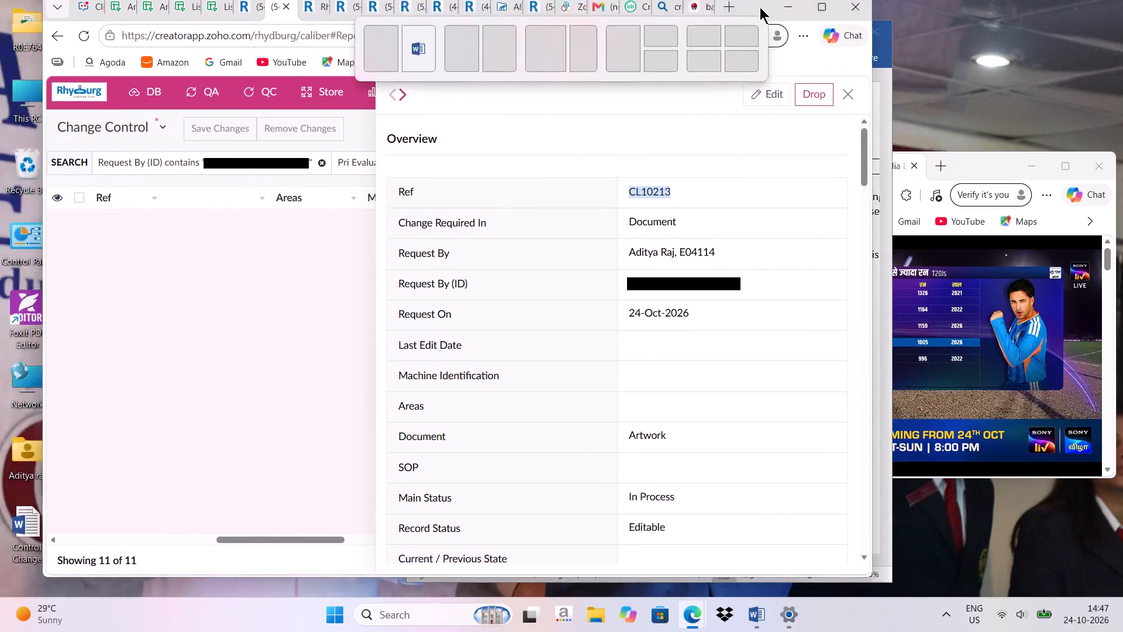
left_click_drag(760, 7, 559, 101)
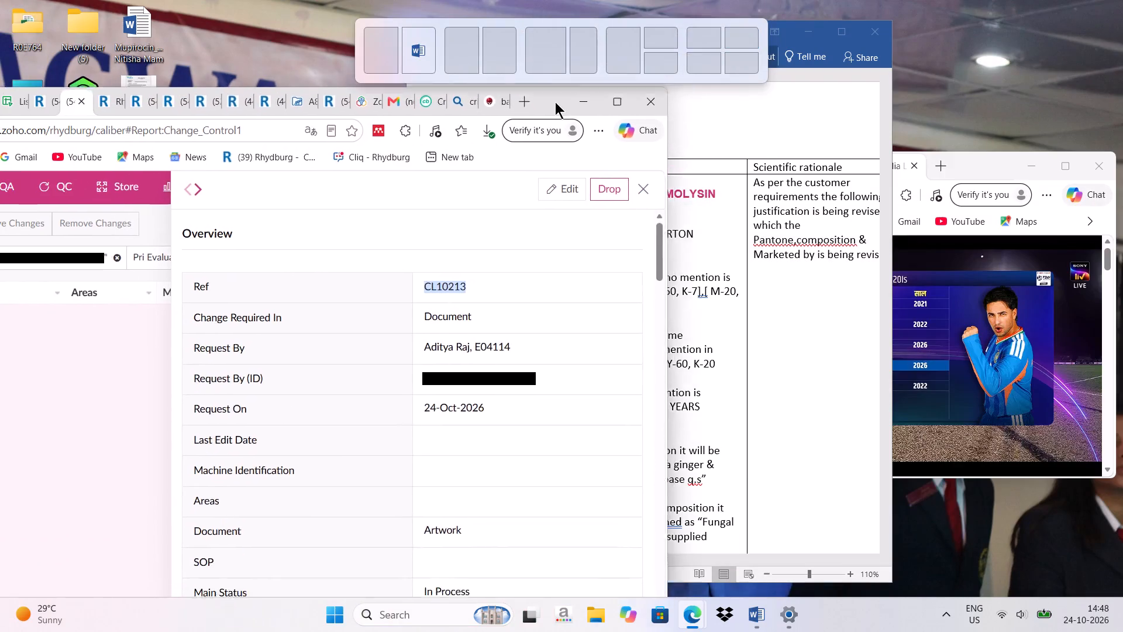
left_click_drag(559, 101, 754, 56)
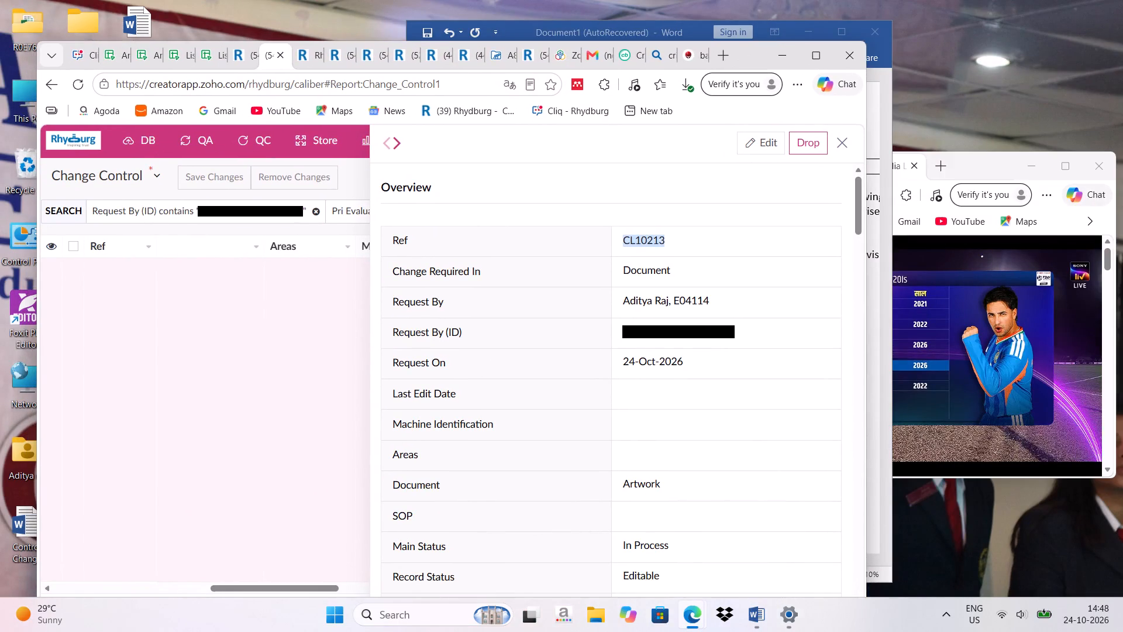
left_click_drag(871, 262, 776, 268)
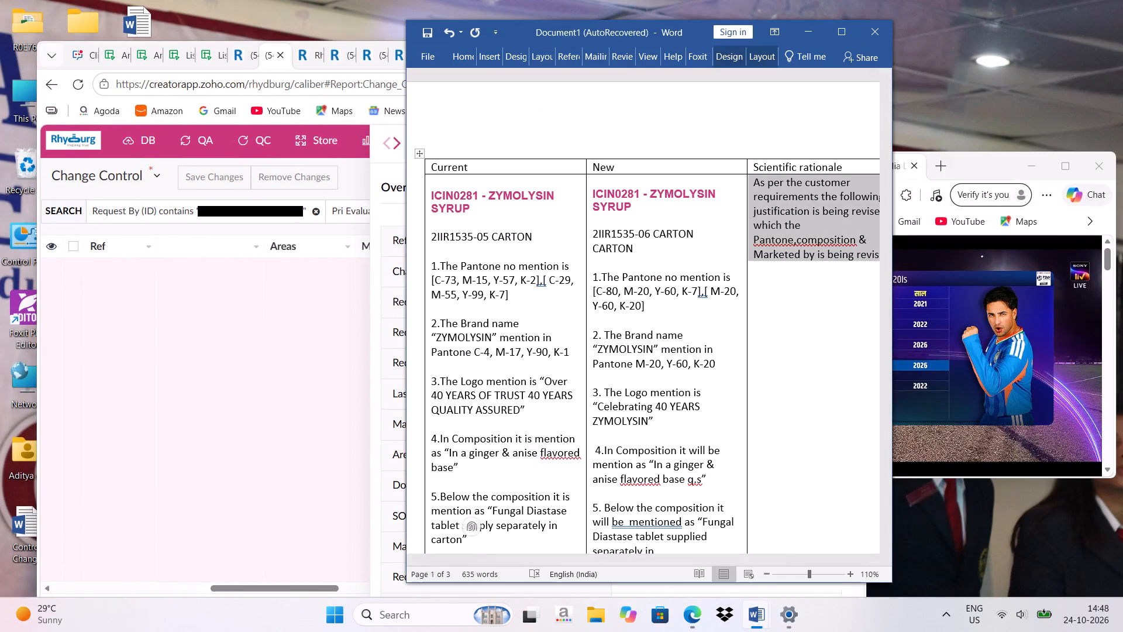
left_click(809, 39)
left_click_drag(869, 260, 770, 256)
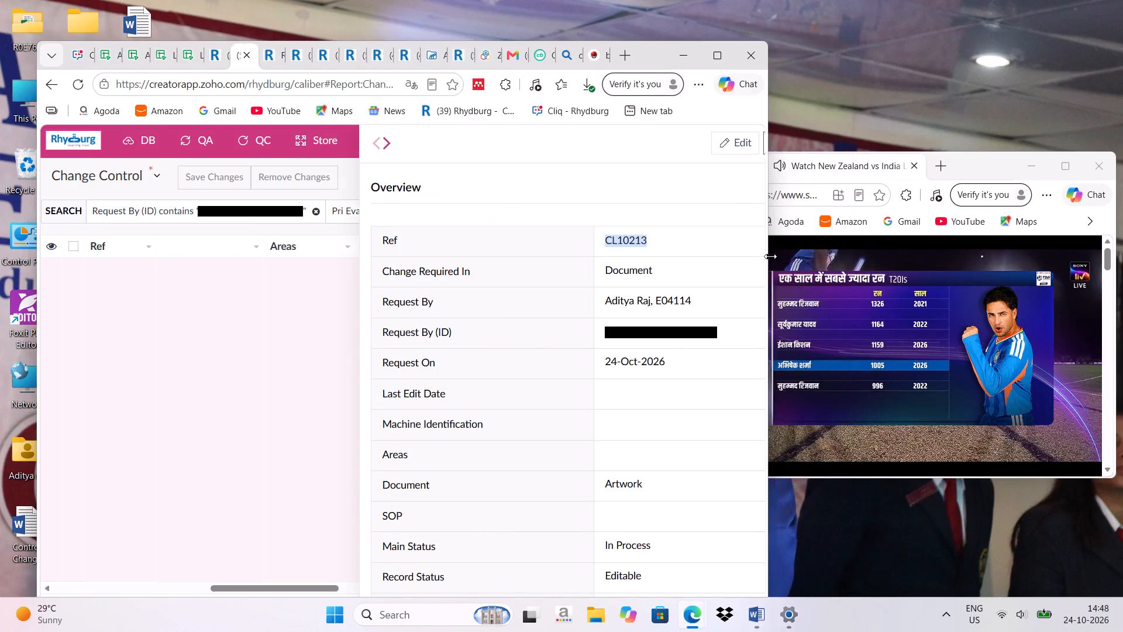
left_click_drag(770, 256, 720, 261)
left_click_drag(589, 59, 595, 55)
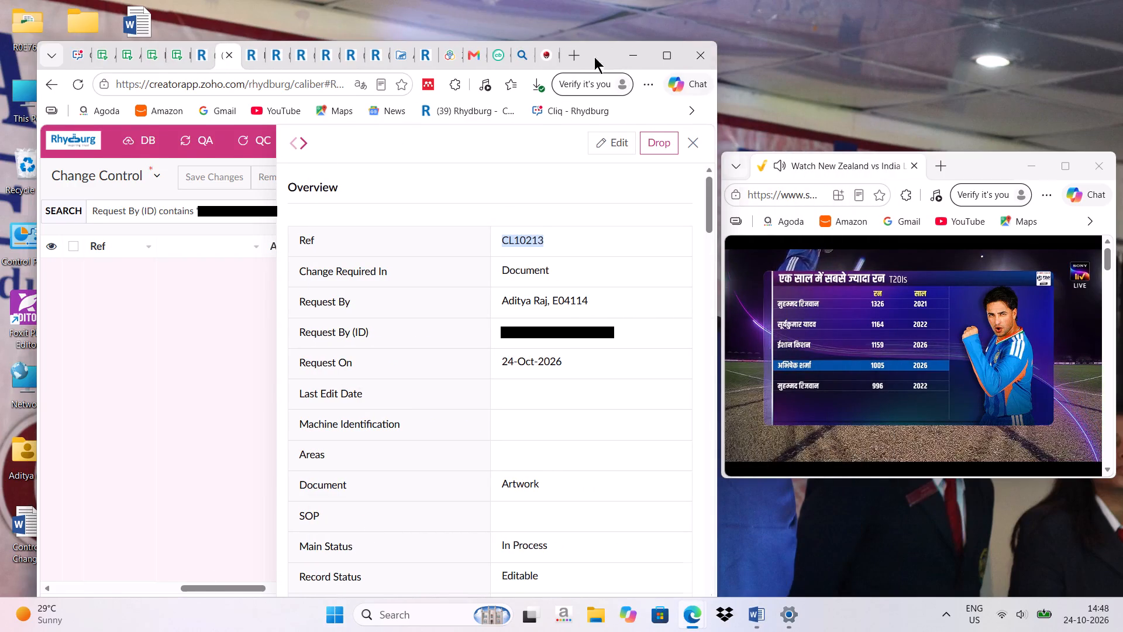
left_click_drag(595, 55, 584, 36)
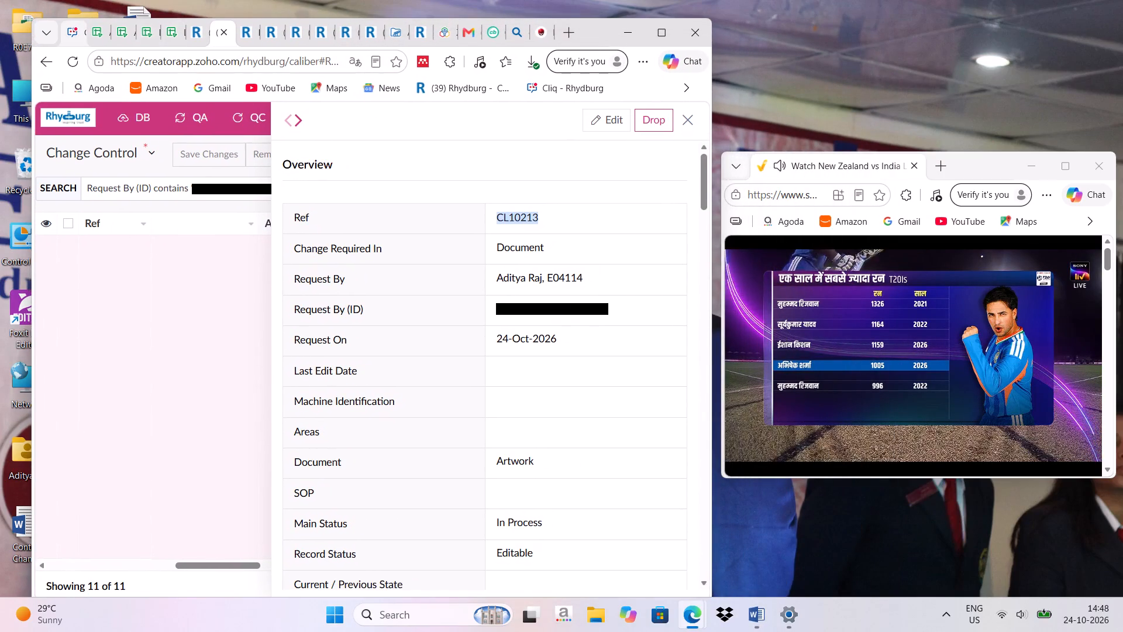
In the Cliq chat, close the ZYMOLYSIN SYRUP PDF preview and paste the reference CL10213 into the message draft.
left_click(81, 32)
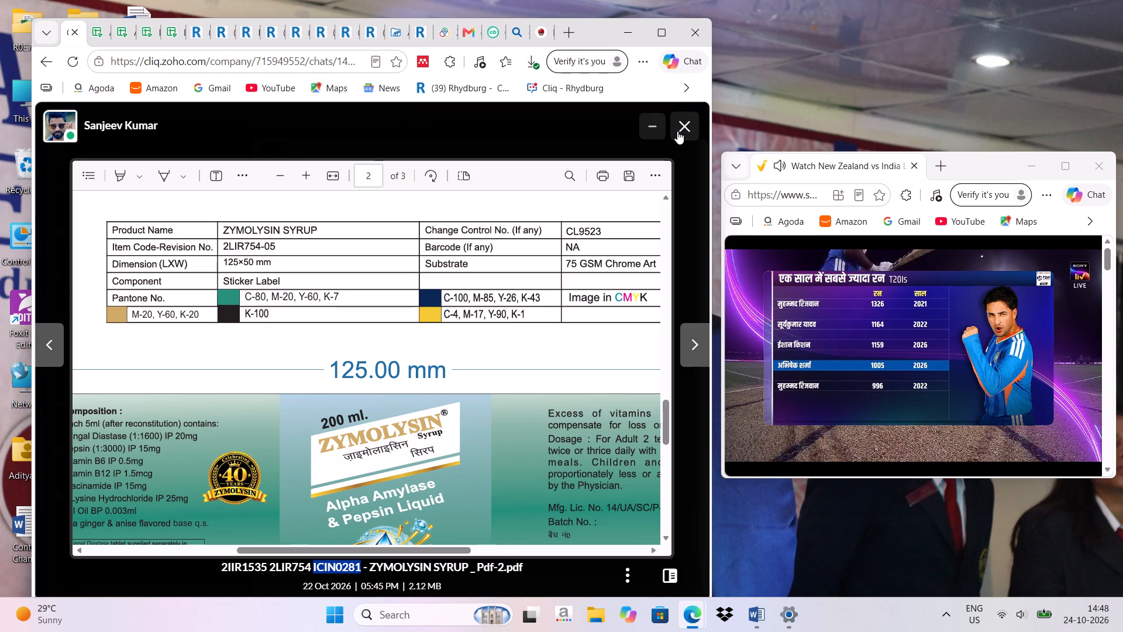
left_click(677, 131)
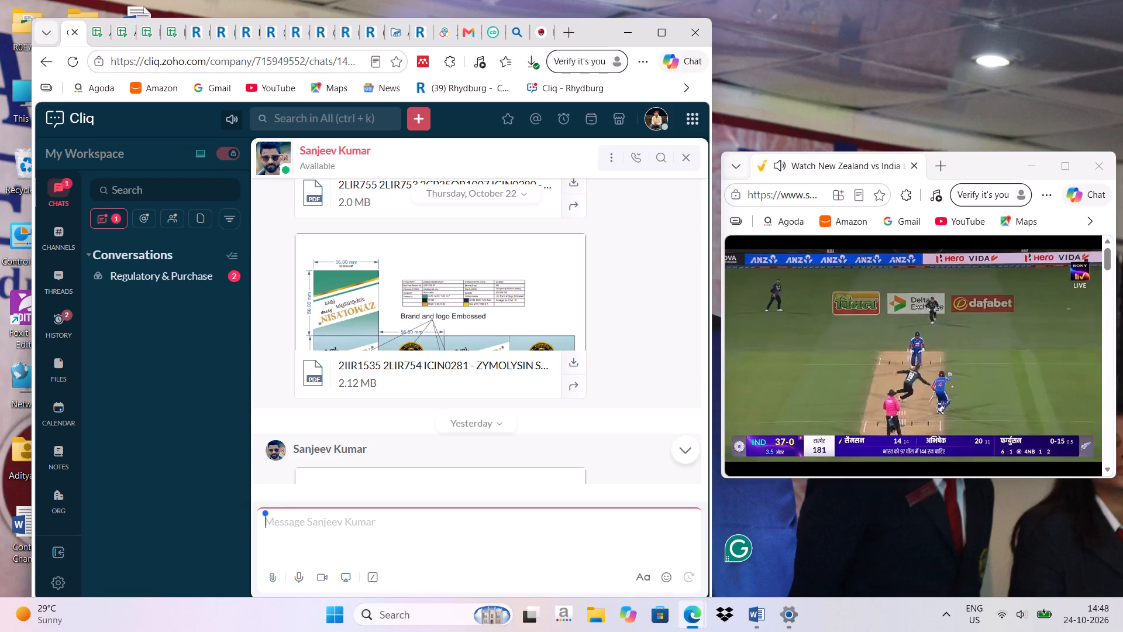
key("ctrl+v")
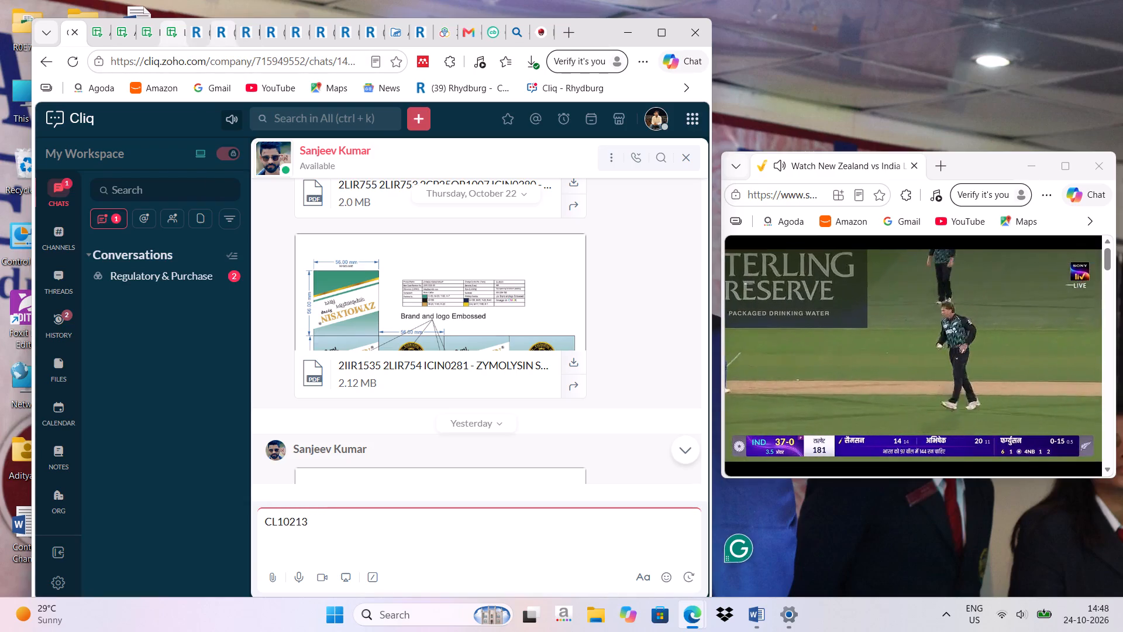
Find the 23-Oct-2026 17:26:57 request in the QA Change Control list and copy its reference CL10208.
left_click(191, 35)
scroll(276, 410, "up", 5)
scroll(276, 410, "down", 6)
scroll(344, 414, "down", 4)
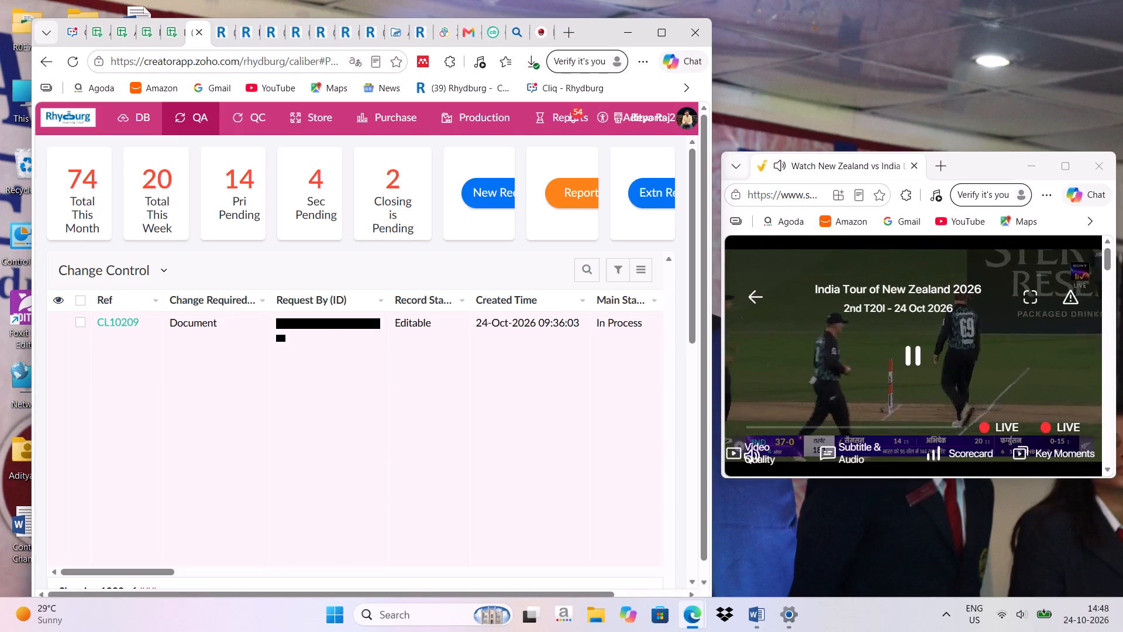
left_click_drag(693, 322, 693, 393)
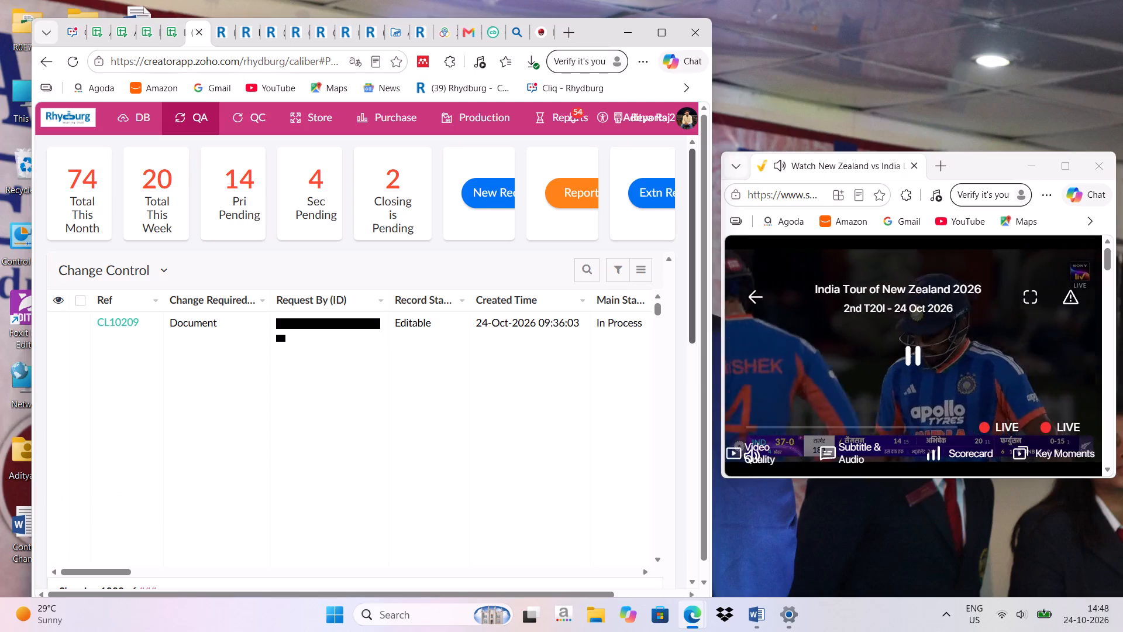
scroll(383, 387, "down", 5)
scroll(578, 392, "down", 4)
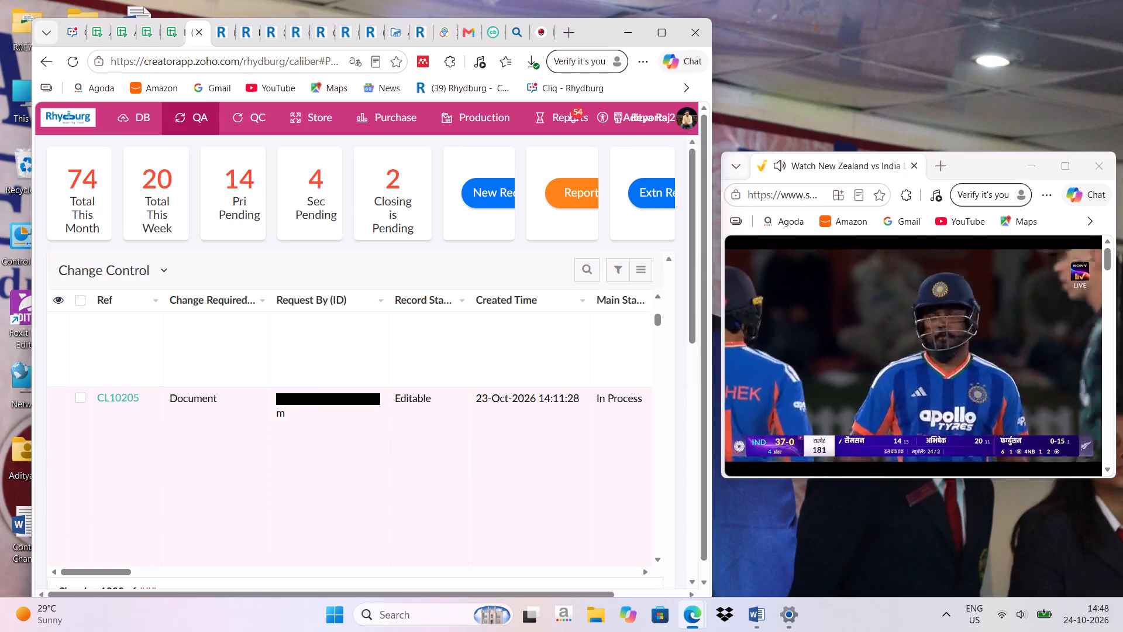
scroll(539, 399, "down", 2)
scroll(452, 400, "up", 20)
scroll(442, 394, "up", 8)
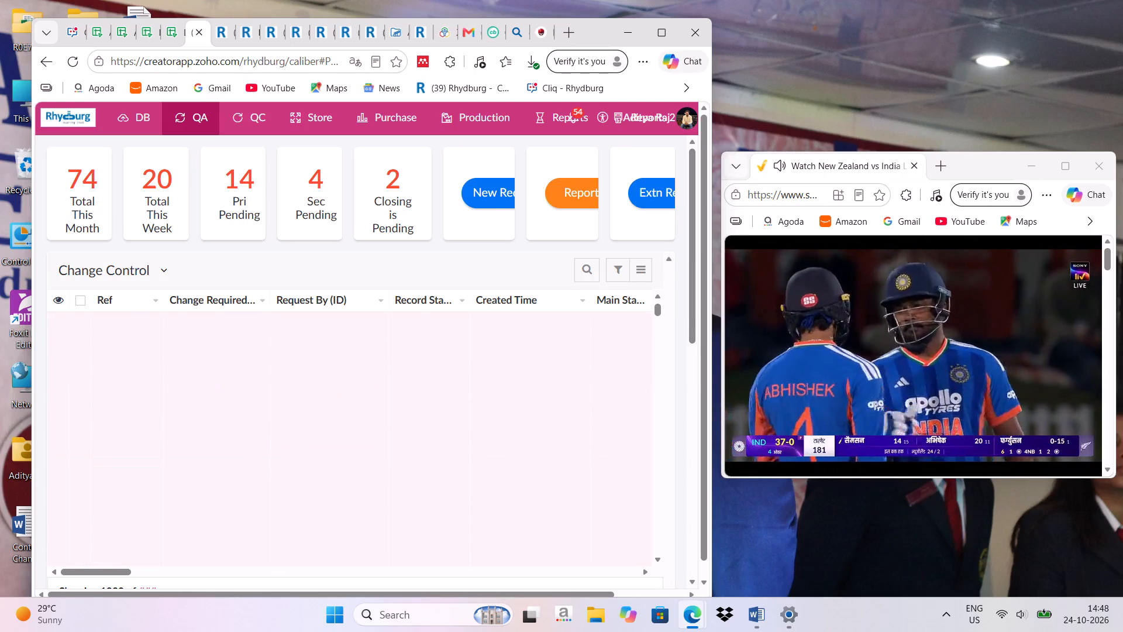
scroll(442, 394, "up", 5)
scroll(442, 394, "down", 2)
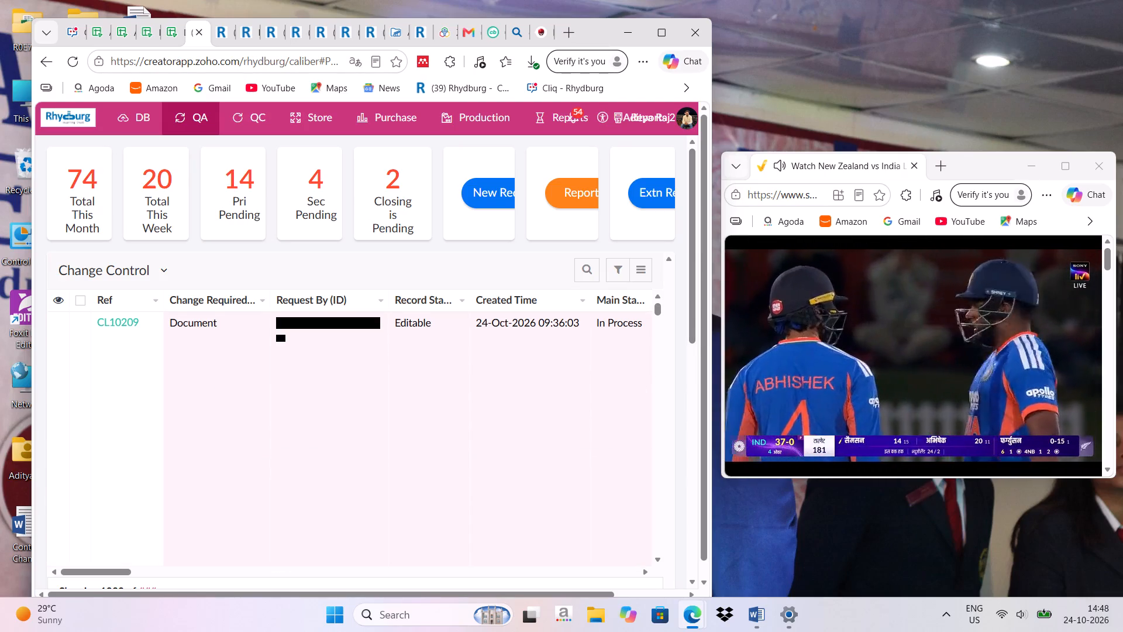
left_click_drag(92, 529, 102, 533)
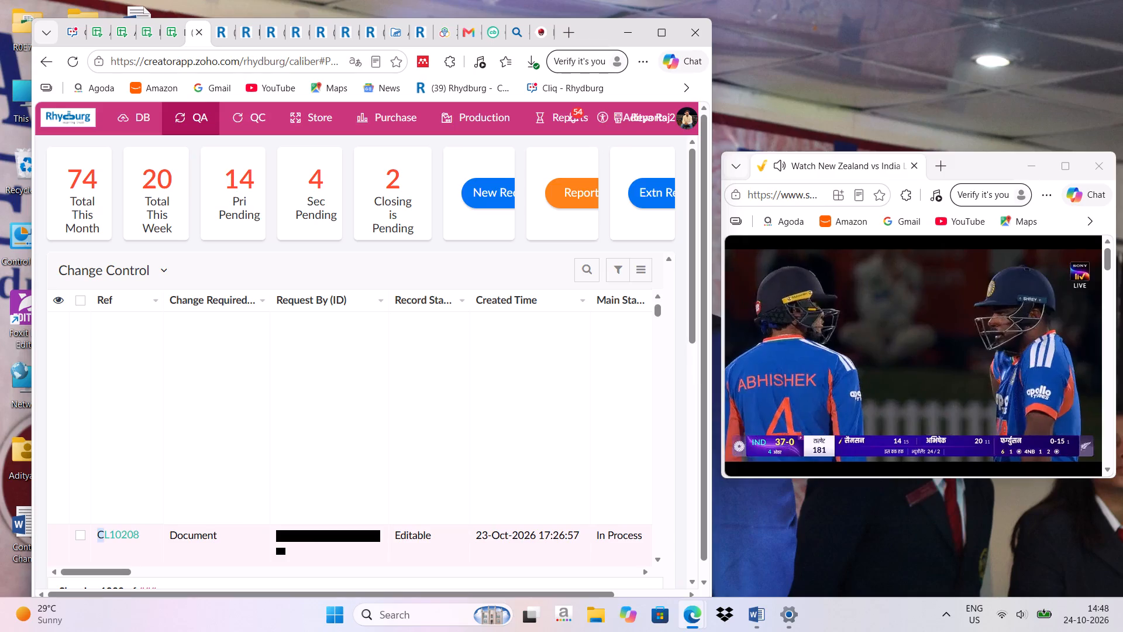
left_click_drag(102, 533, 137, 535)
left_click(171, 474)
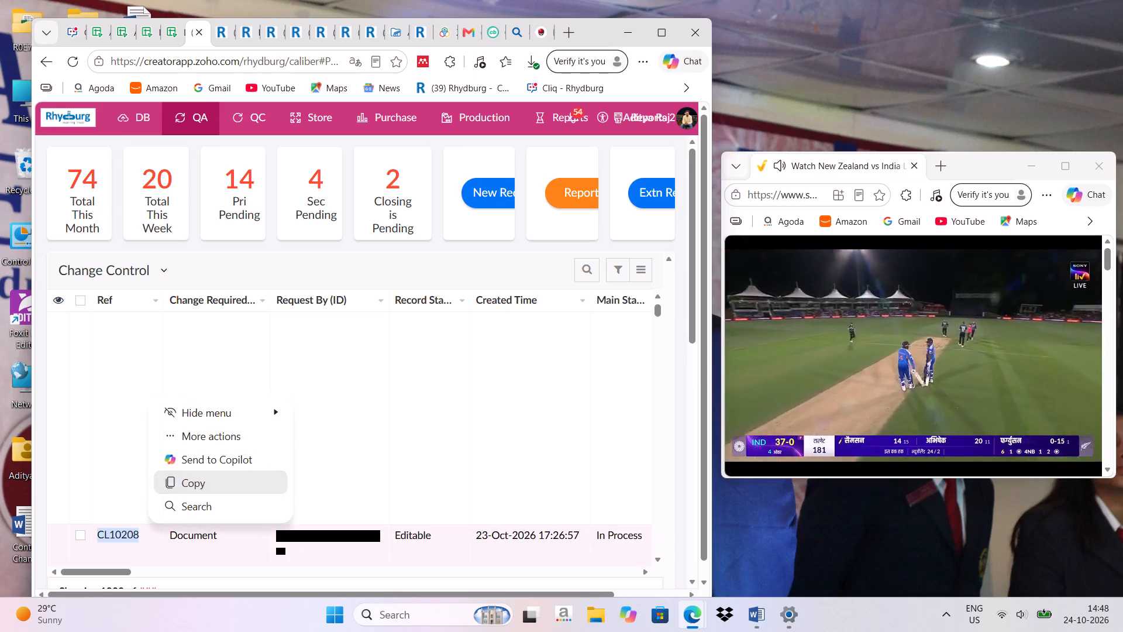
Send CL10213 and the copied reference CL10208 as two separate messages in the Cliq chat with the artwork colleague.
left_click(66, 30)
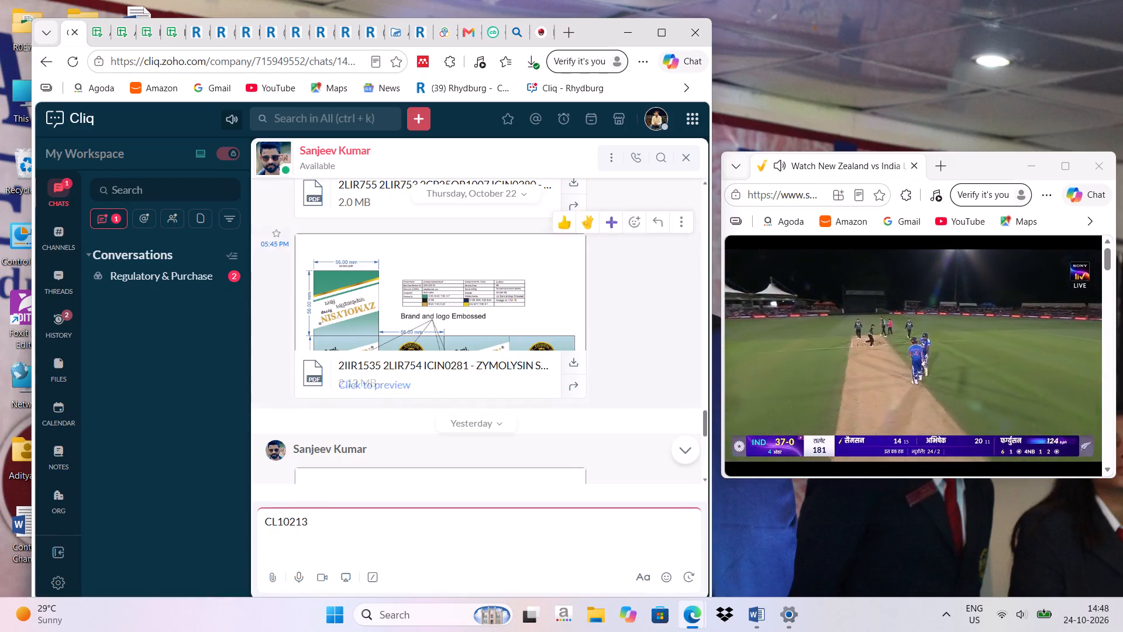
key("Return")
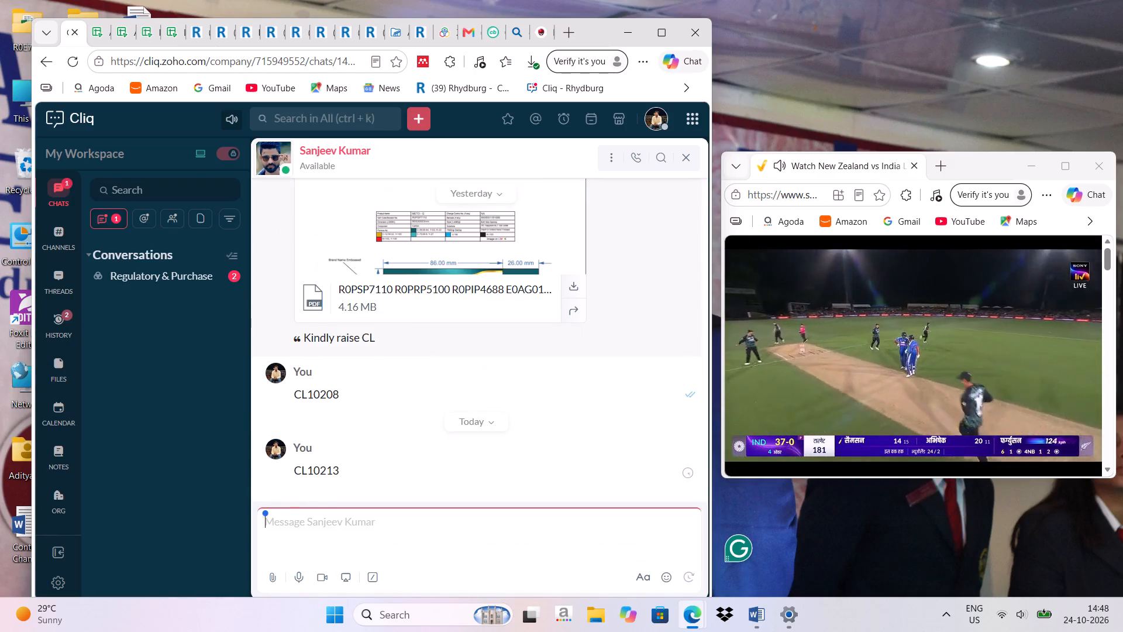
key("ctrl+v")
key("Return")
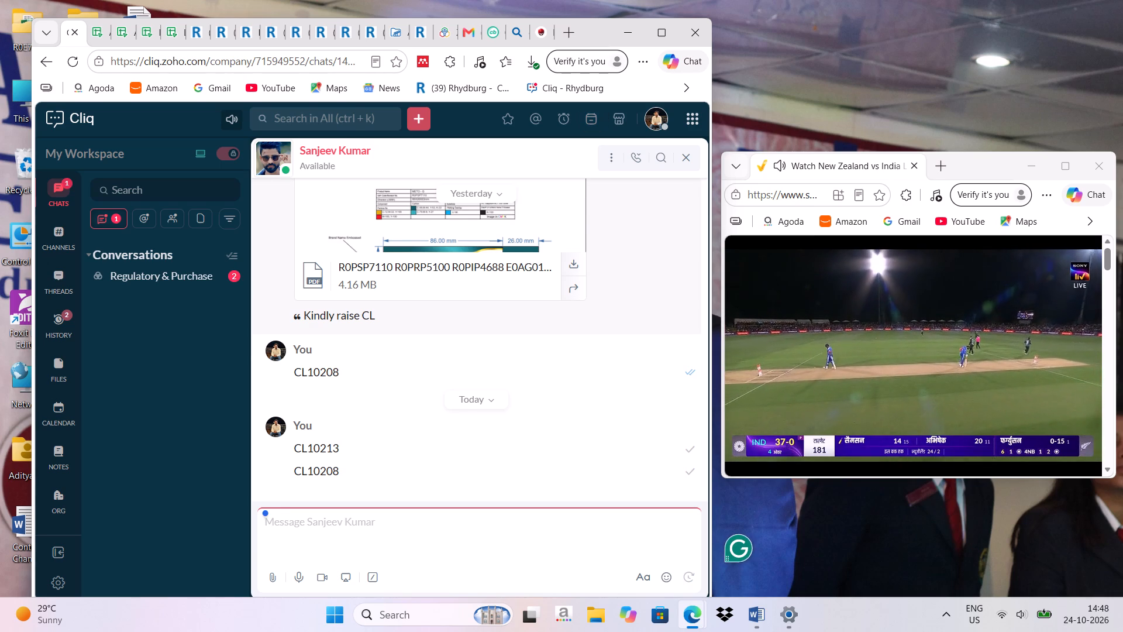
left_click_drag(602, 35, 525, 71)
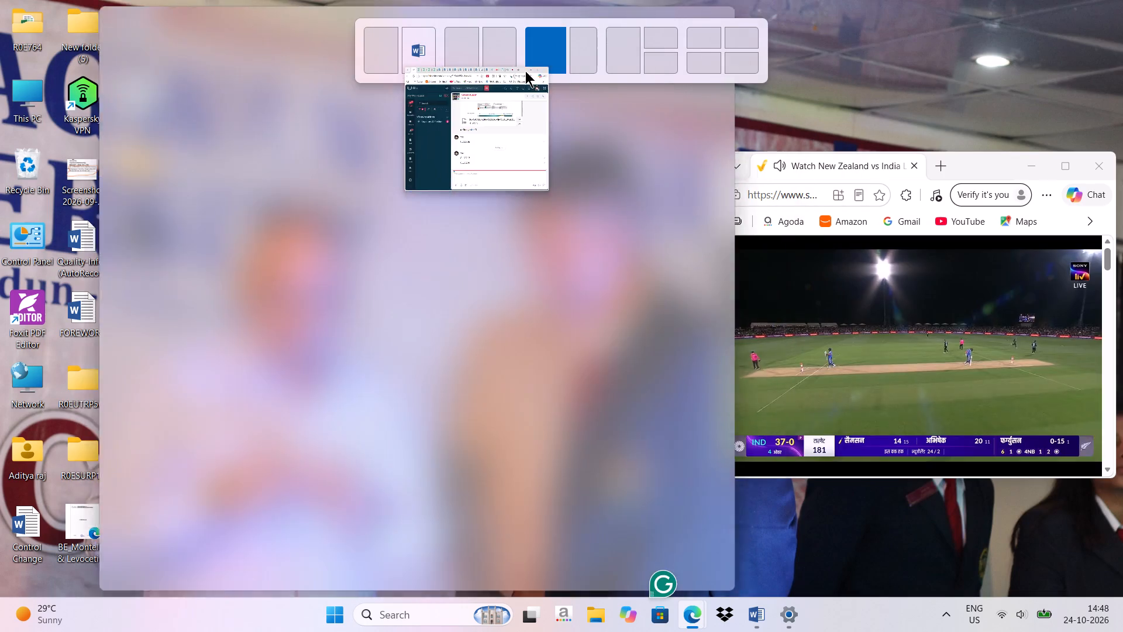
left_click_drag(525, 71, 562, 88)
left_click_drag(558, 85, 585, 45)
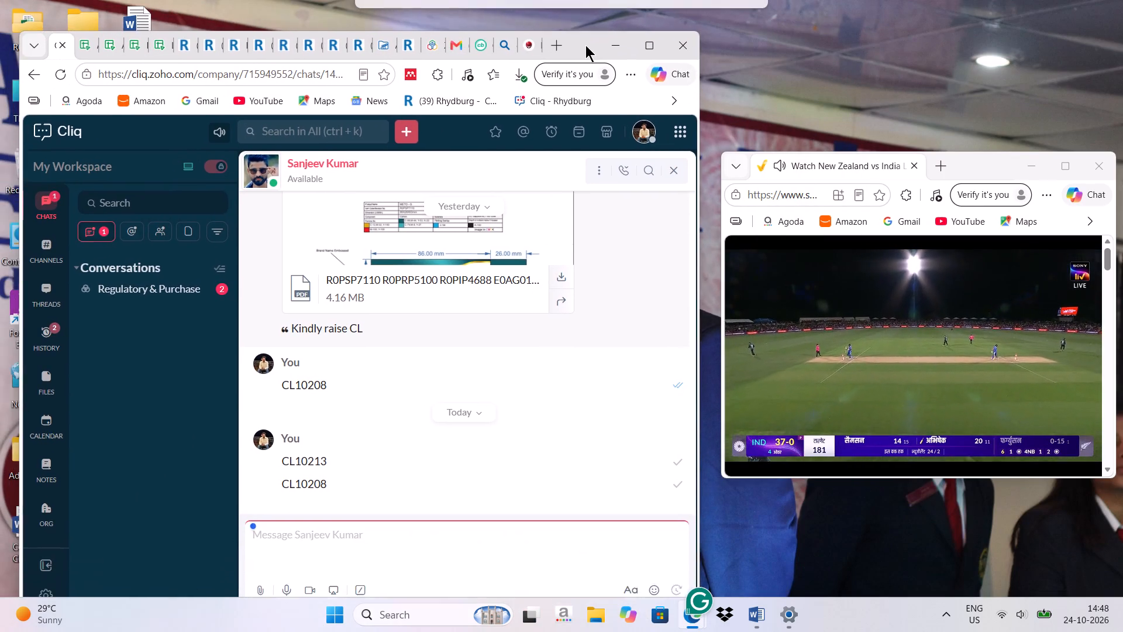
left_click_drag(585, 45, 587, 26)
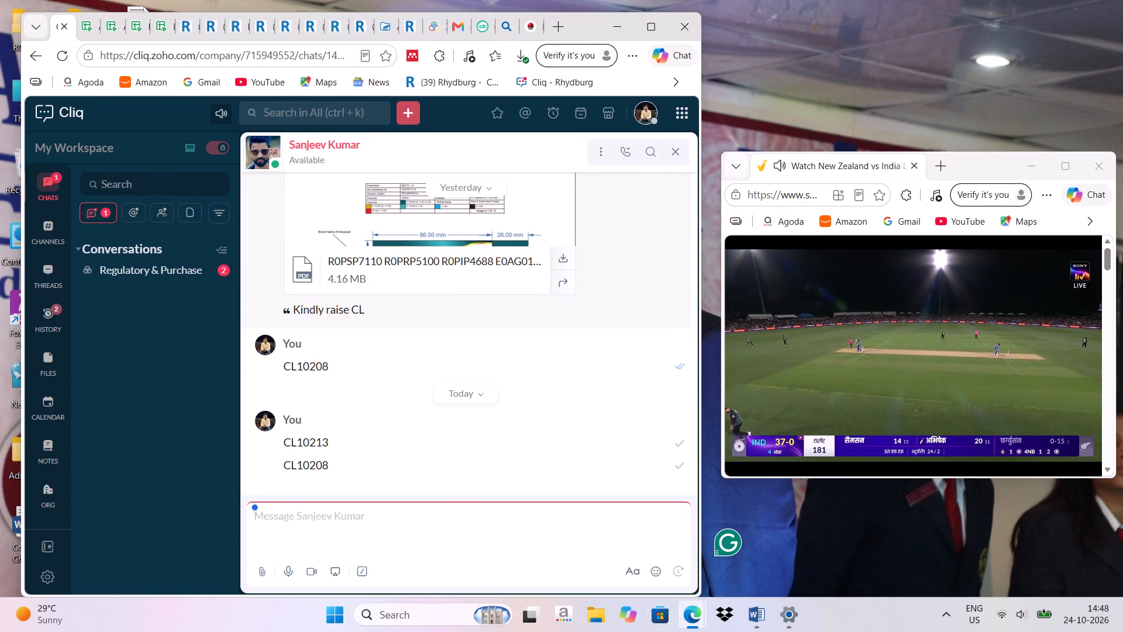
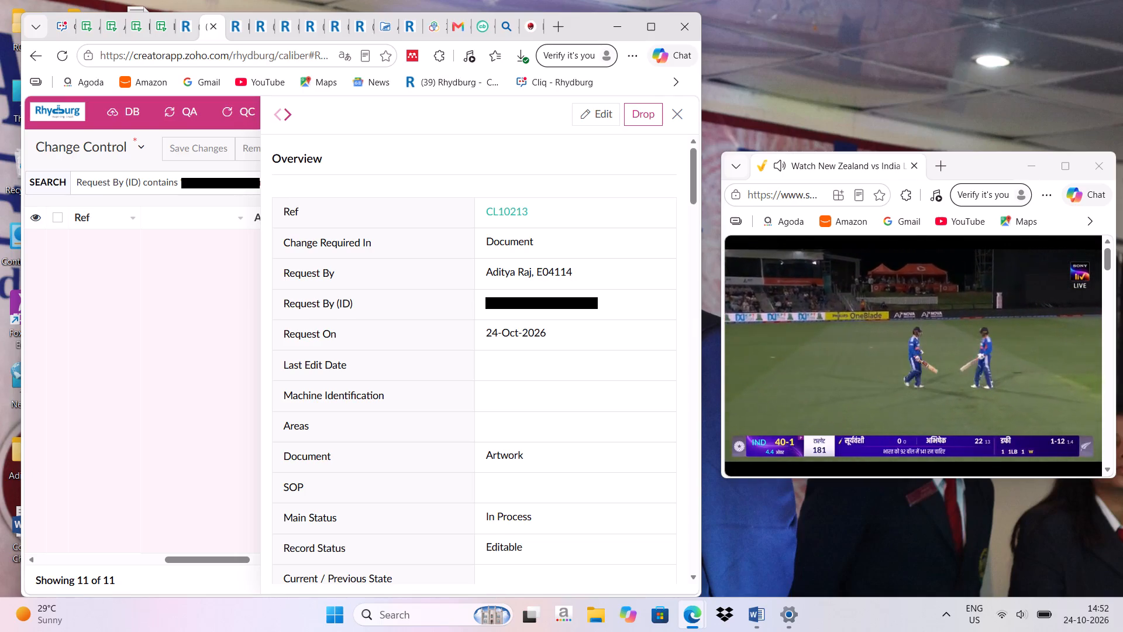
Bring up the ZYMOLYSIN SYRUP sticker label artwork A8104.pdf in WorkDrive.
left_click(432, 22)
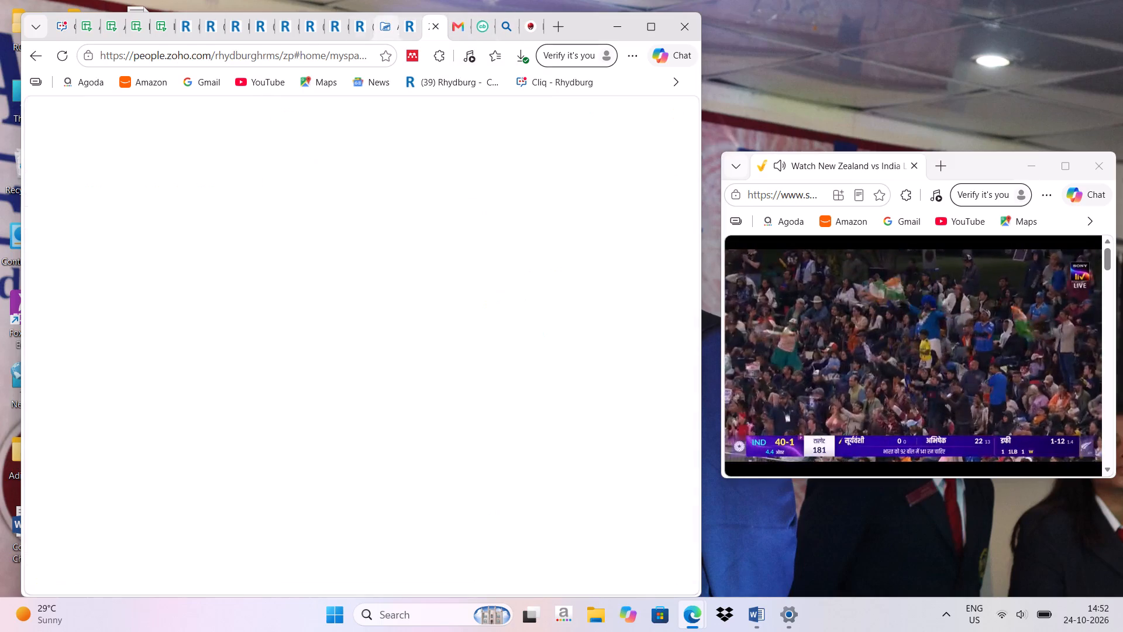
left_click(374, 21)
left_click(380, 26)
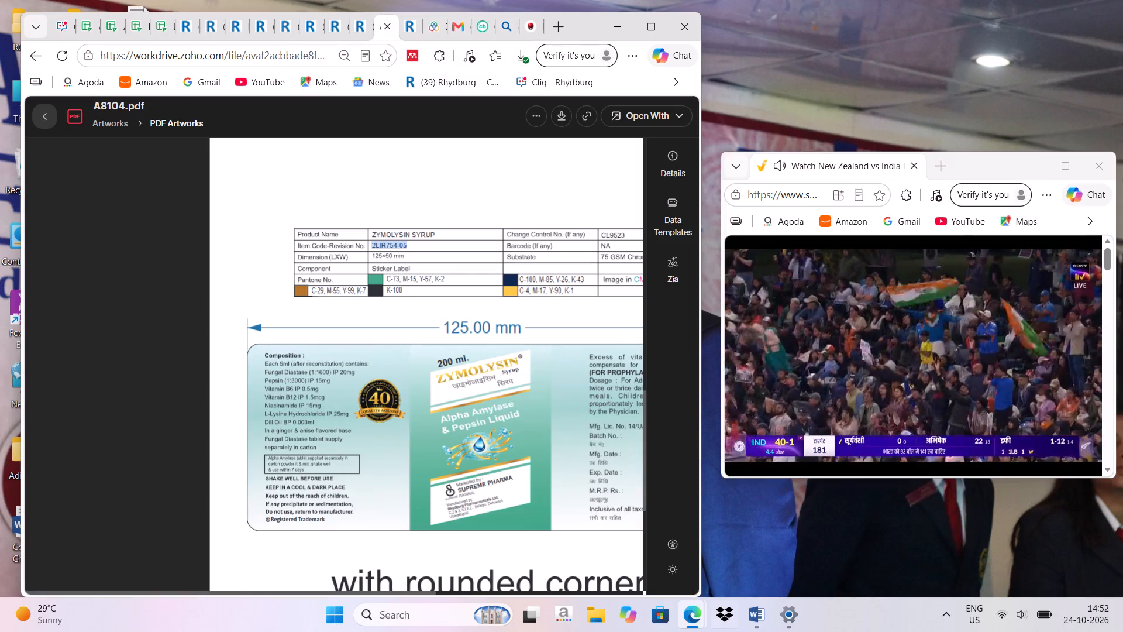
In Word's Document1, examine the carton code and Pantone entries under Current and New for ICIN0281 - ZYMOLYSIN SYRUP, and minimize the document.
left_click(750, 614)
left_click(799, 513)
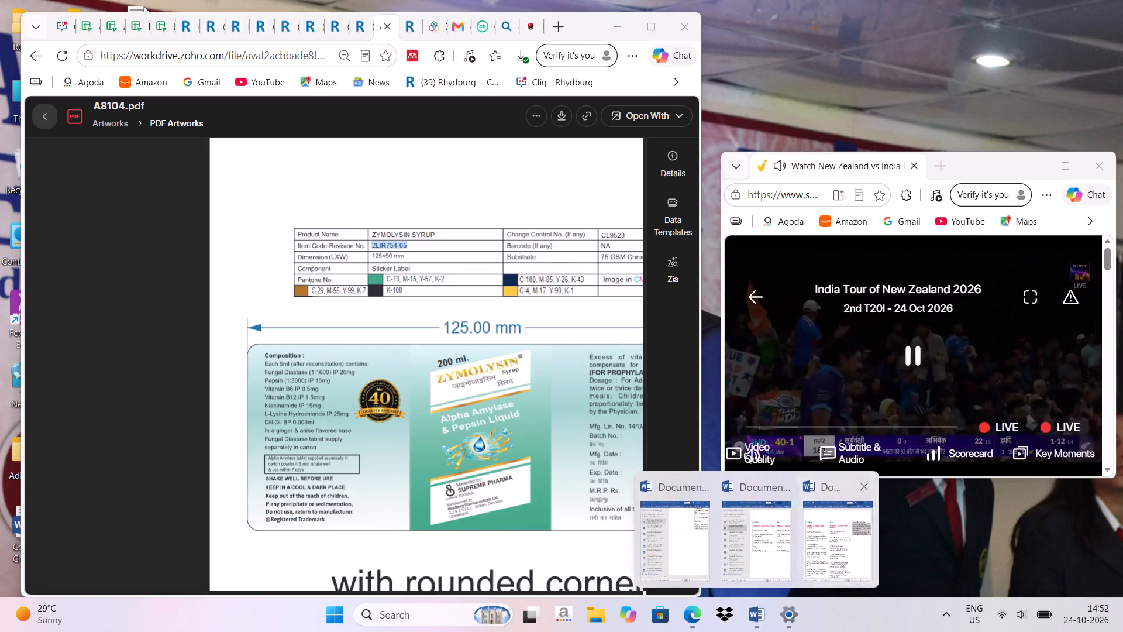
left_click_drag(514, 32, 268, 10)
scroll(378, 250, "down", 1)
left_click(457, 232)
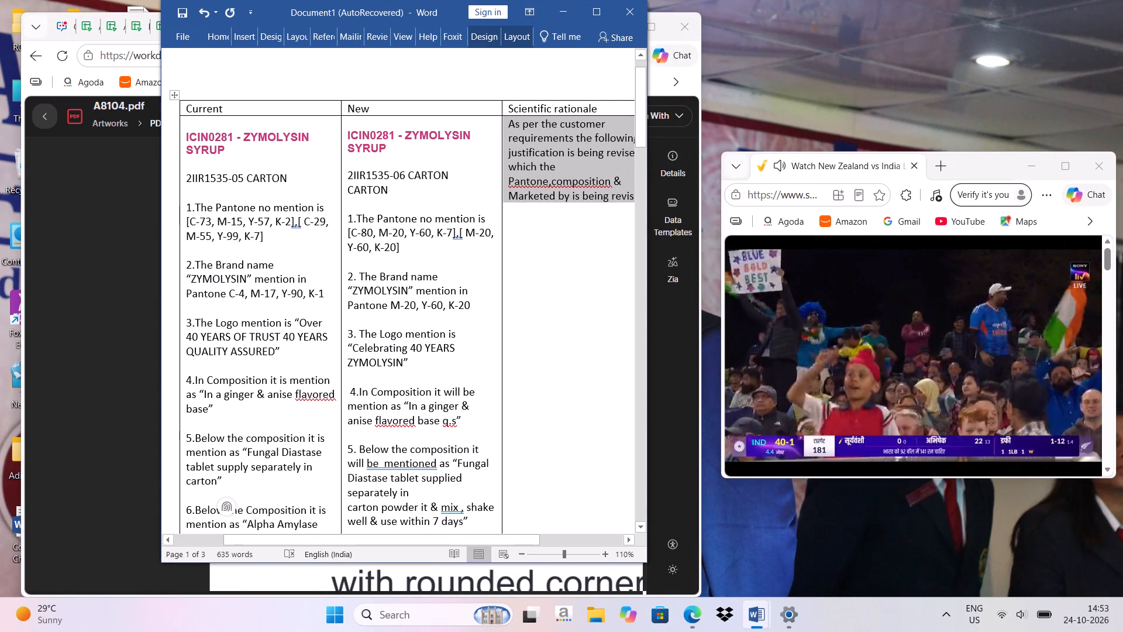
left_click(405, 246)
left_click_drag(405, 246, 359, 244)
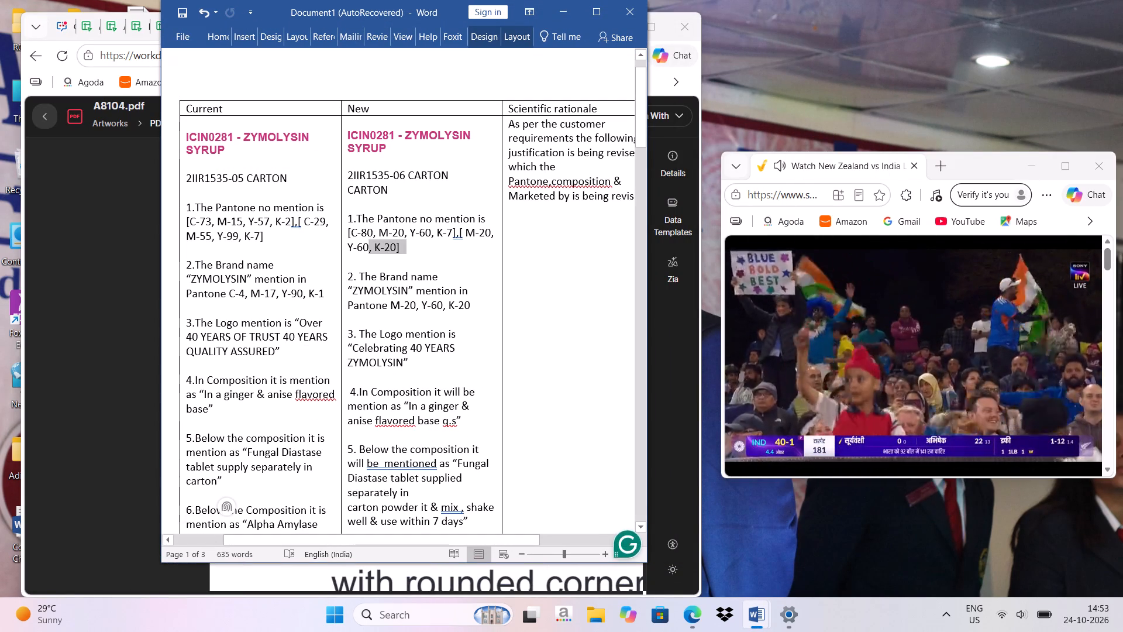
left_click_drag(359, 244, 332, 235)
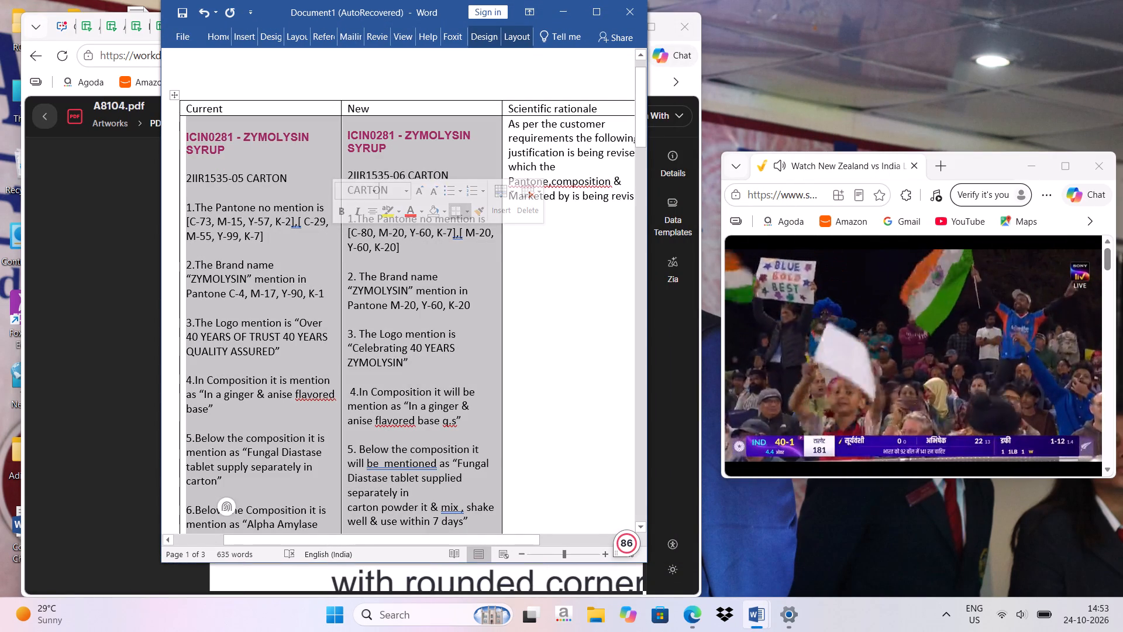
left_click(399, 249)
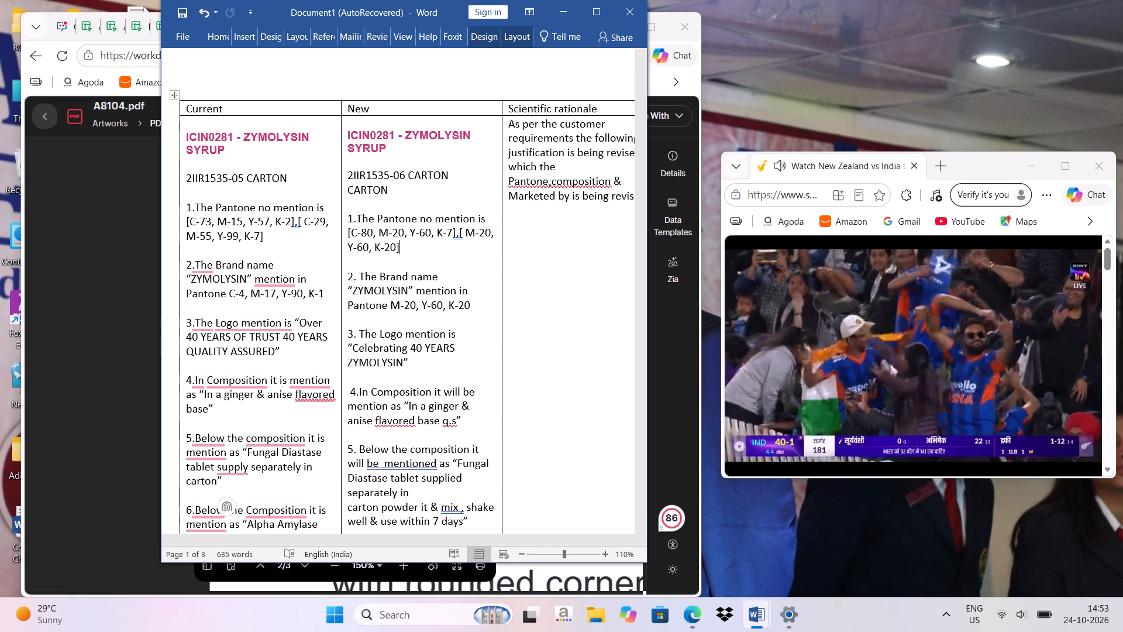
left_click_drag(187, 178, 218, 232)
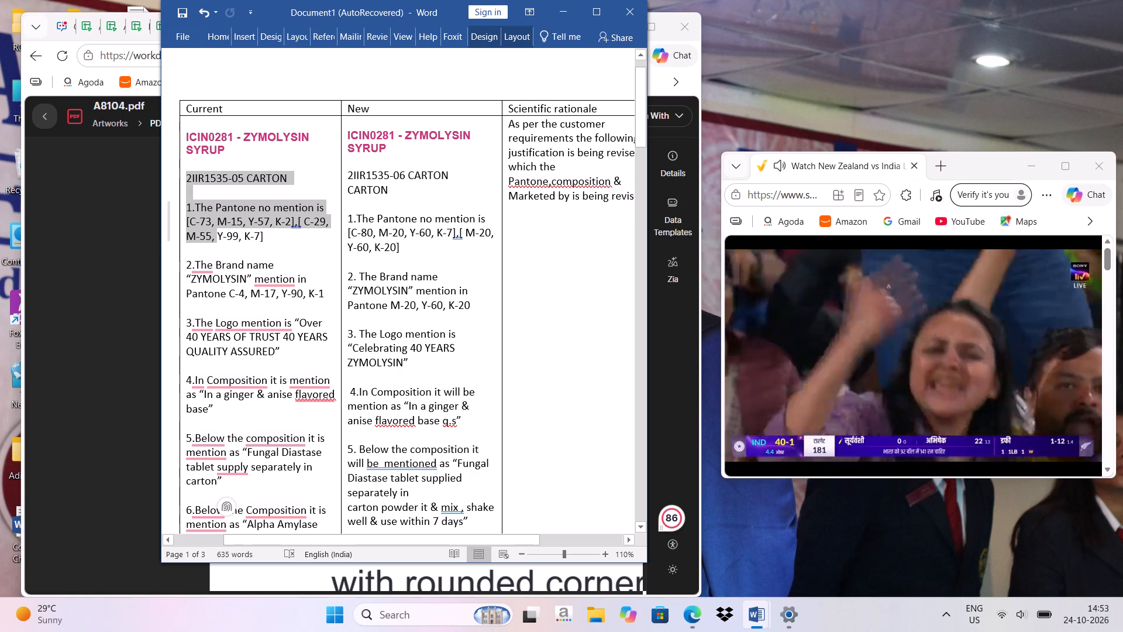
left_click_drag(218, 232, 218, 233)
left_click(207, 226)
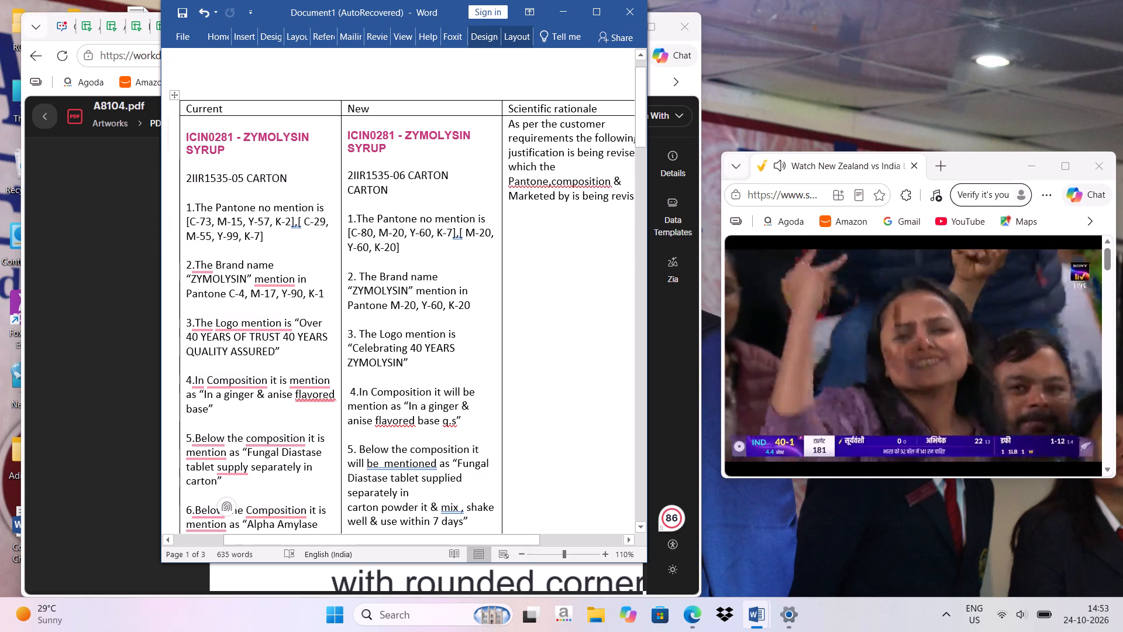
left_click(566, 10)
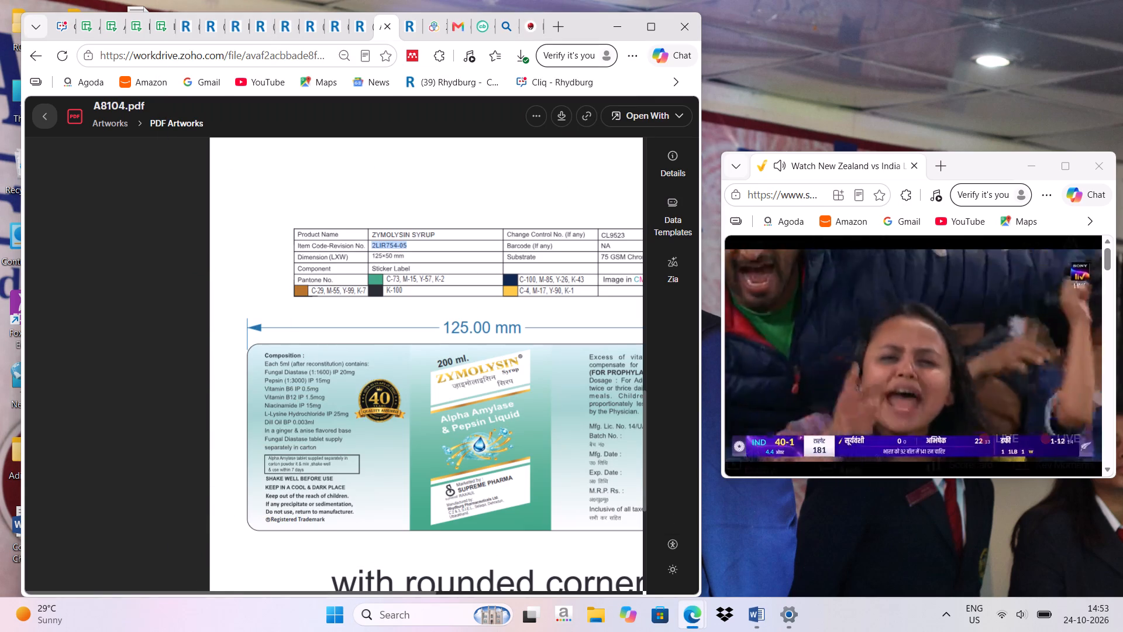
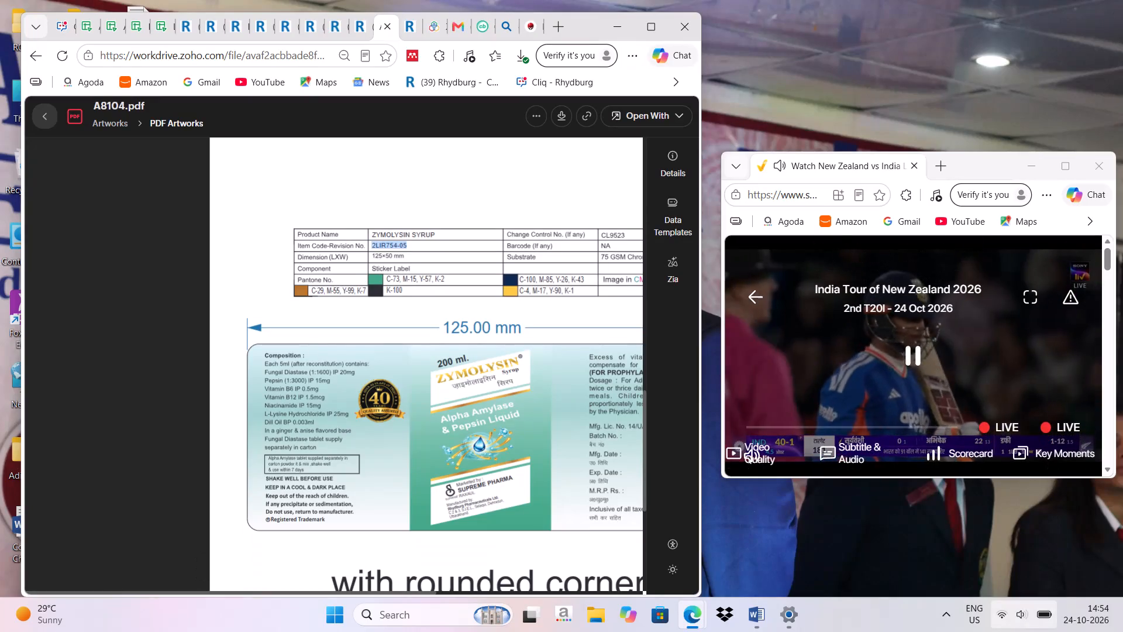
Examine the paired and new devices in the Windows Bluetooth device list, and close it.
left_click(1003, 612)
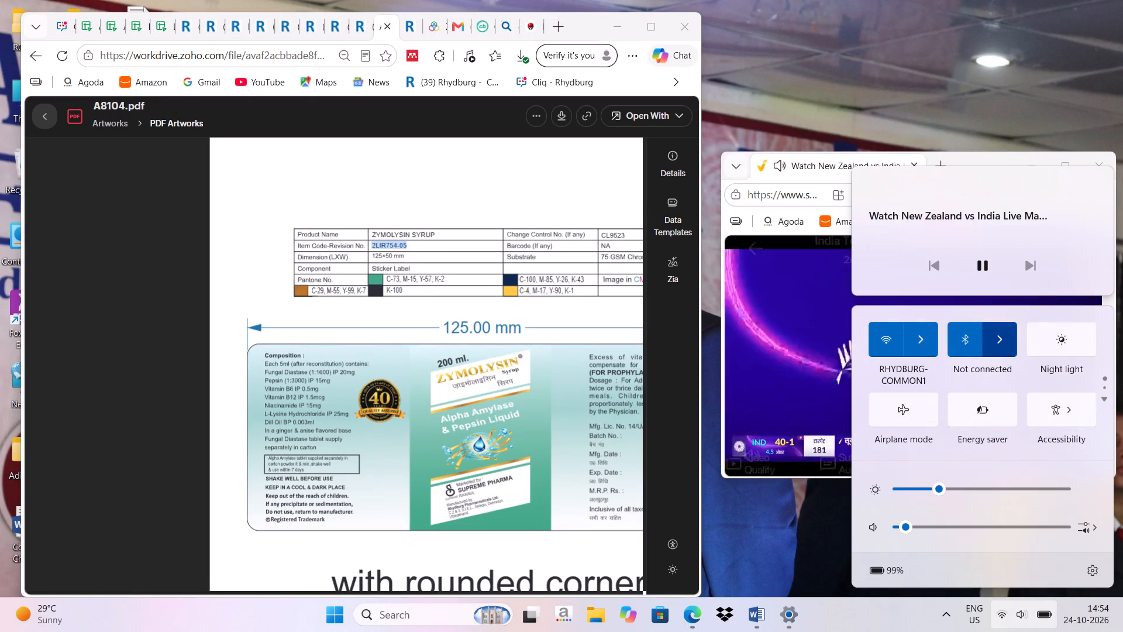
left_click(1010, 341)
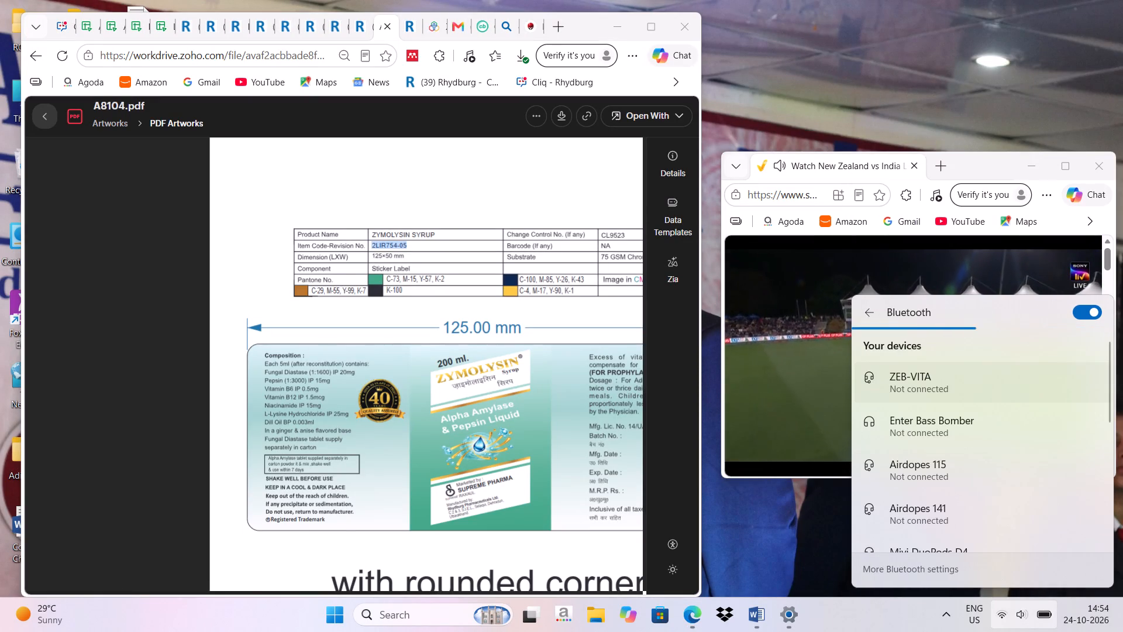
scroll(966, 428, "down", 4)
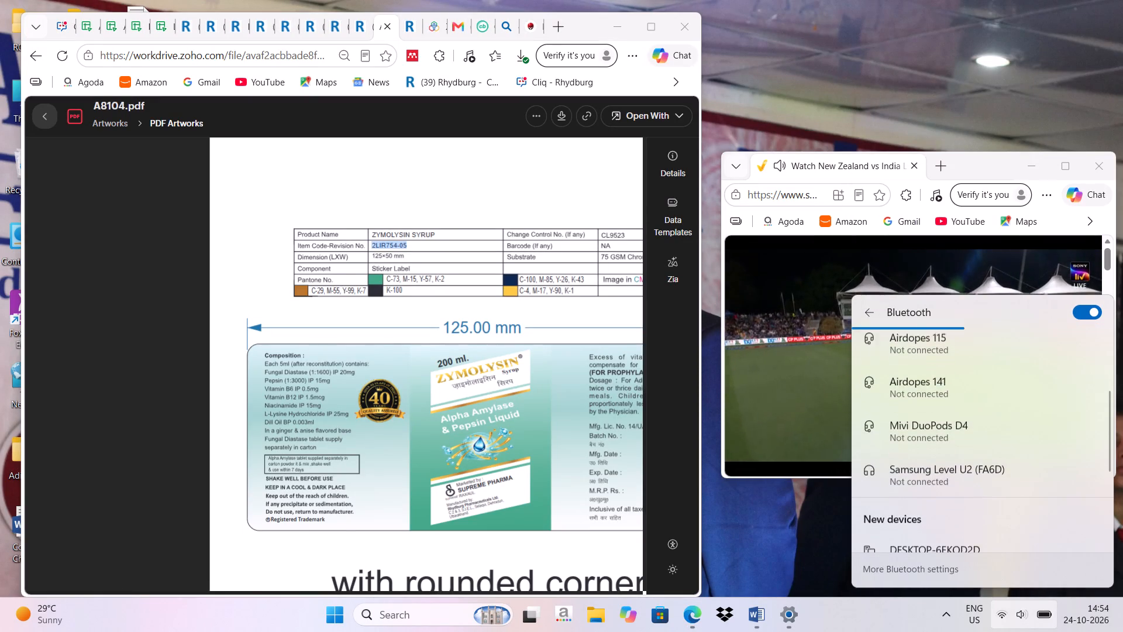
scroll(960, 423, "down", 7)
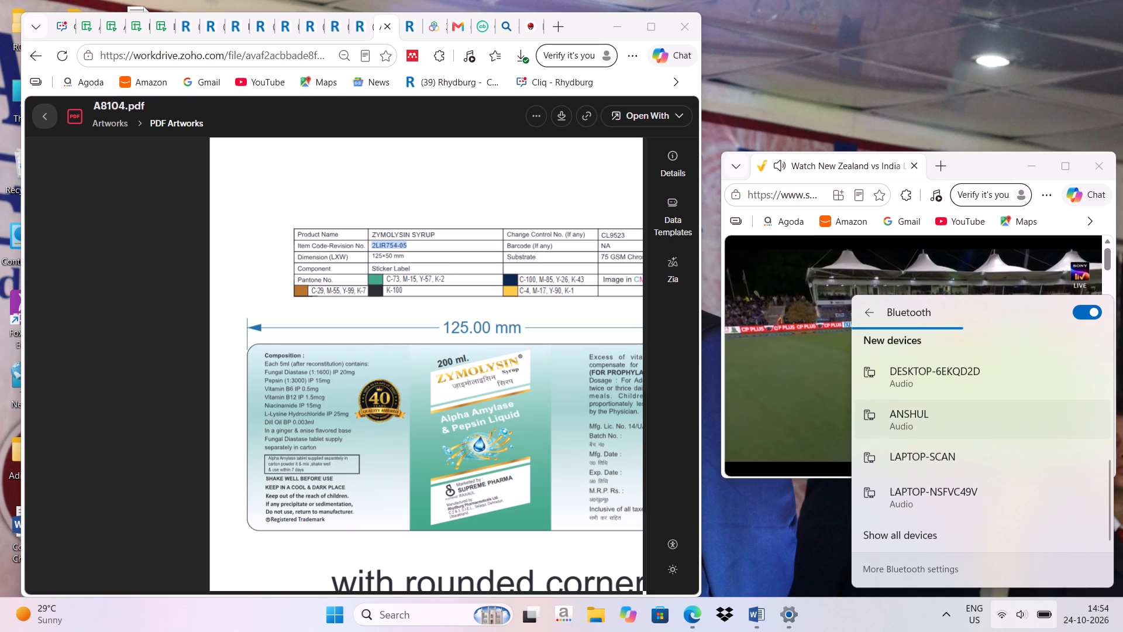
scroll(948, 431, "down", 4)
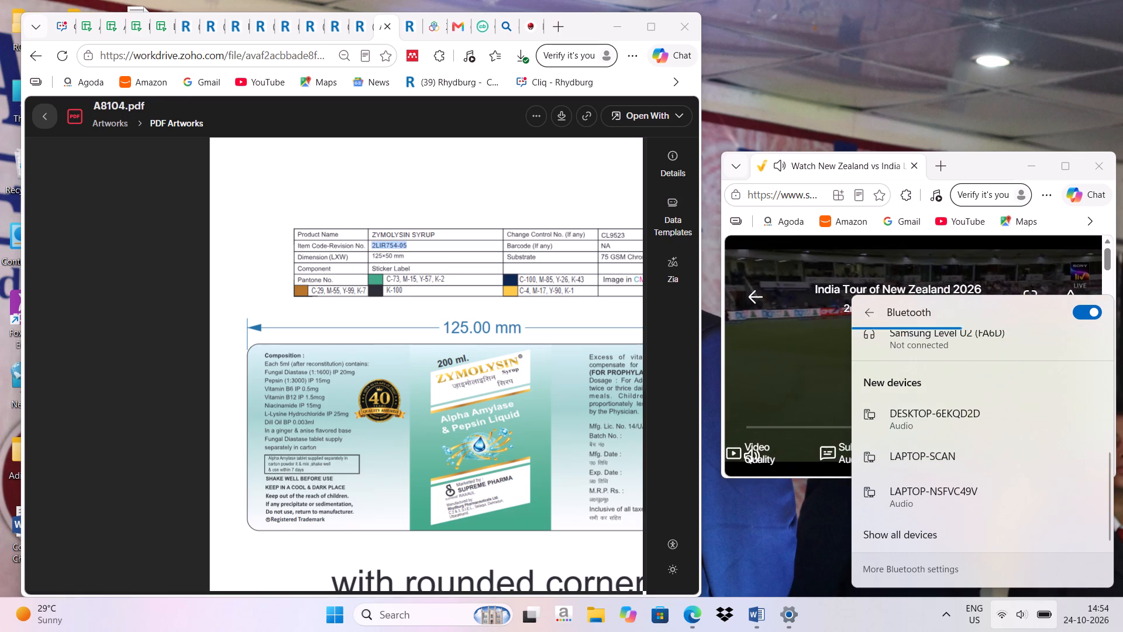
left_click(790, 554)
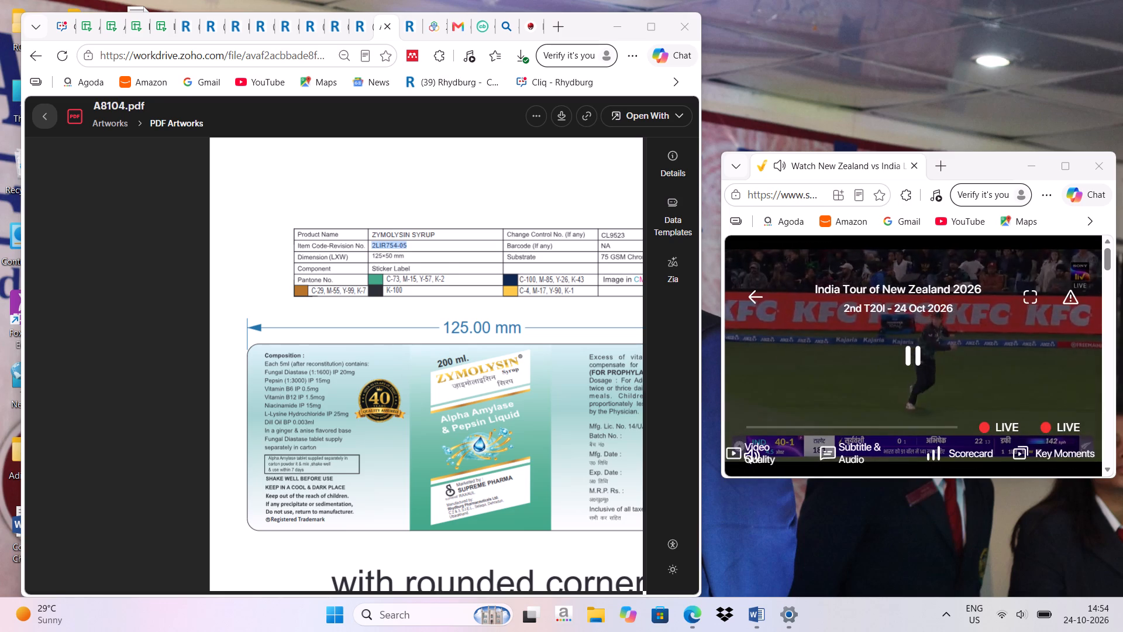
Bring the New Zealand vs India match stream to its live point.
left_click(1064, 424)
left_click(998, 421)
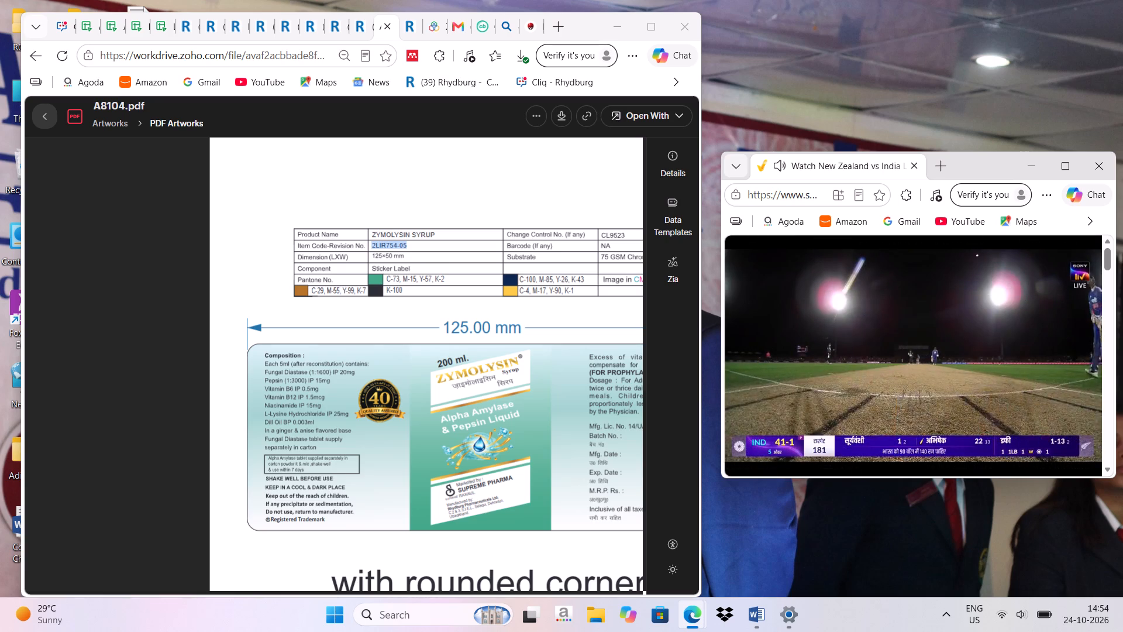
Reopen the Bluetooth device list, expand it to all devices, and look through the nearby new devices.
left_click(995, 616)
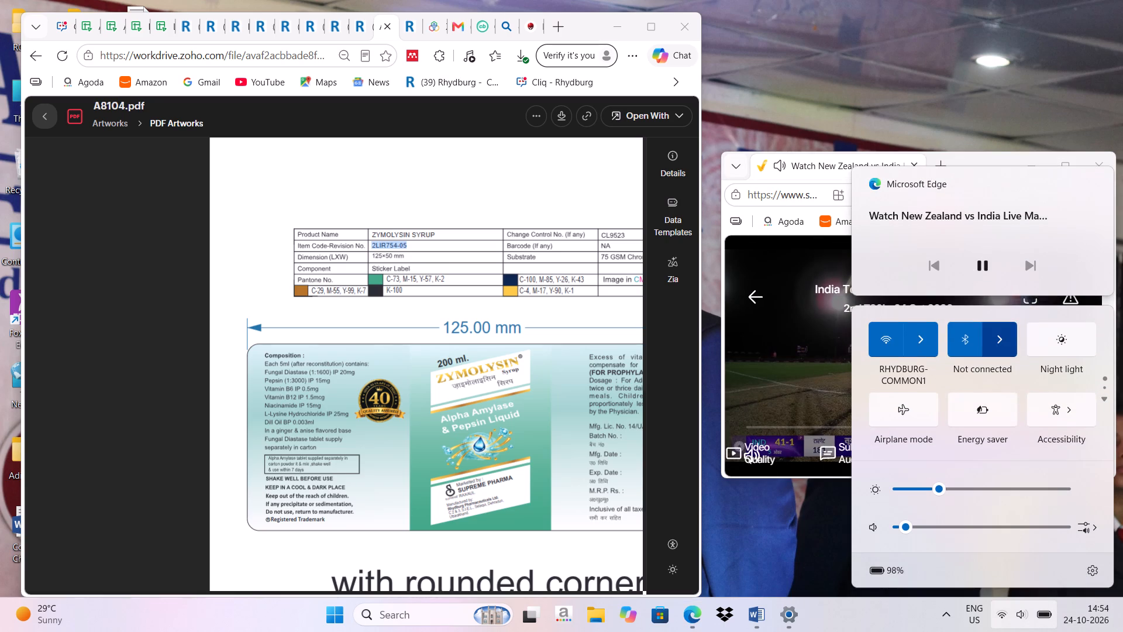
left_click(1001, 338)
scroll(992, 495, "down", 6)
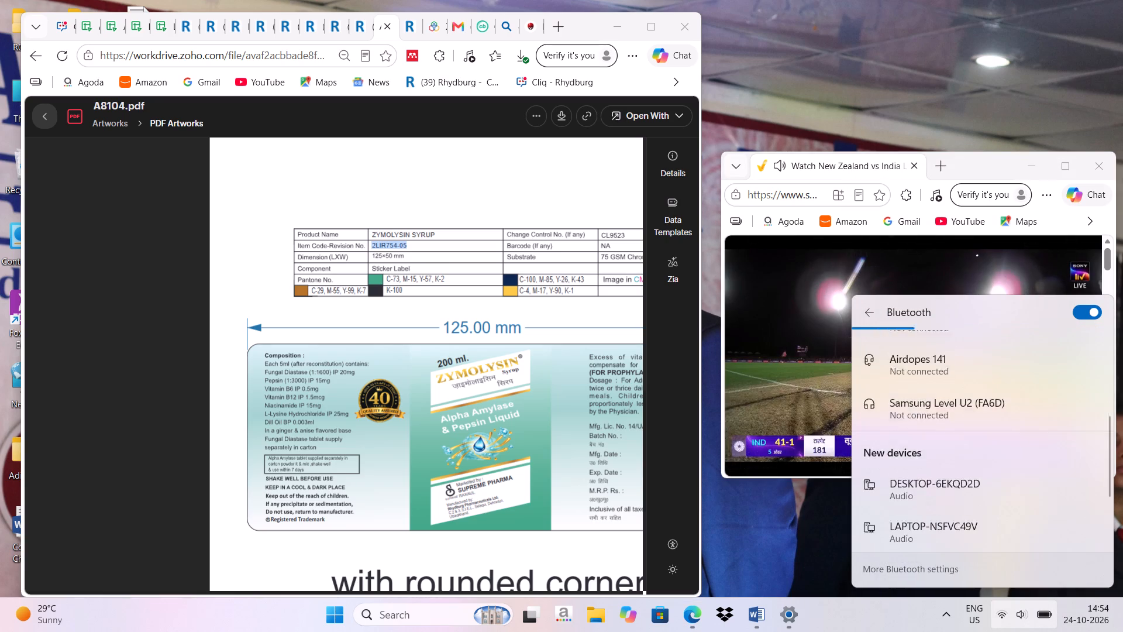
scroll(972, 488, "down", 10)
left_click(919, 531)
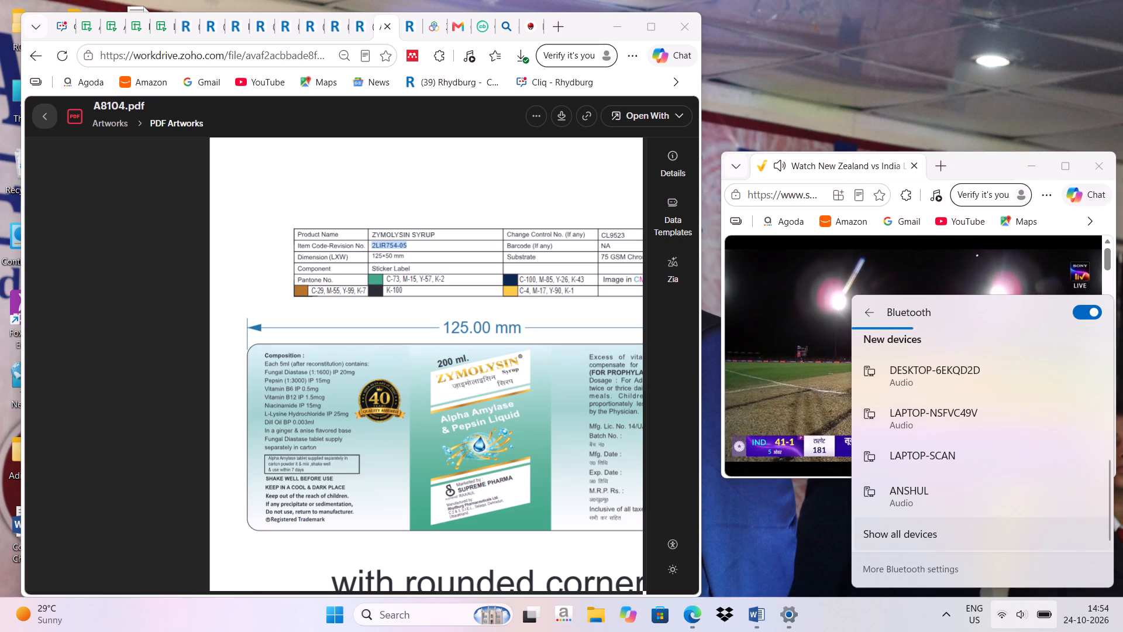
scroll(940, 451, "down", 16)
scroll(936, 448, "down", 5)
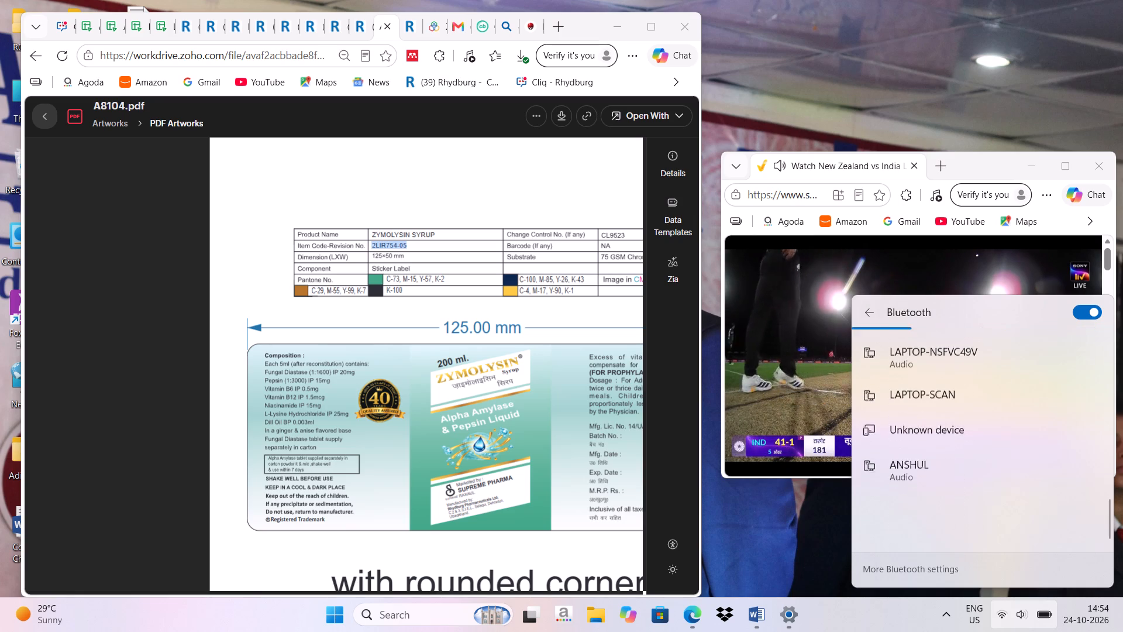
scroll(936, 448, "down", 8)
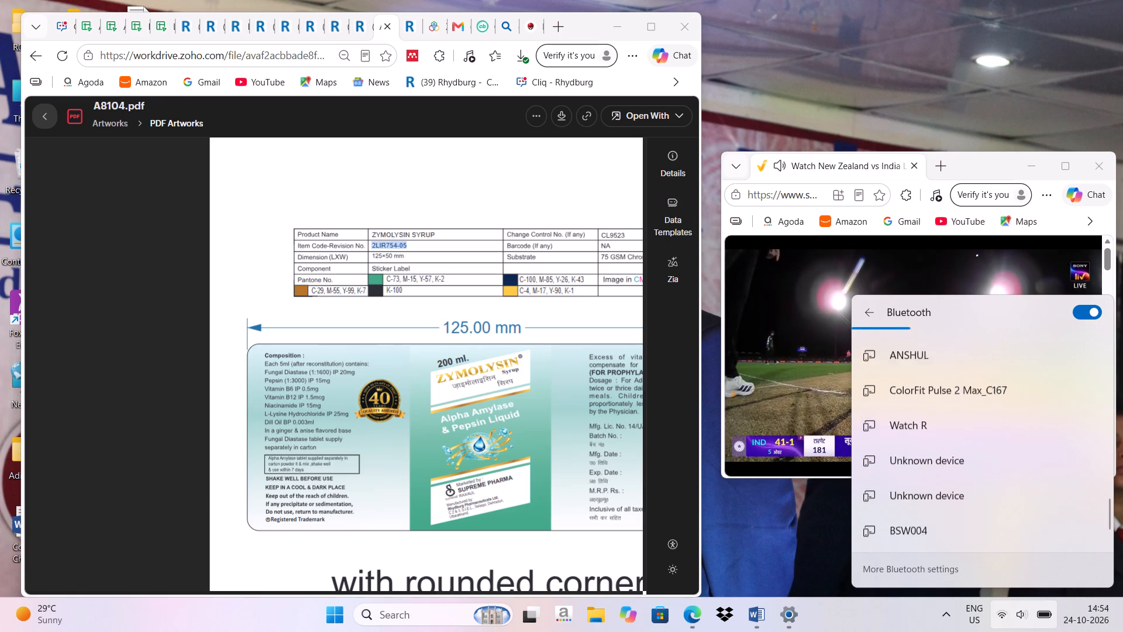
scroll(936, 448, "down", 4)
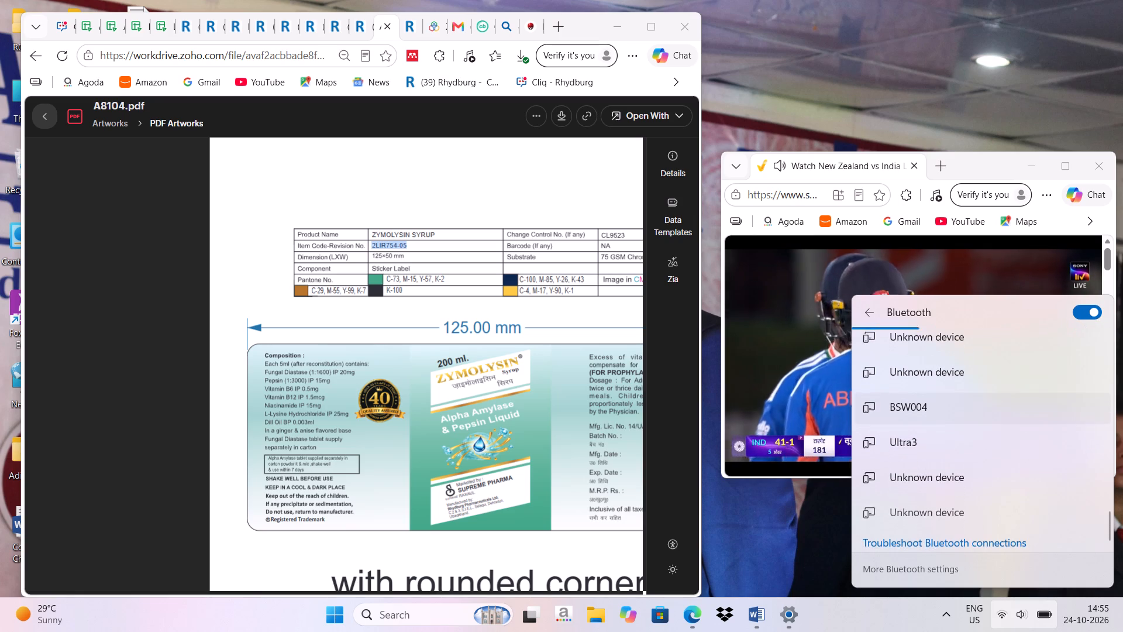
scroll(938, 449, "down", 6)
Recheck the paired headphones and speakers under Your devices in the Bluetooth list.
scroll(938, 449, "up", 15)
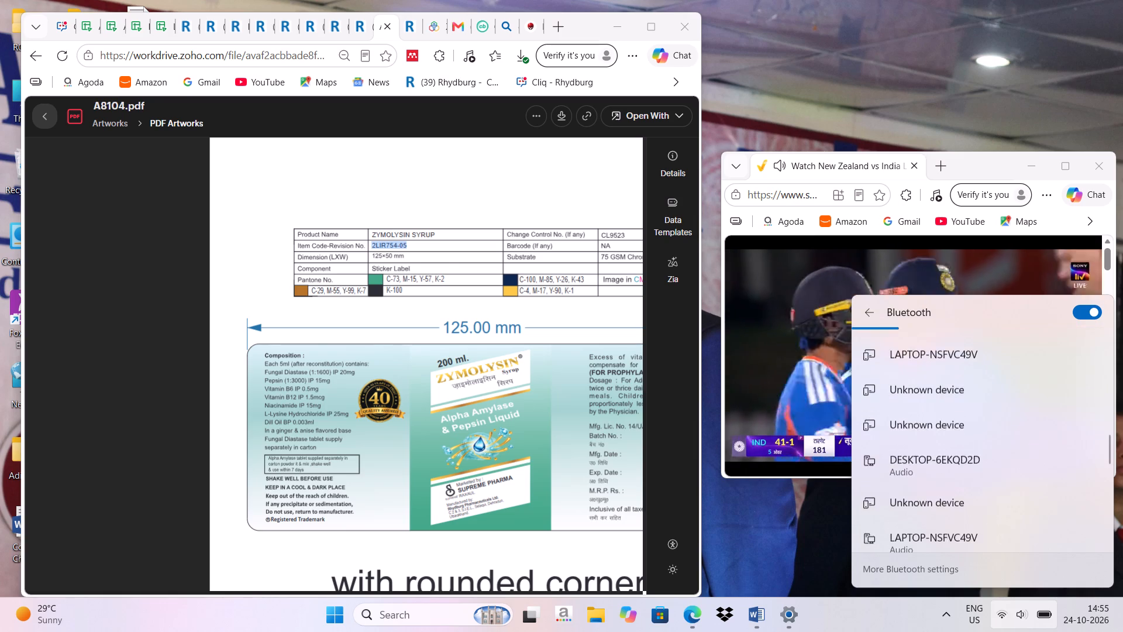
scroll(938, 449, "up", 16)
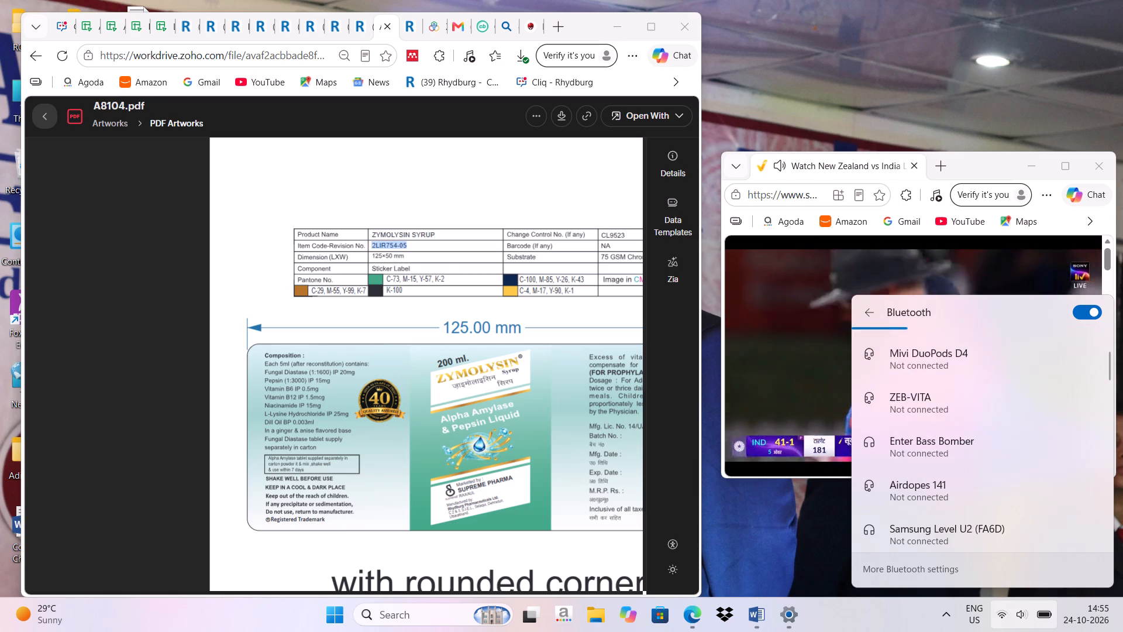
scroll(938, 449, "up", 6)
Look through the full list of new Bluetooth devices again to its end, and close the list.
scroll(938, 449, "down", 7)
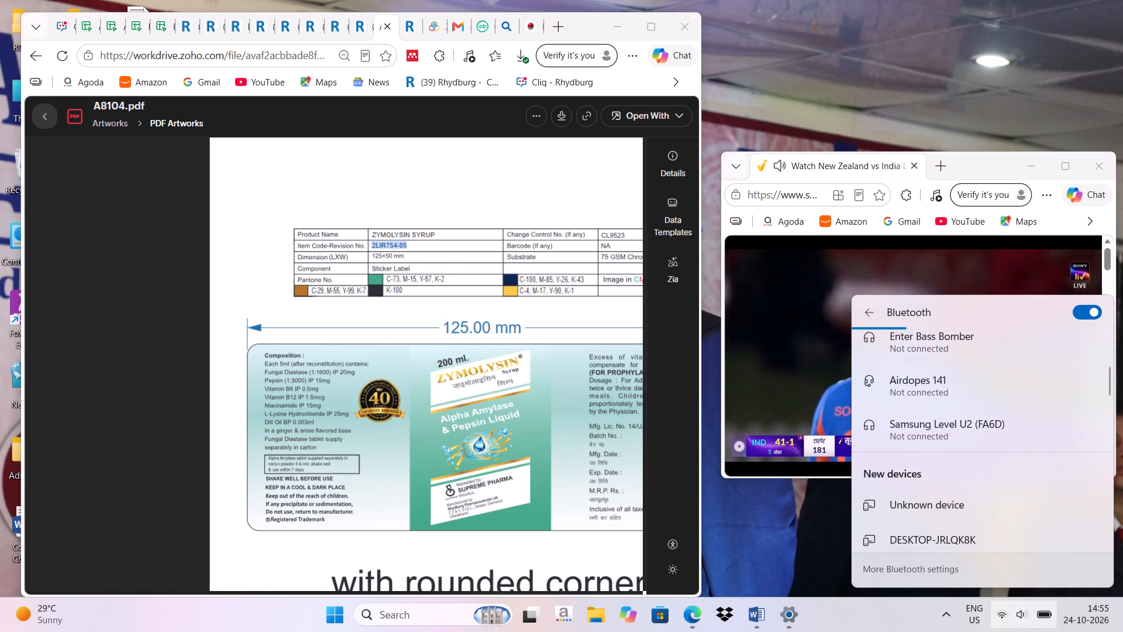
scroll(938, 449, "down", 16)
scroll(939, 451, "down", 5)
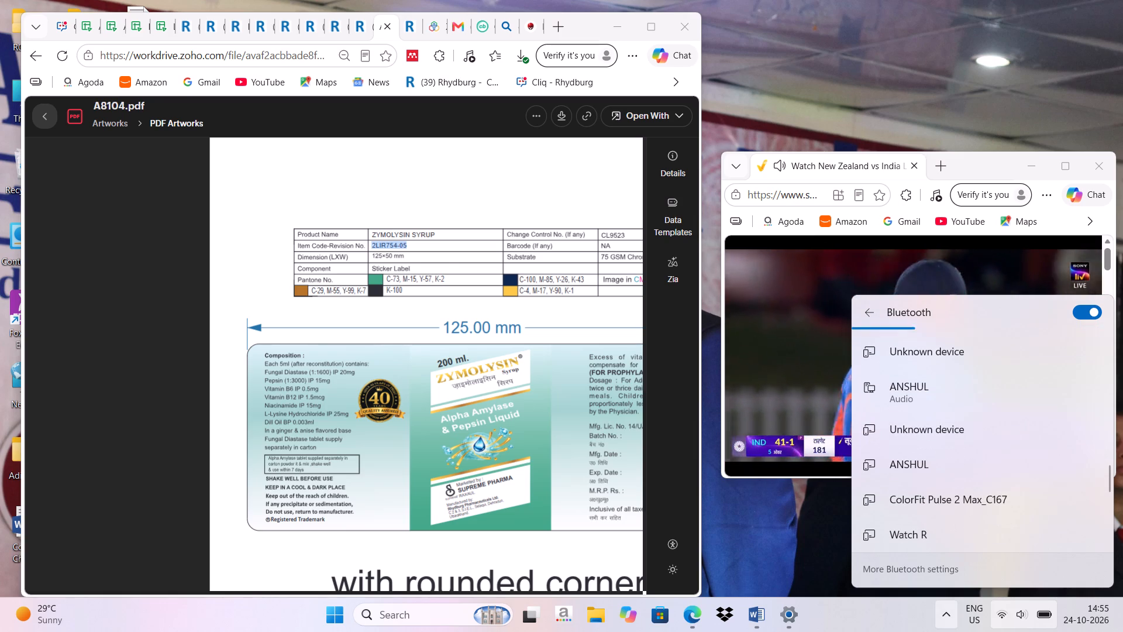
scroll(915, 241, "down", 4)
scroll(920, 317, "down", 5)
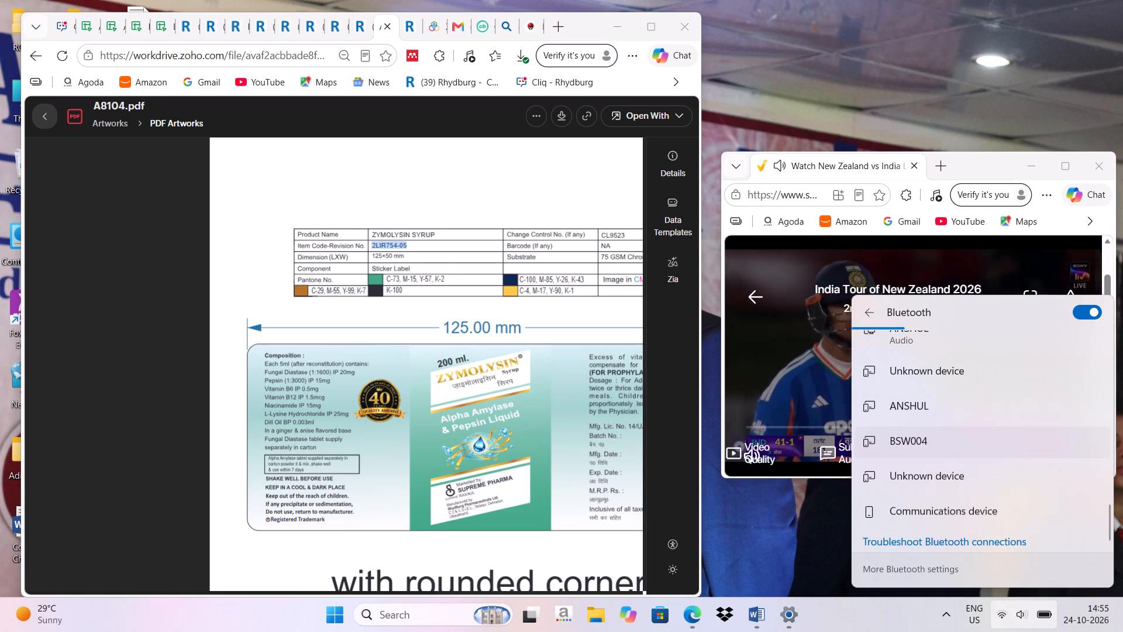
scroll(945, 498, "down", 4)
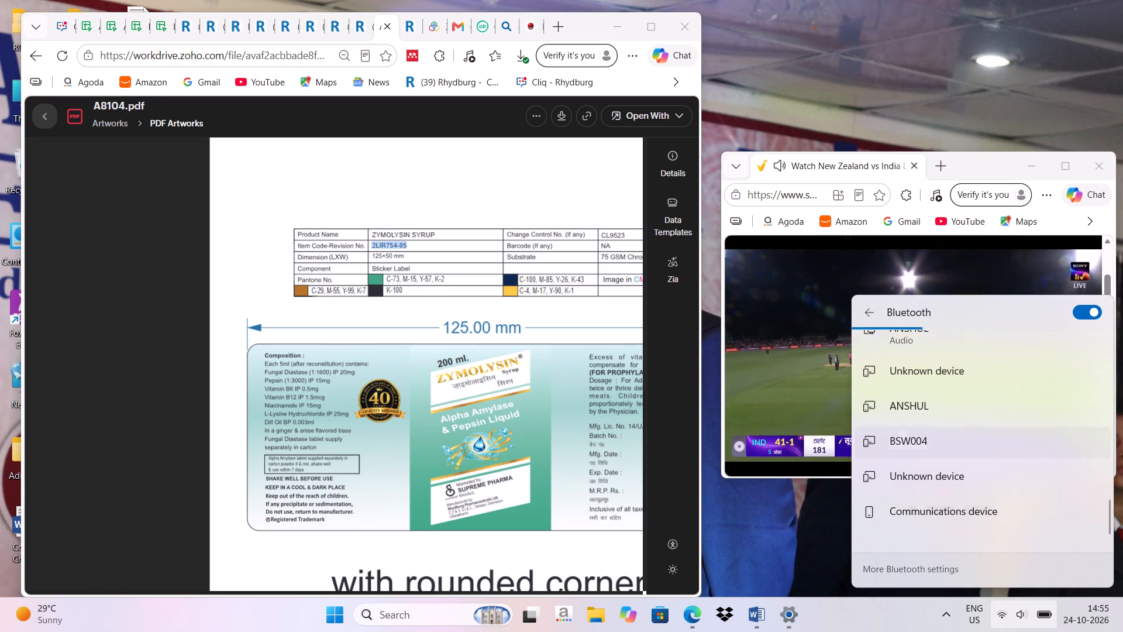
scroll(933, 452, "down", 4)
scroll(965, 506, "down", 5)
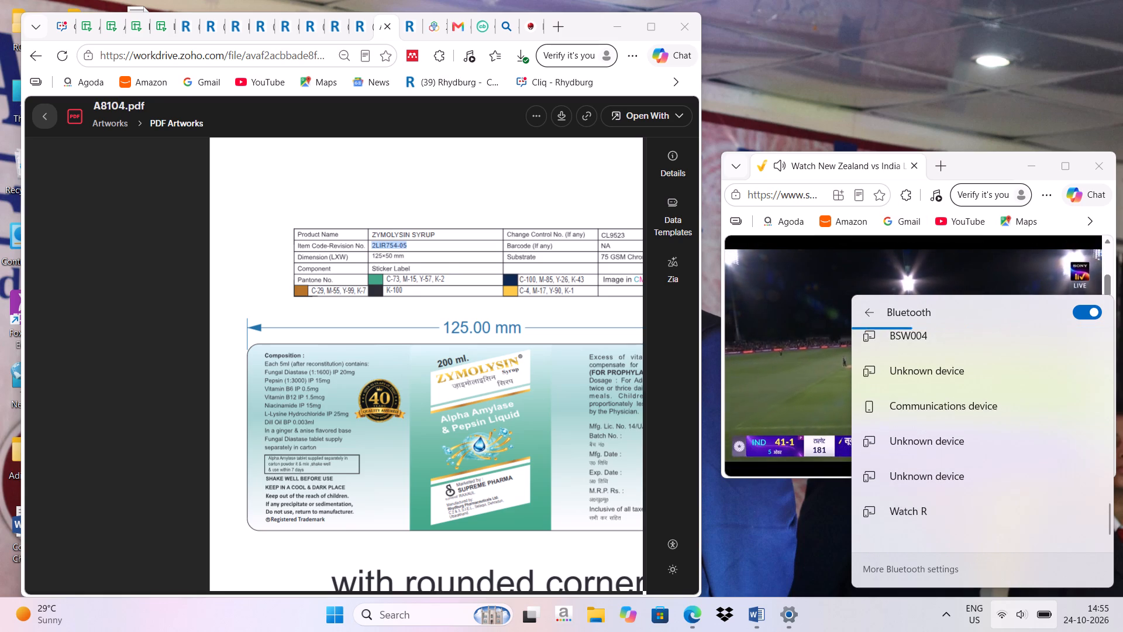
scroll(965, 515, "down", 5)
scroll(941, 441, "down", 5)
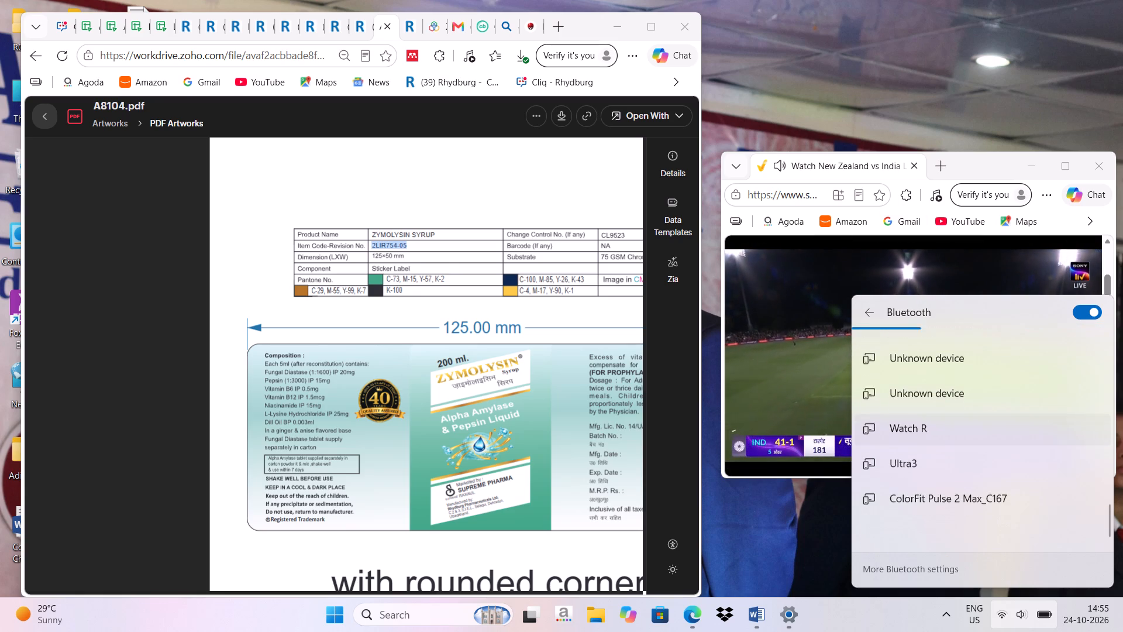
scroll(942, 444, "down", 15)
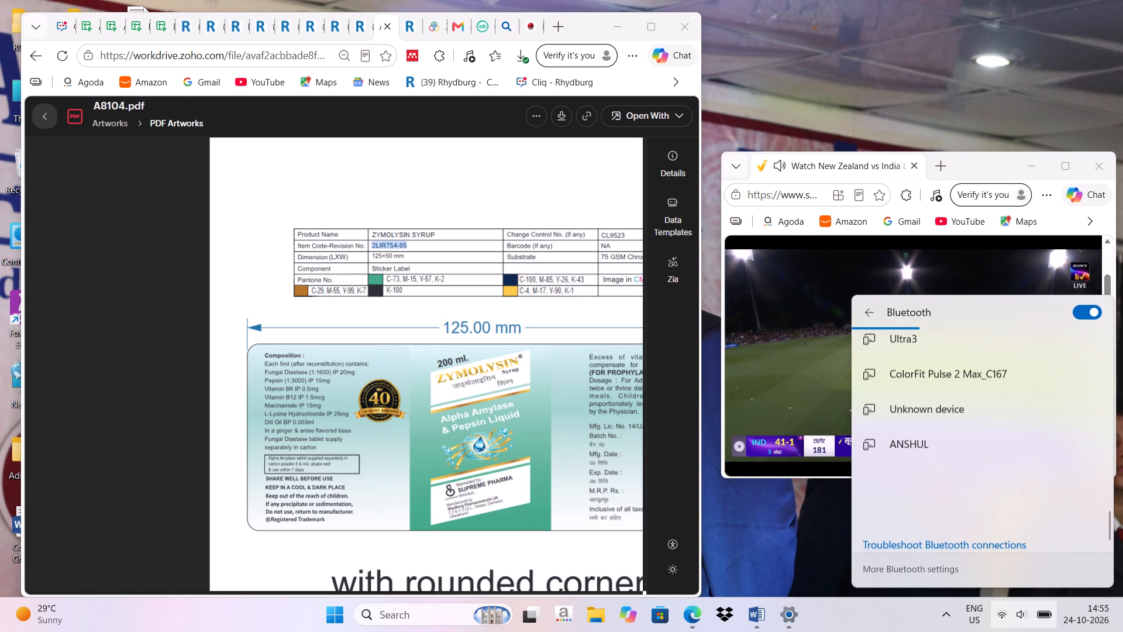
scroll(918, 489, "down", 11)
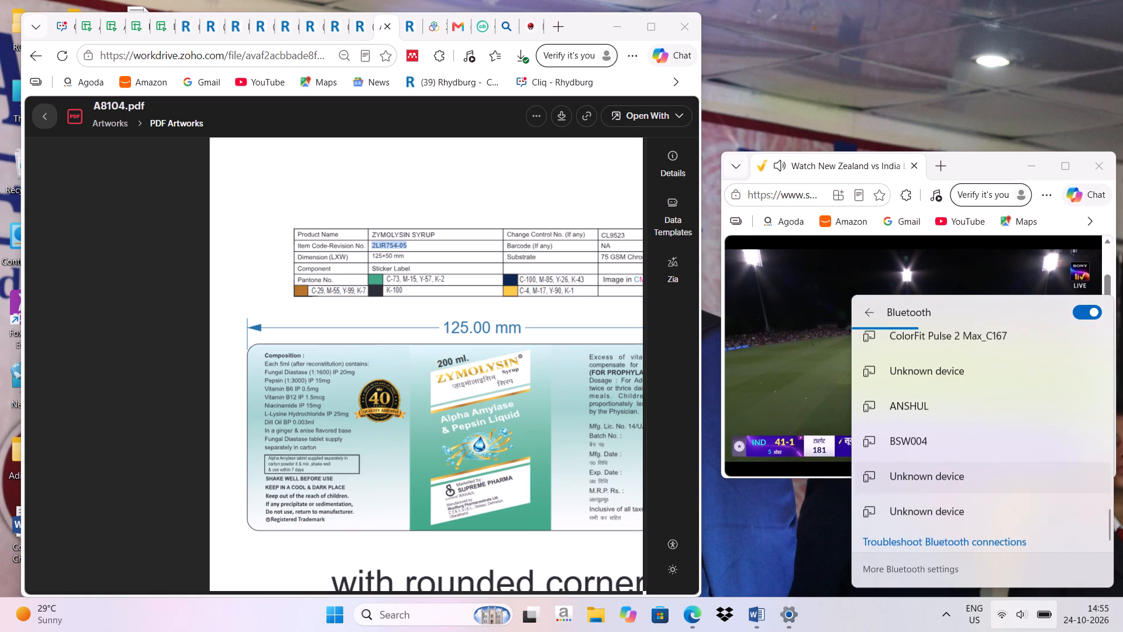
scroll(966, 463, "down", 6)
left_click(902, 48)
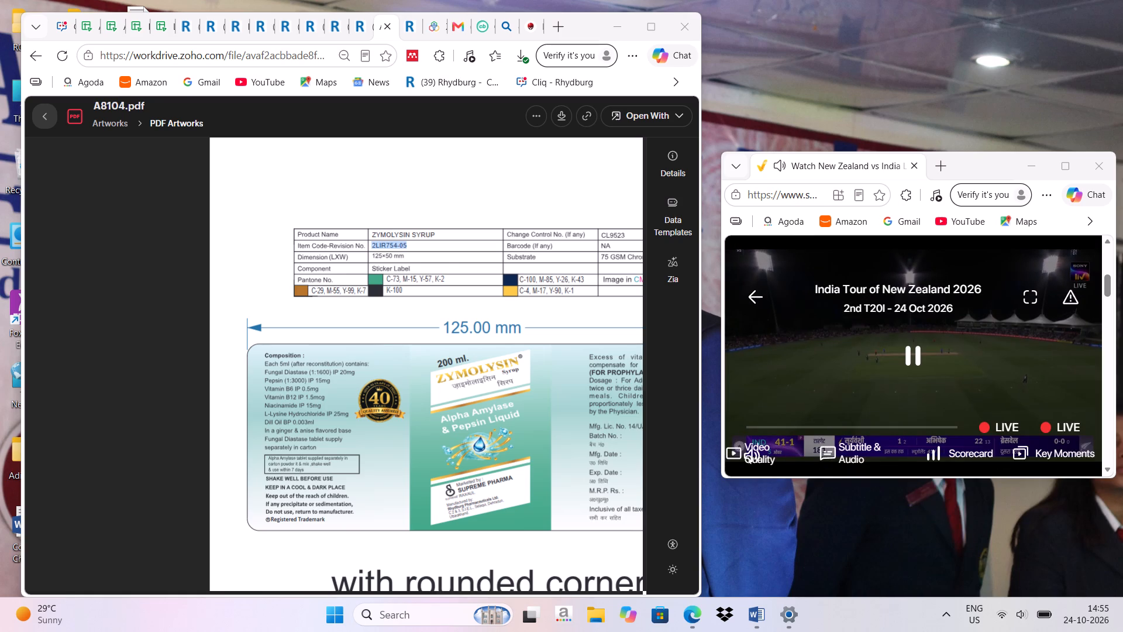
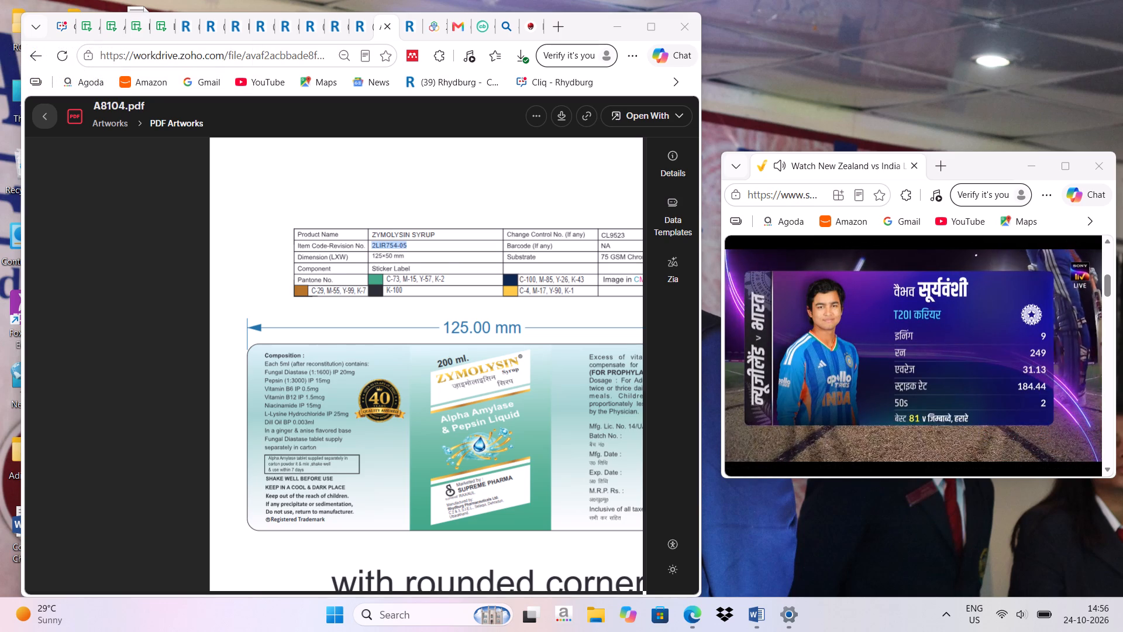
Bring up the BOM PM Report filtered by MFR R0DCANP303 and enlarge its browser window to fill the whole screen.
left_click(314, 26)
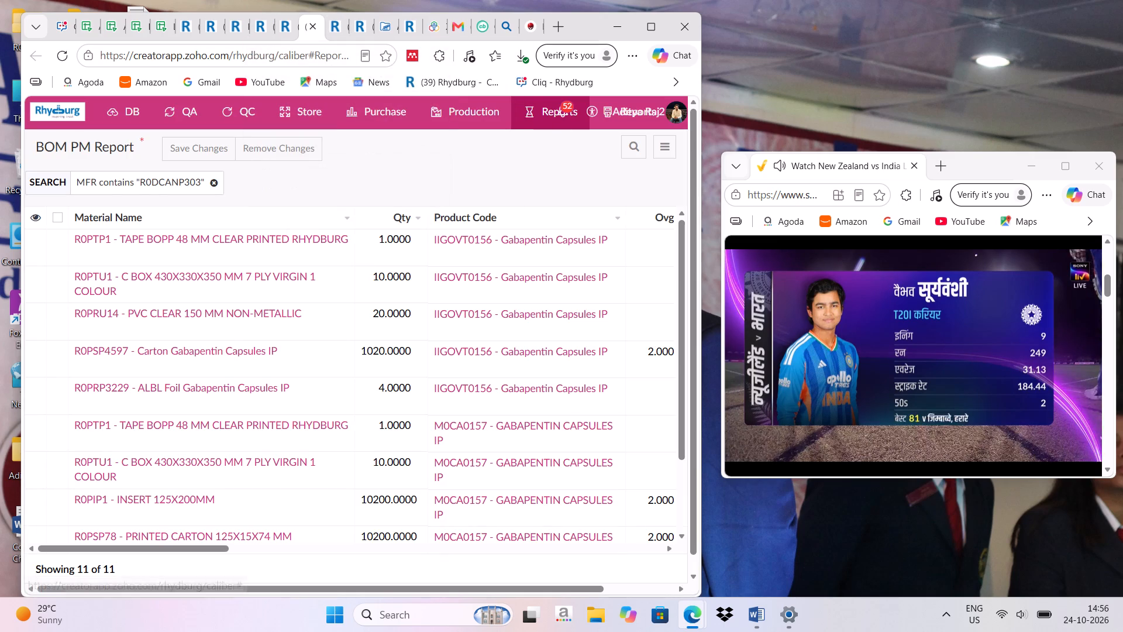
left_click_drag(703, 74, 771, 60)
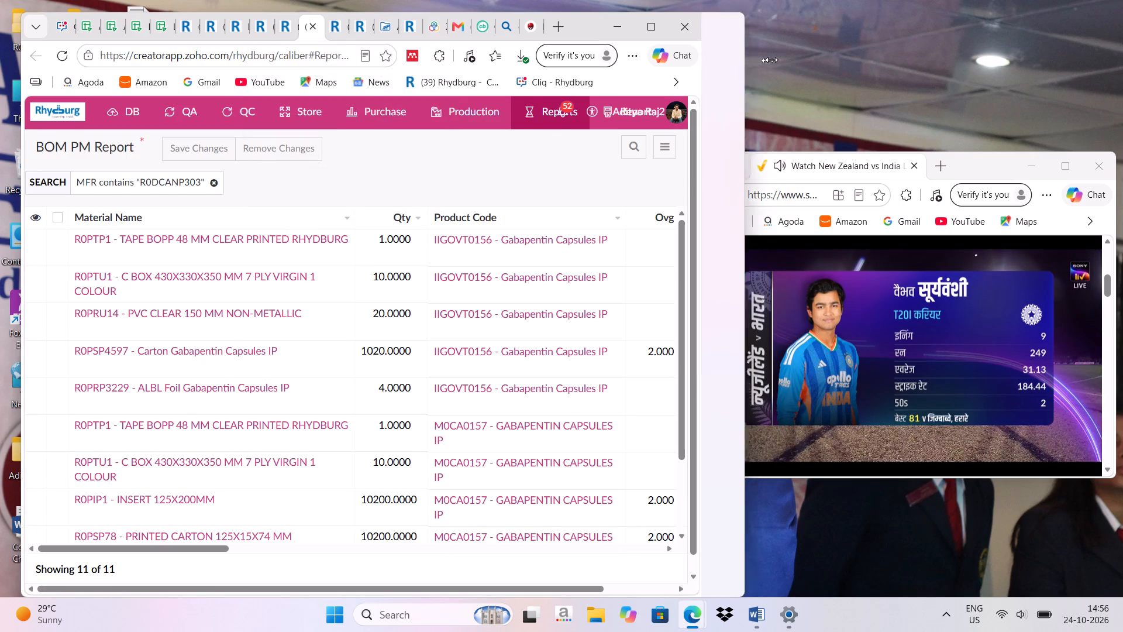
left_click_drag(771, 60, 825, 44)
left_click_drag(711, 23, 705, 5)
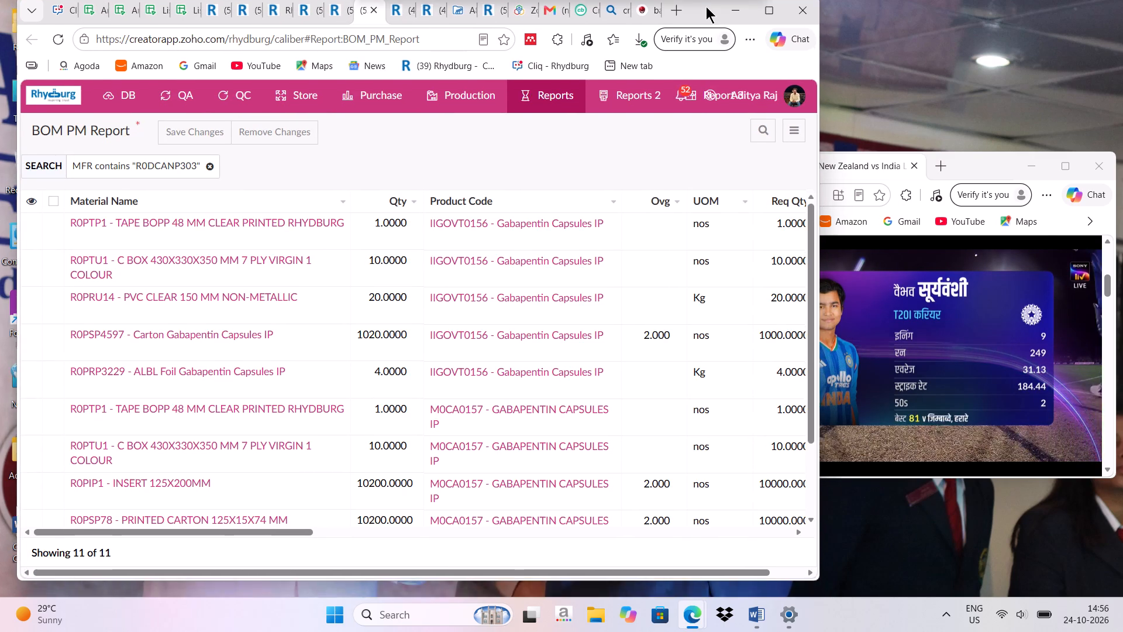
left_click_drag(705, 5, 705, 4)
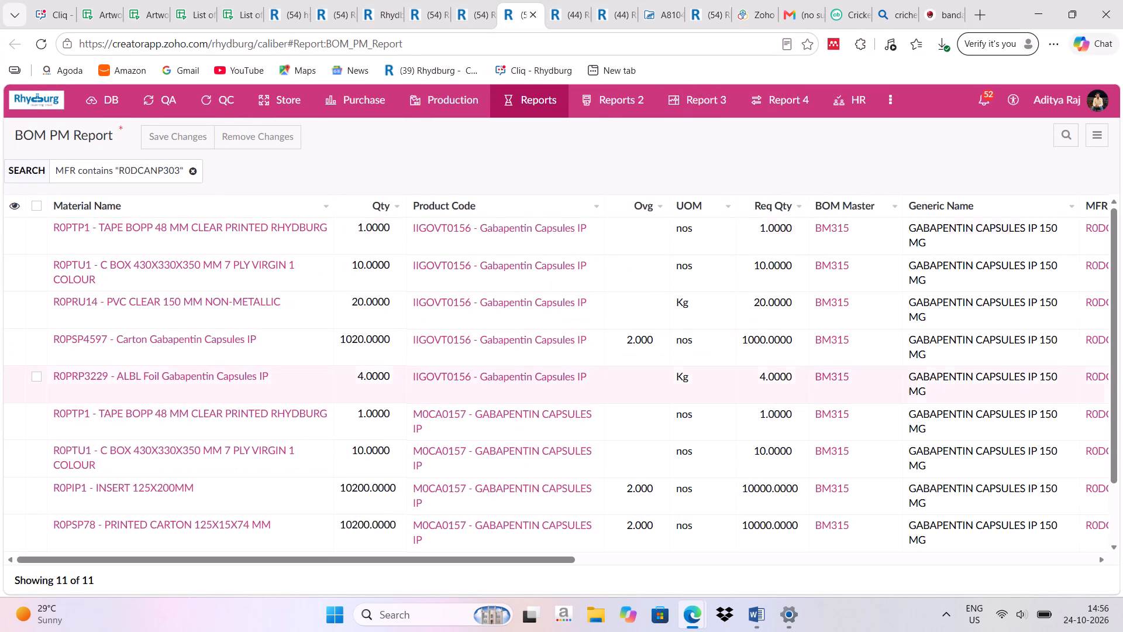
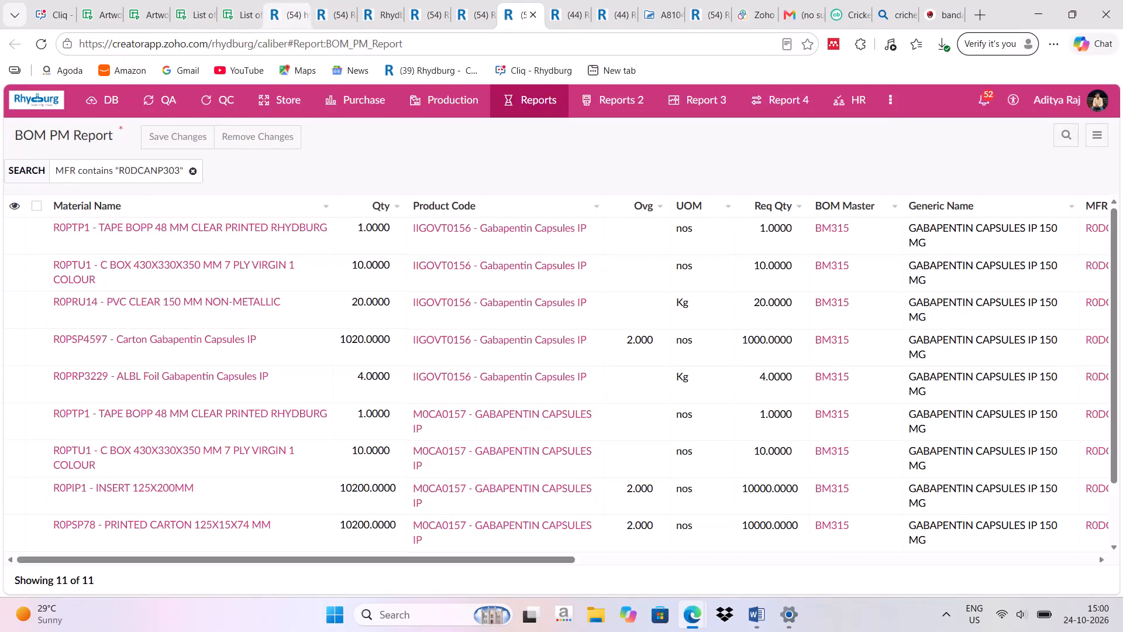
Return to the Change Control dashboard and search its report for records whose Ref contains 9941.
left_click(291, 7)
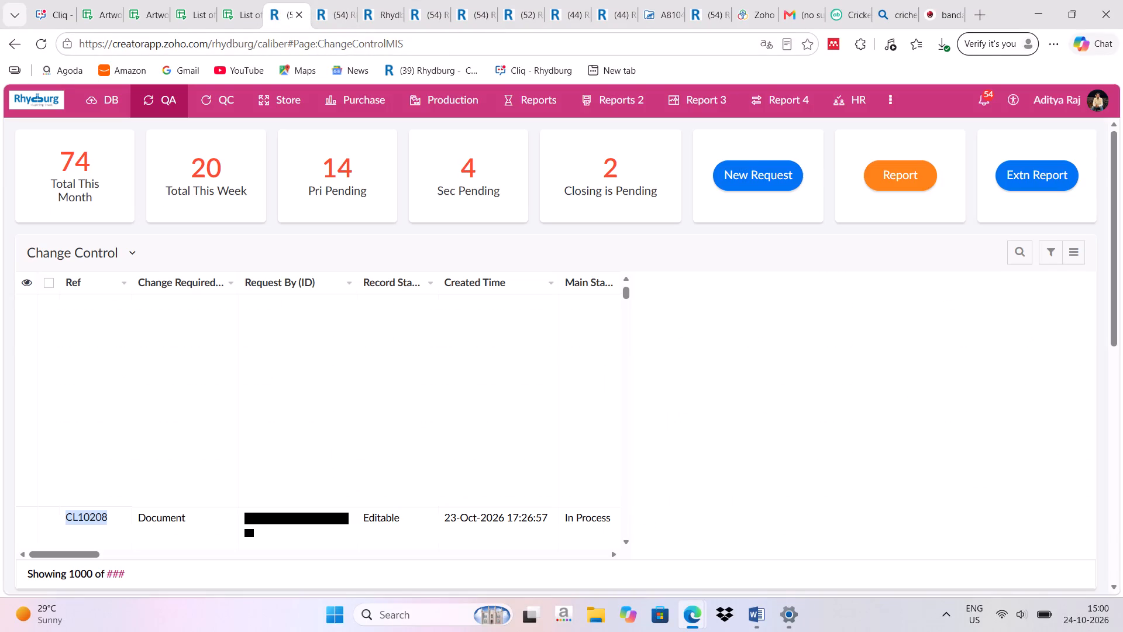
left_click(68, 282)
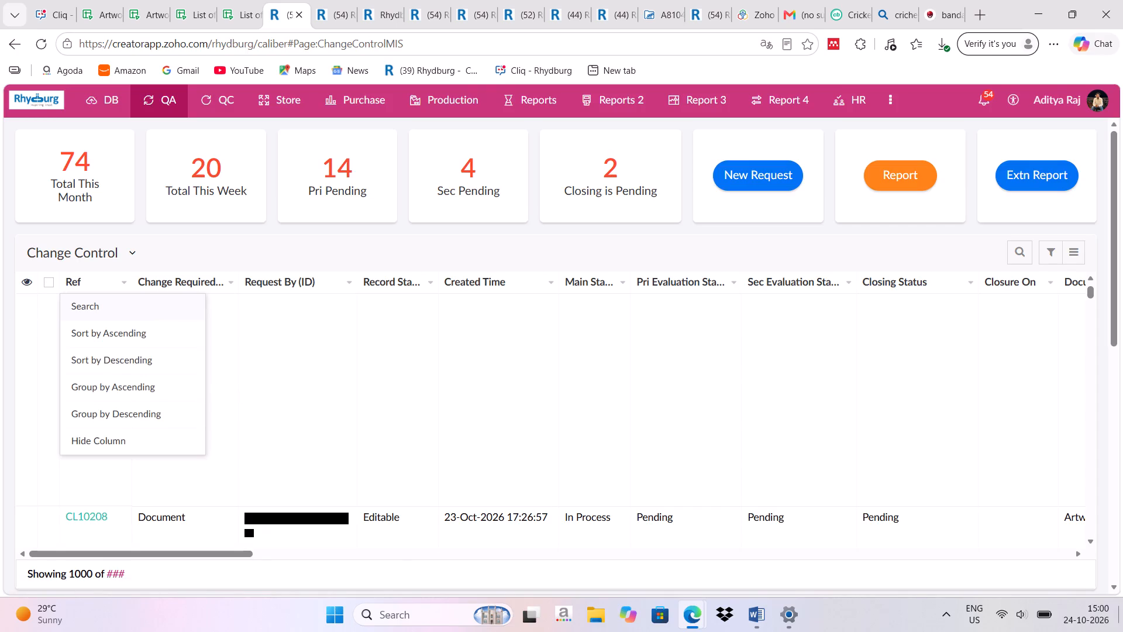
left_click(79, 307)
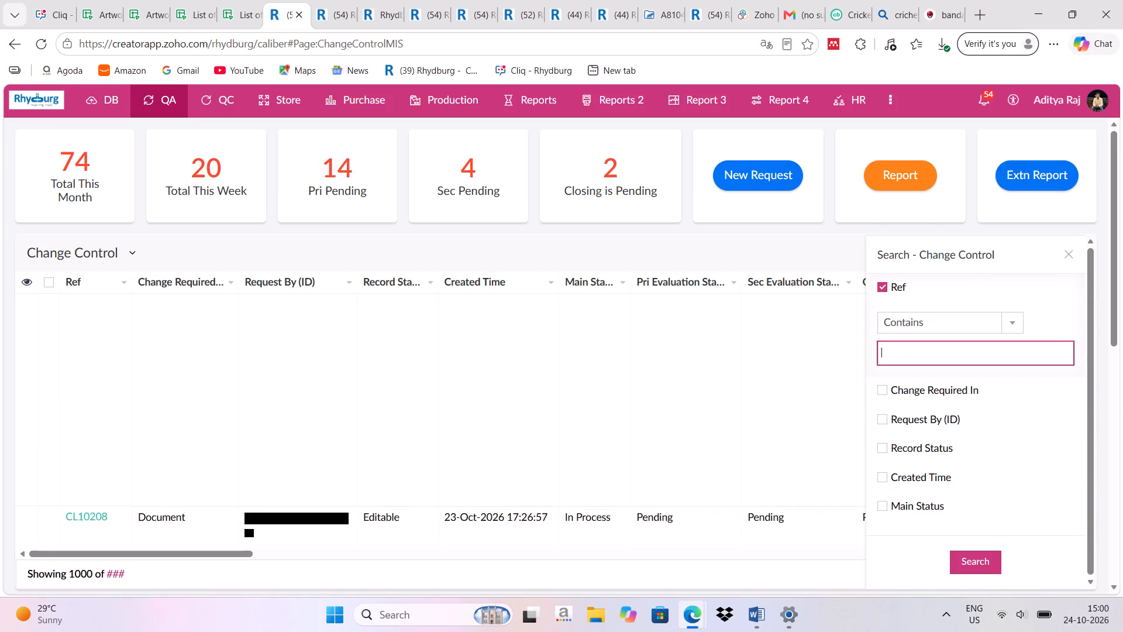
type("9941")
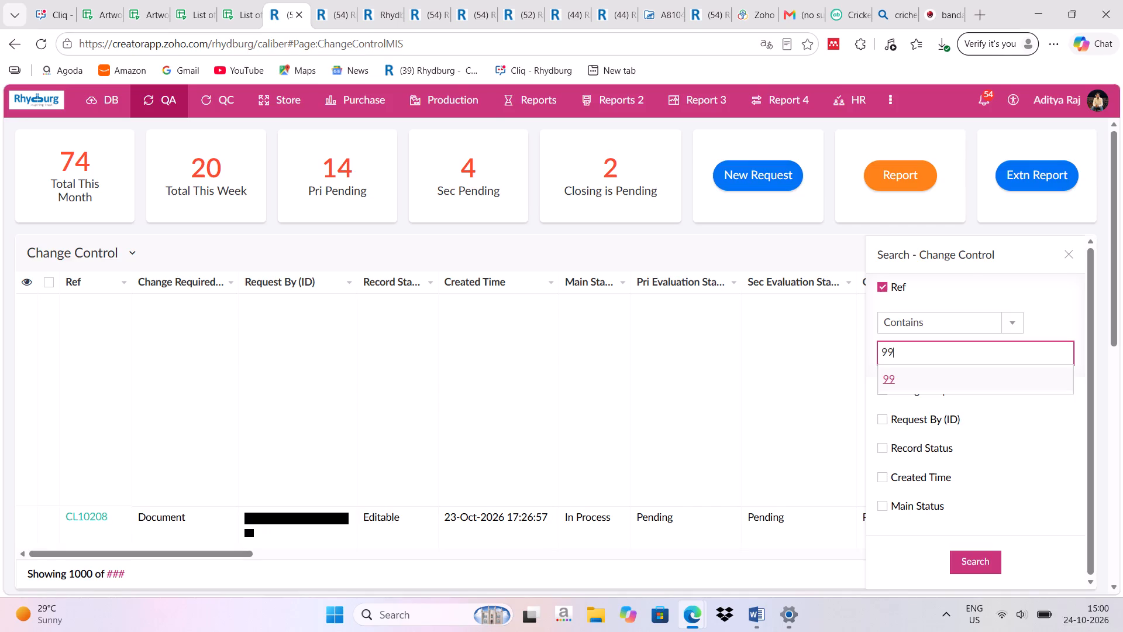
key("Return")
key("Return")
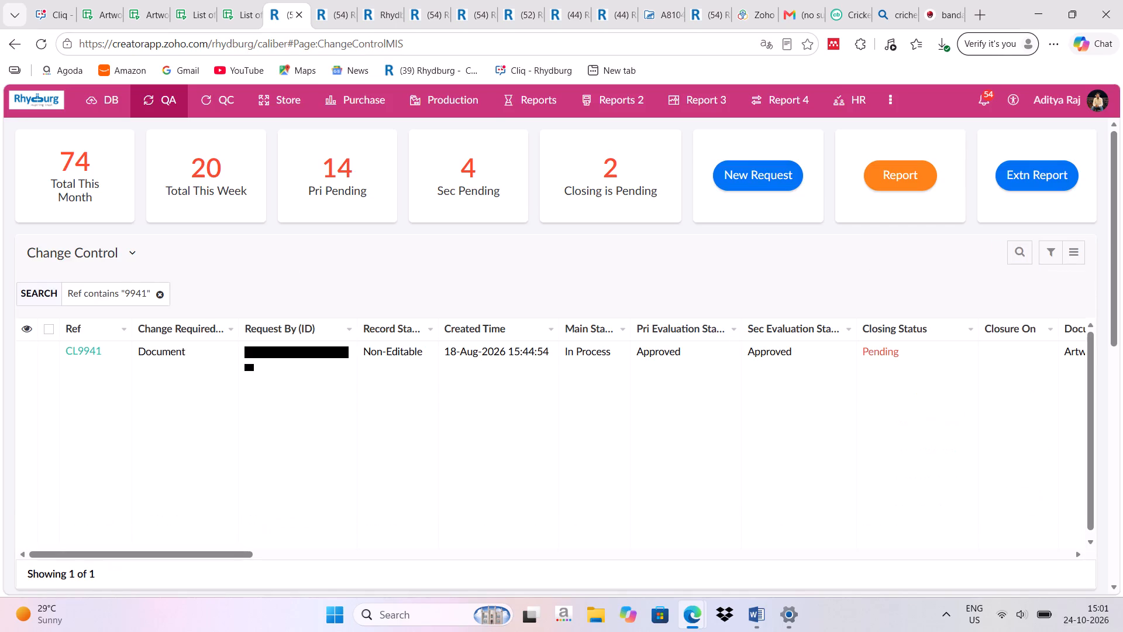
Examine CL9941's document type, current/previous state and new suggested state, along with its evaluation and closing statuses.
scroll(942, 442, "left", 6)
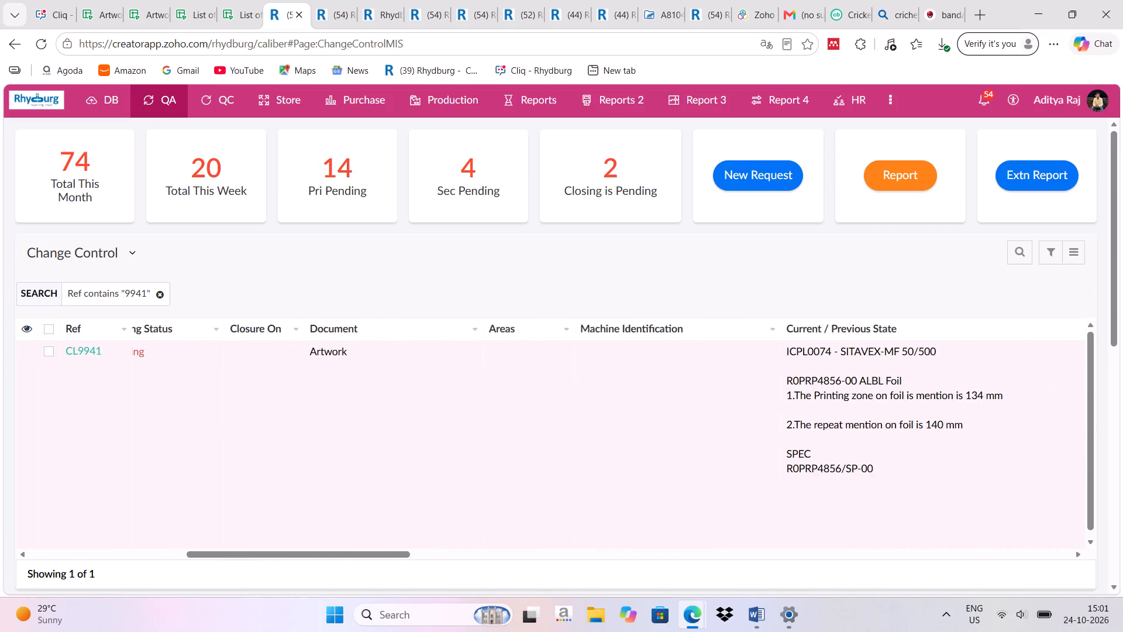
scroll(942, 442, "left", 6)
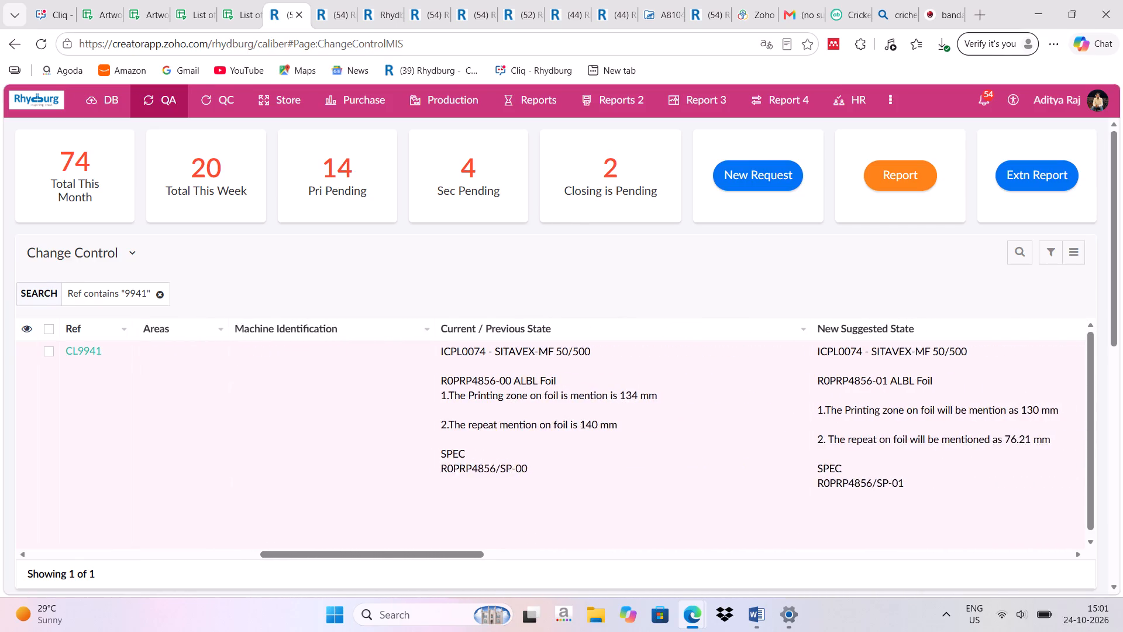
scroll(942, 442, "left", 2)
scroll(668, 422, "up", 1)
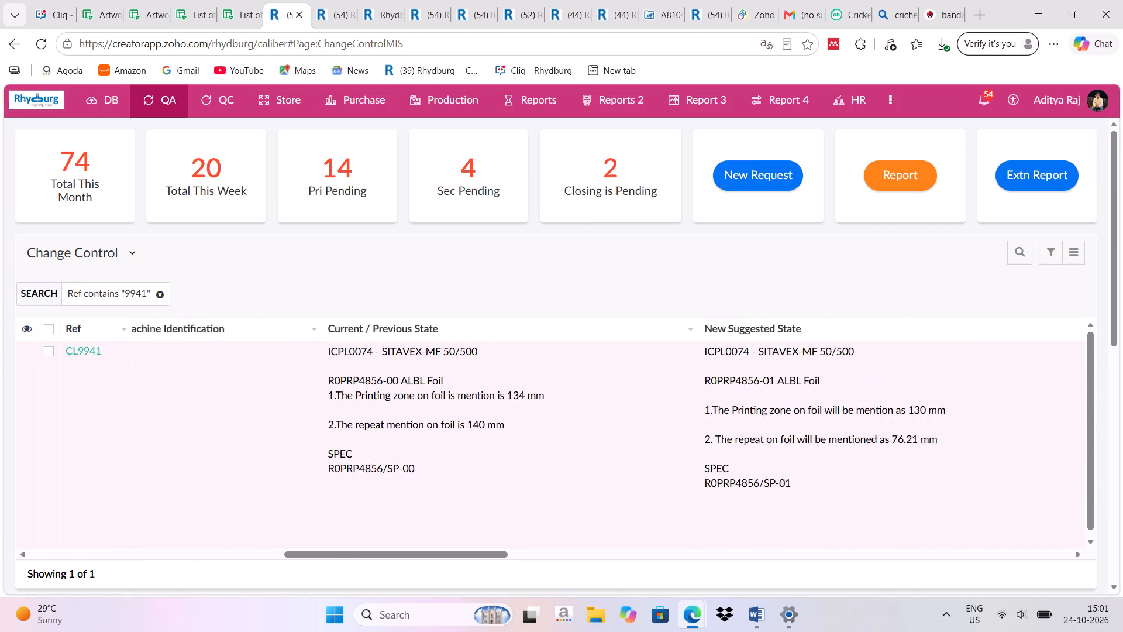
scroll(668, 422, "up", 1)
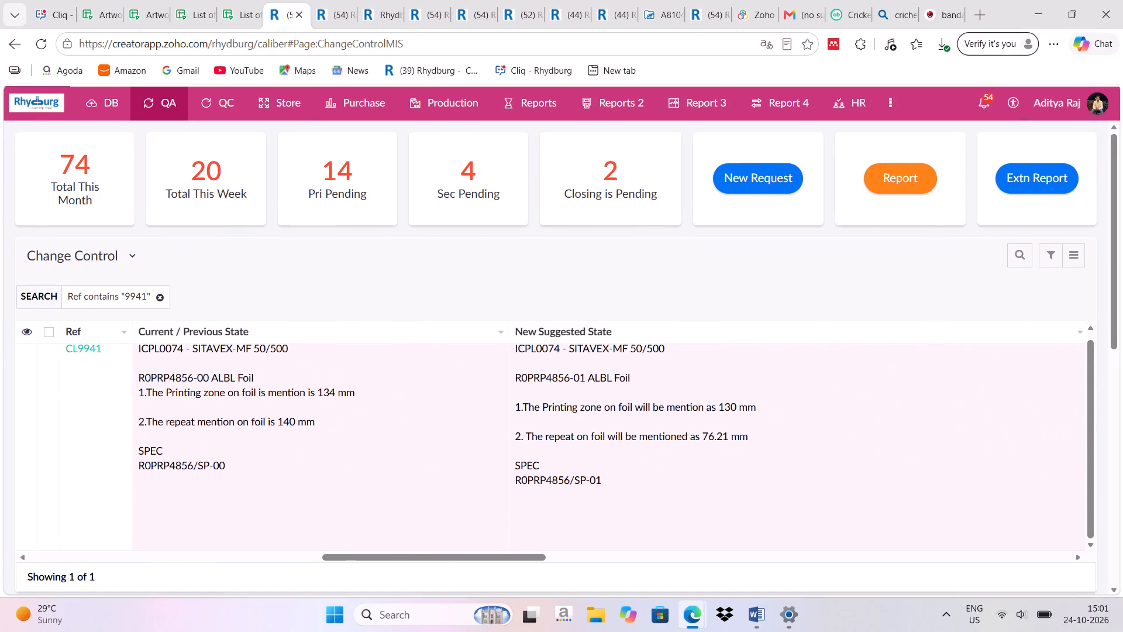
scroll(668, 422, "right", 1)
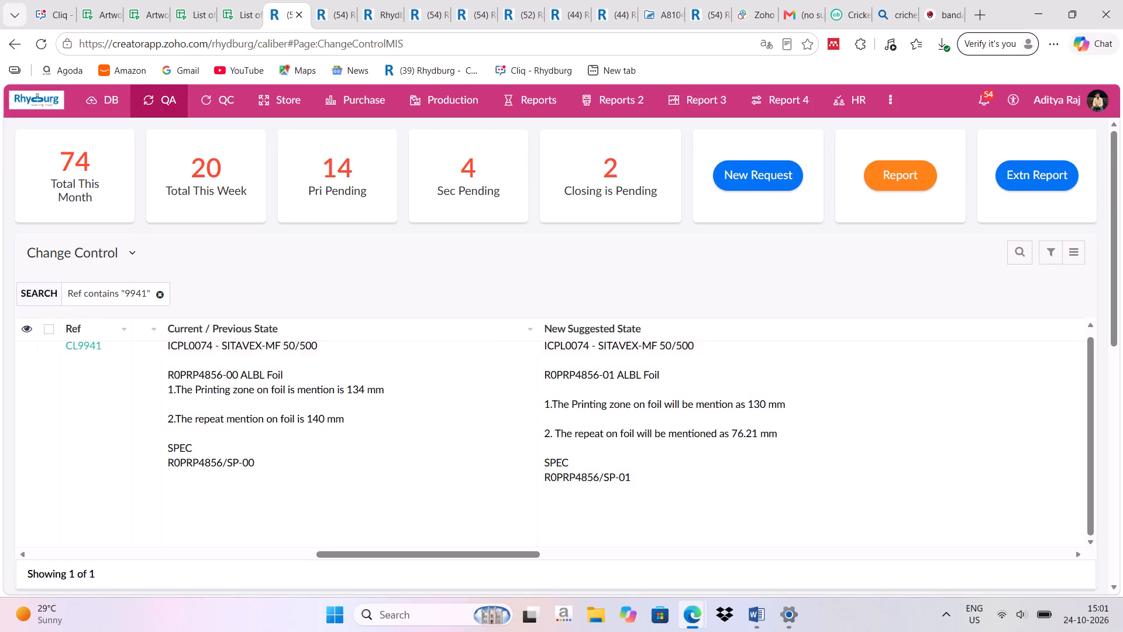
scroll(190, 398, "right", 3)
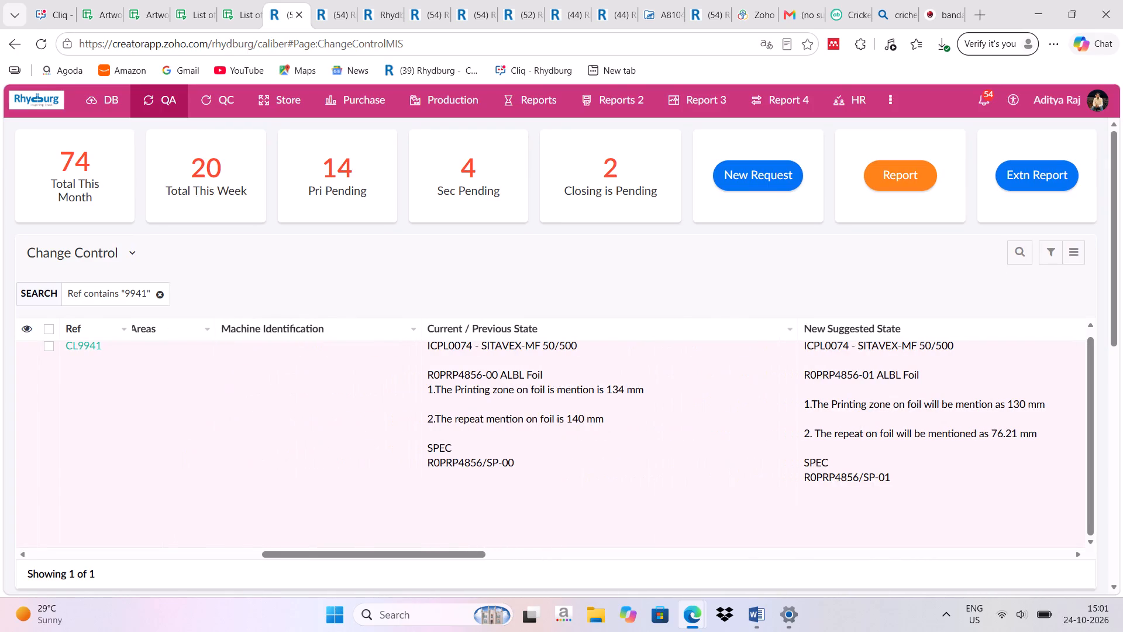
scroll(190, 398, "right", 8)
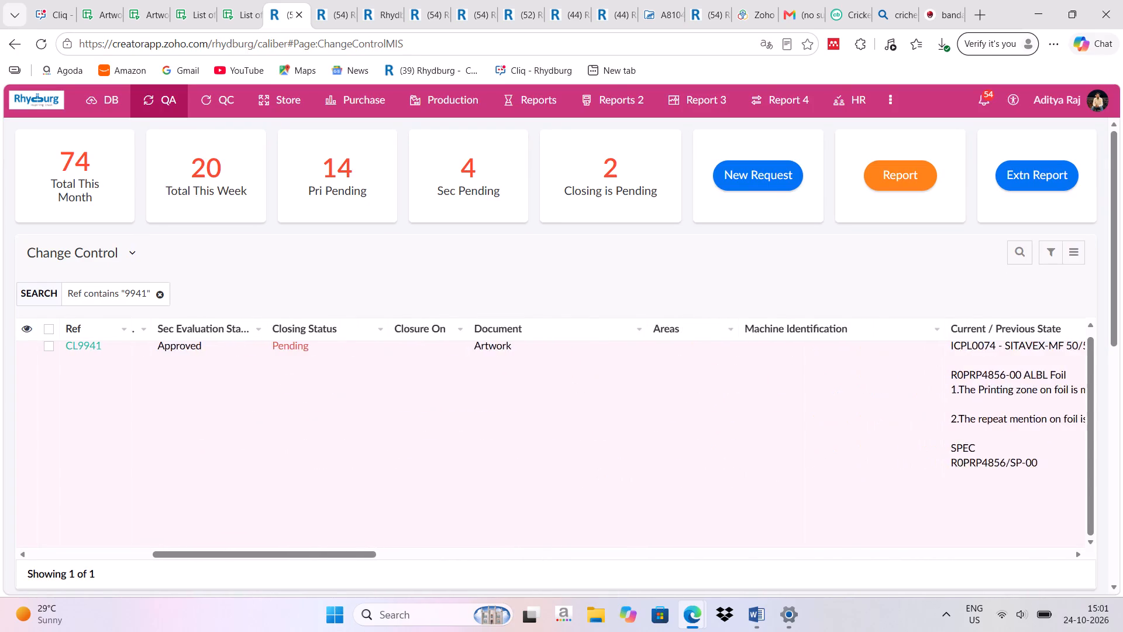
scroll(190, 398, "right", 5)
scroll(190, 398, "left", 7)
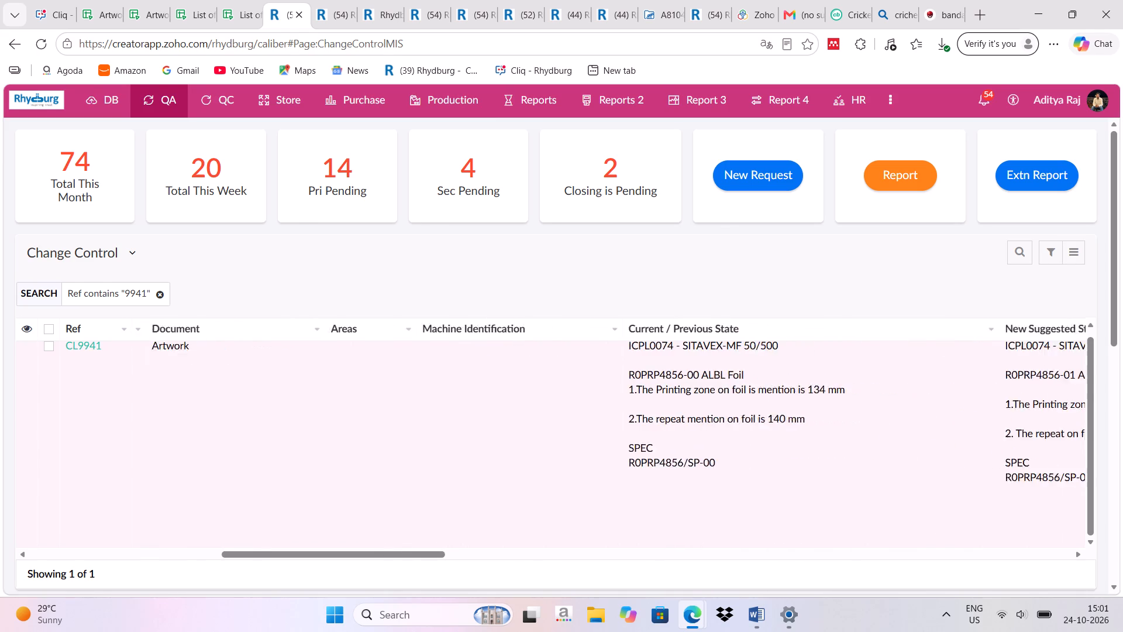
scroll(190, 398, "left", 1)
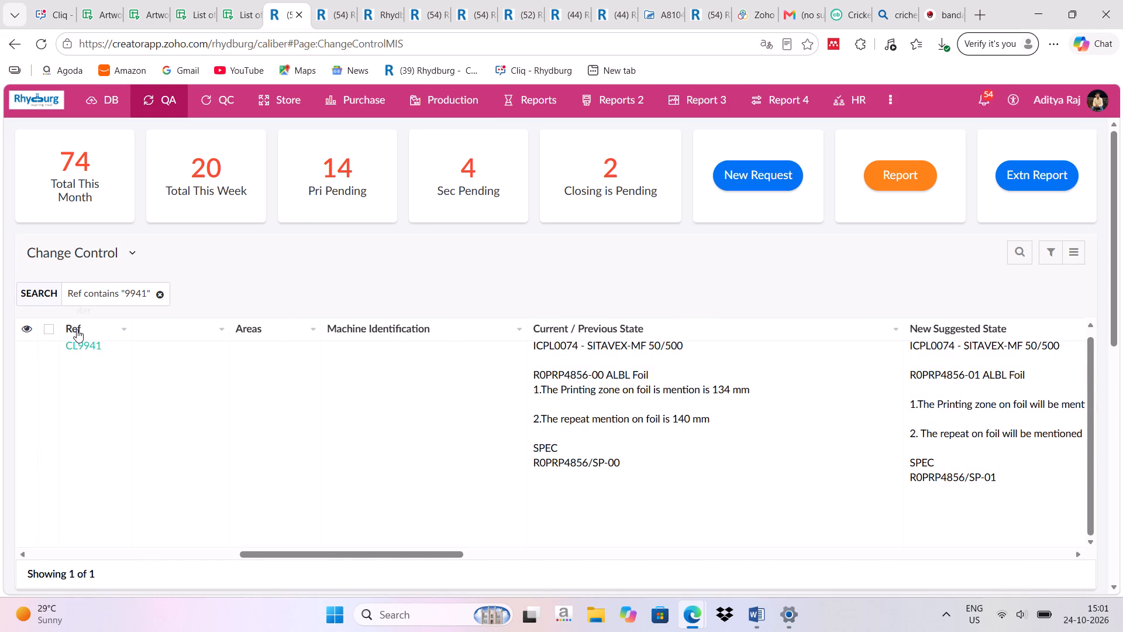
Replace the Ref search value with 10067 to look up that change control record.
left_click(77, 329)
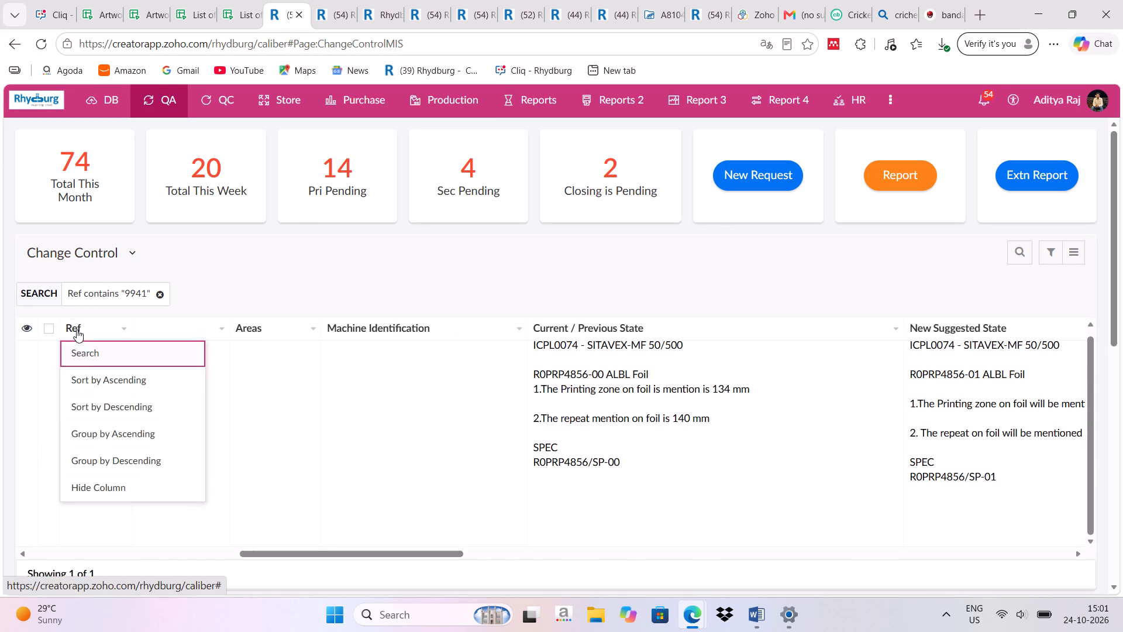
left_click(88, 353)
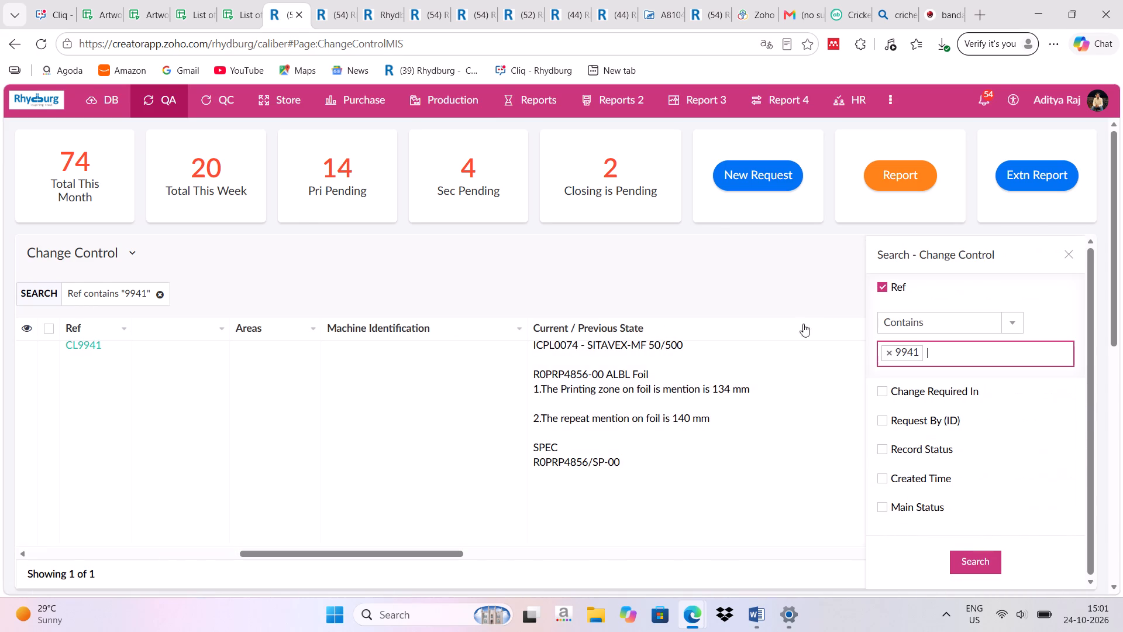
left_click(889, 352)
type("100")
type("67")
key("Return")
key("Return")
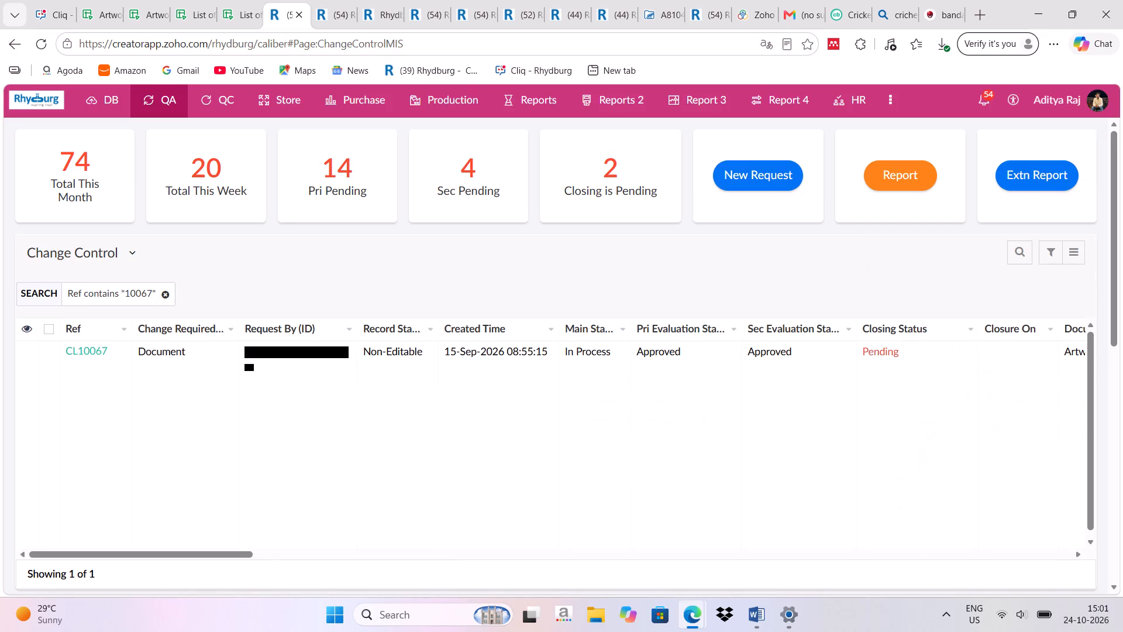
Examine CL10067's closing status, current/previous state and new suggested state in the Change Control report.
scroll(682, 390, "left", 9)
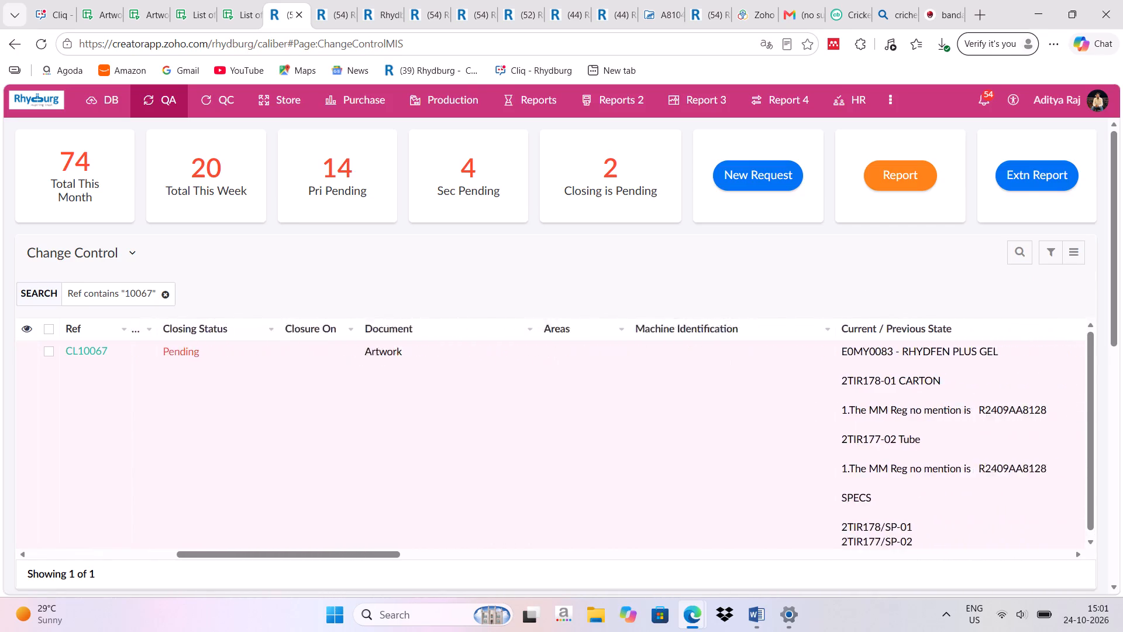
scroll(682, 390, "left", 4)
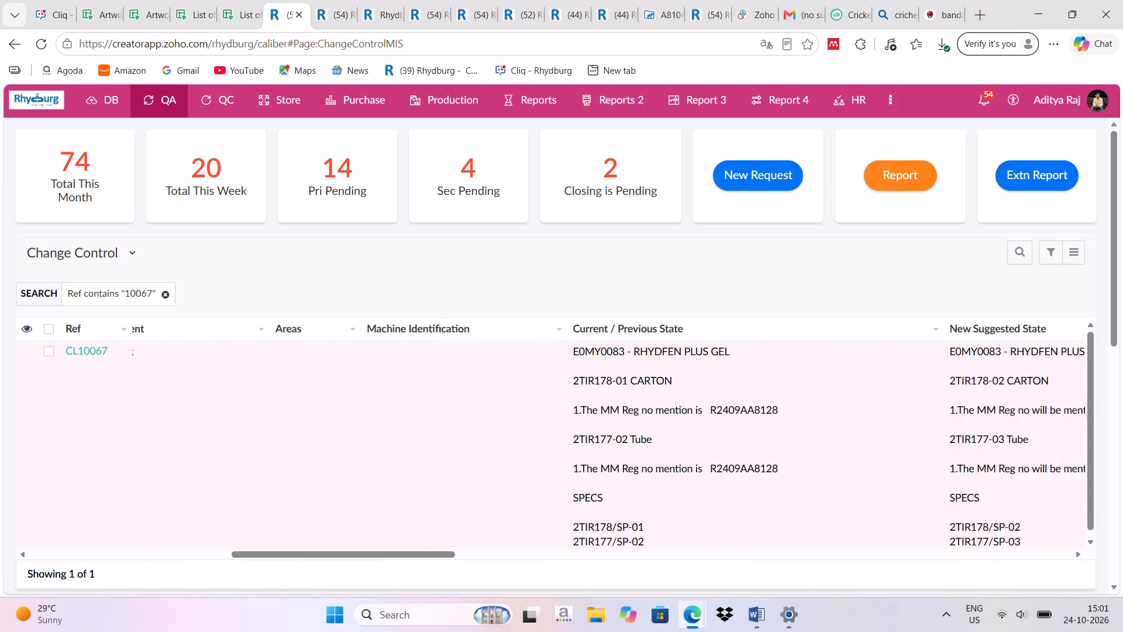
scroll(682, 390, "left", 1)
scroll(682, 390, "right", 3)
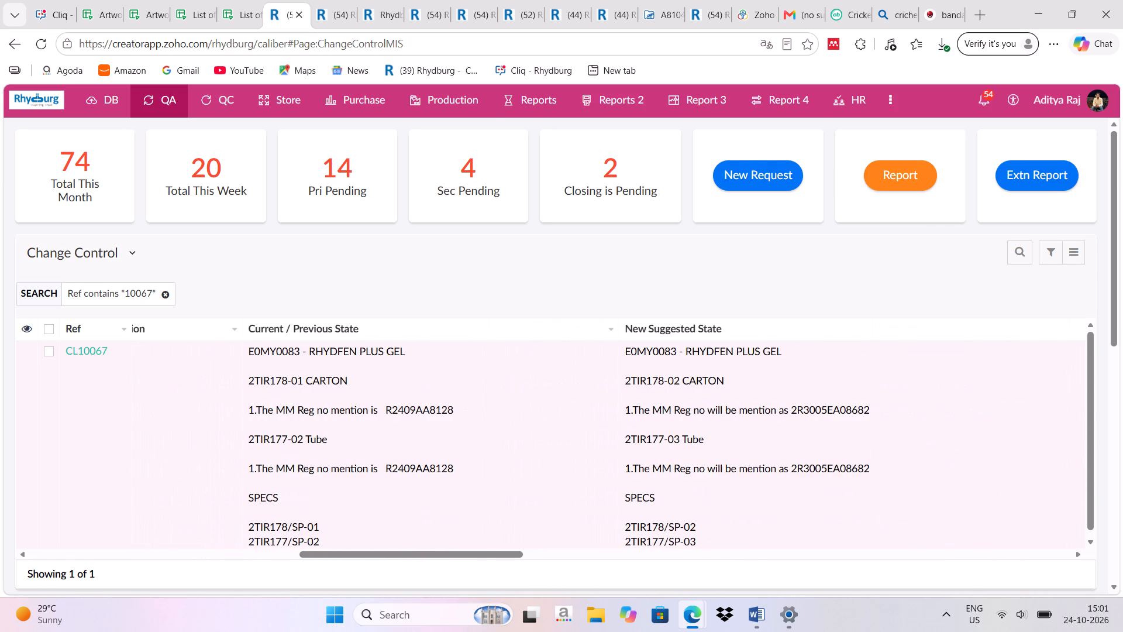
scroll(682, 390, "down", 1)
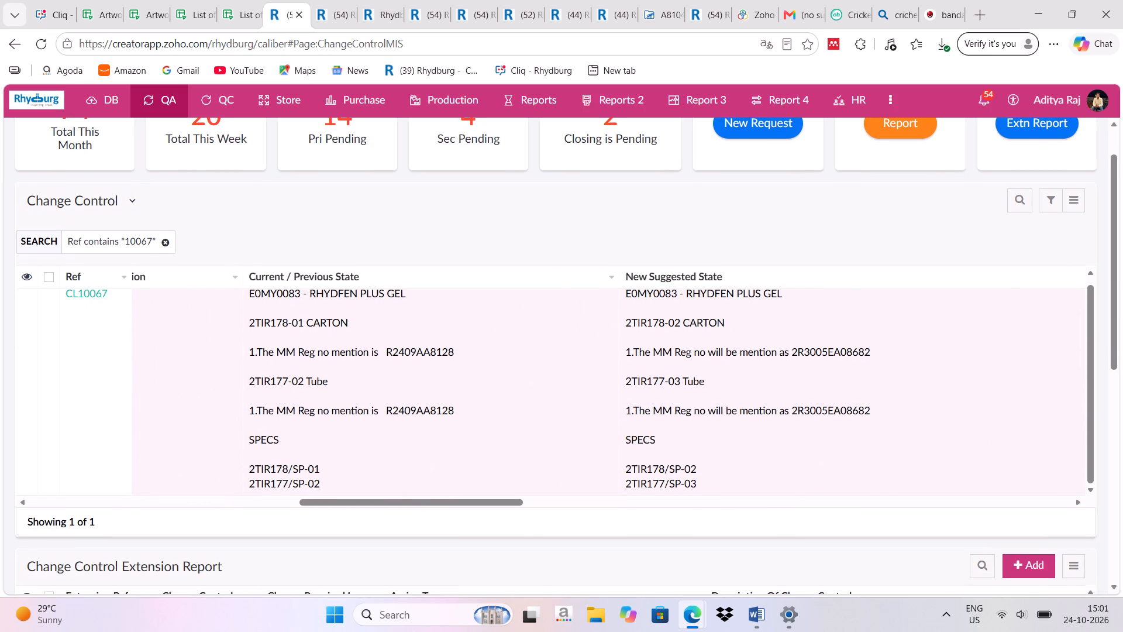
scroll(729, 337, "up", 2)
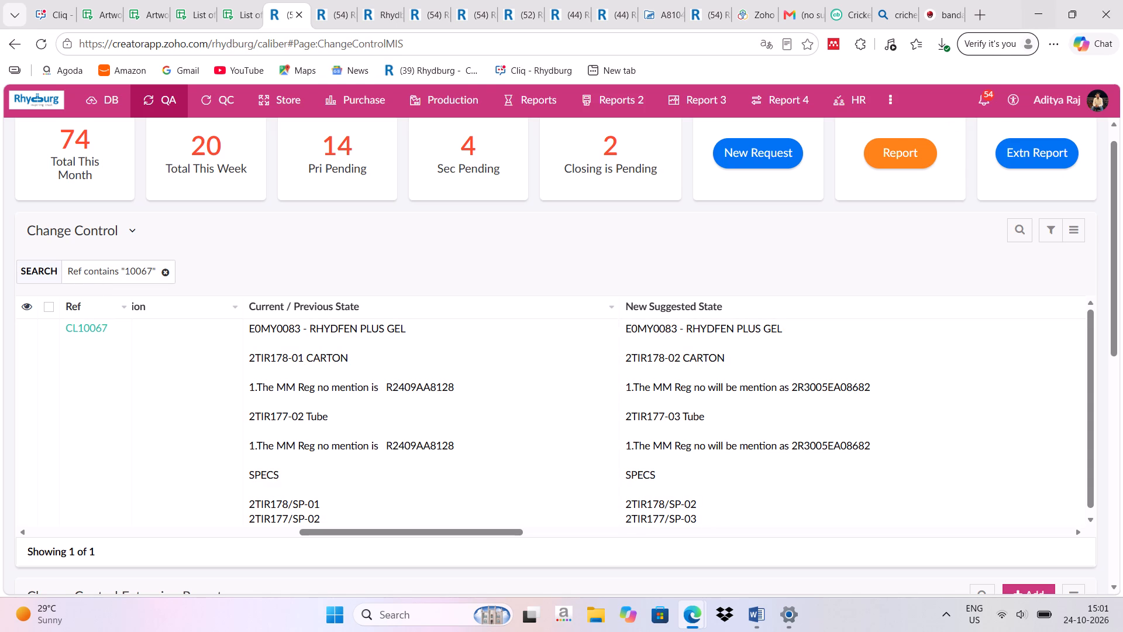
Write the reference list 9941,10067,10109 in a new browser tab's address bar and cut it to the clipboard.
left_click(986, 6)
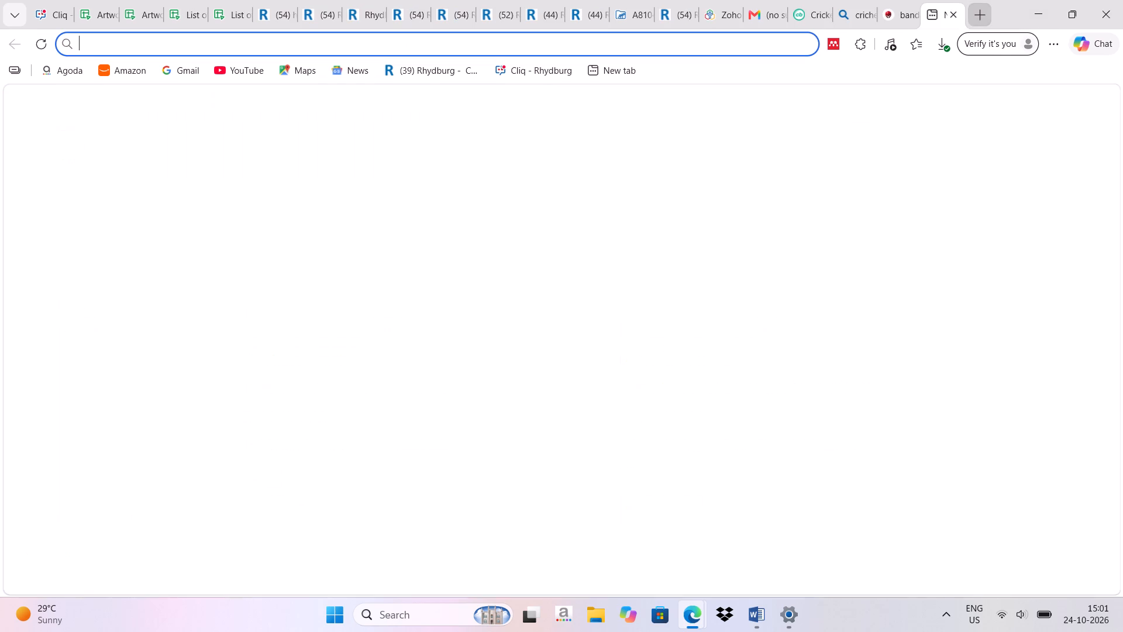
type("9941,100")
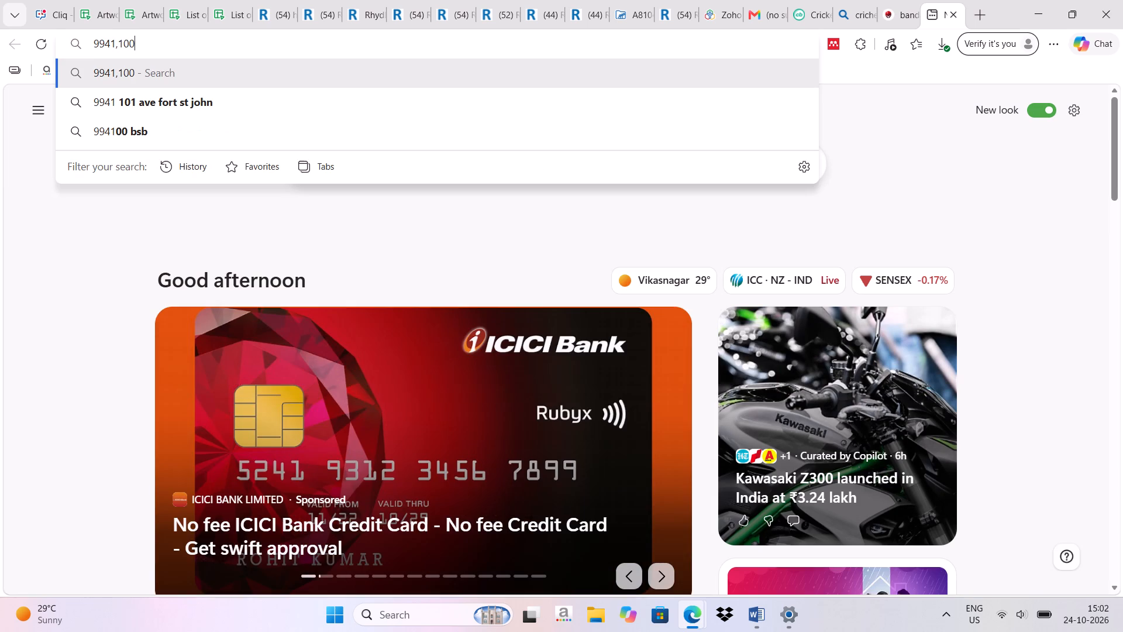
type("67")
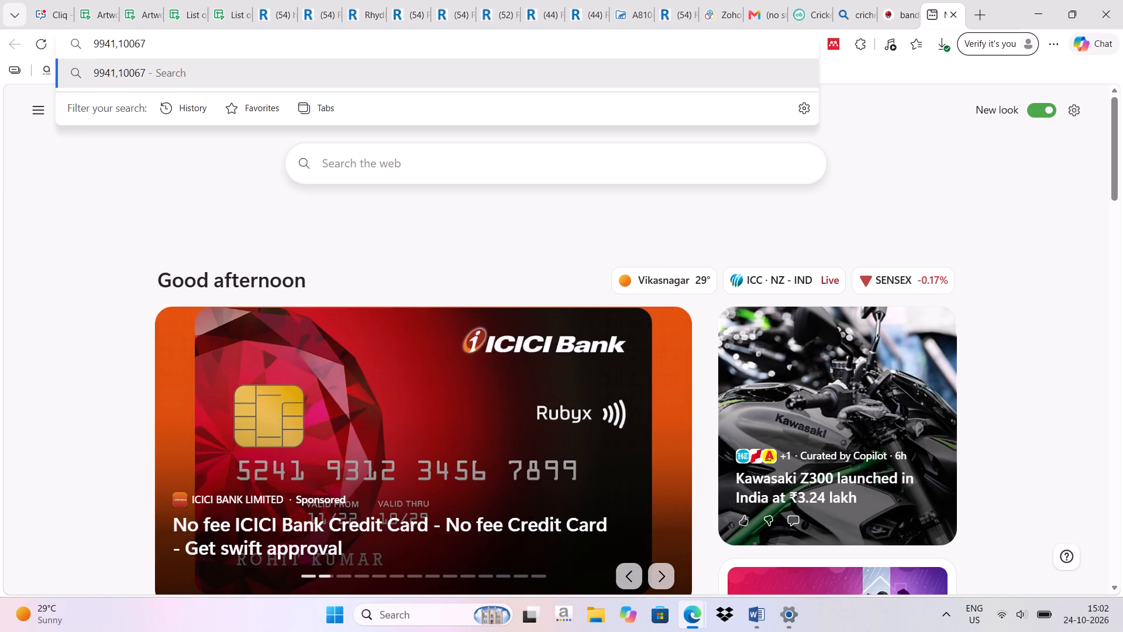
key("comma")
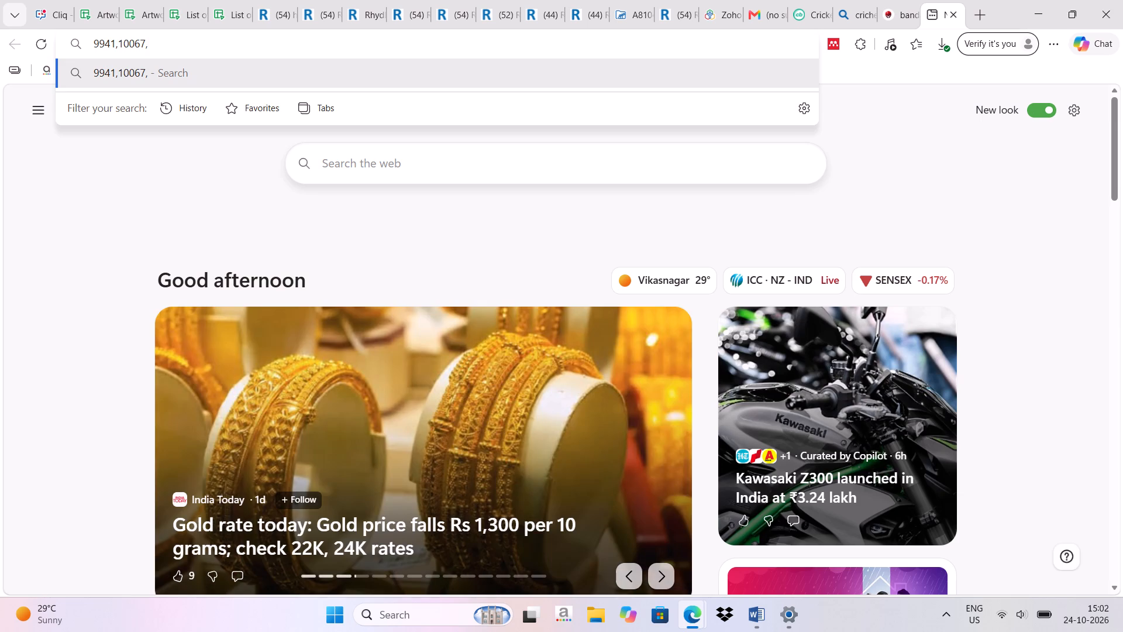
type("10")
type("109")
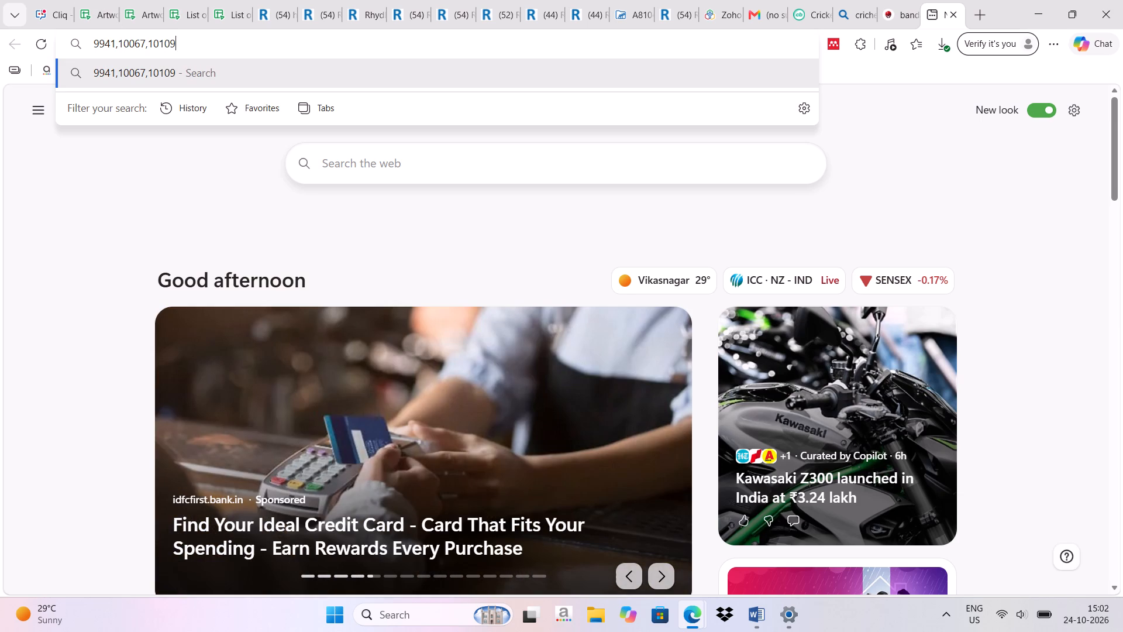
left_click(89, 41)
left_click_drag(92, 41, 176, 45)
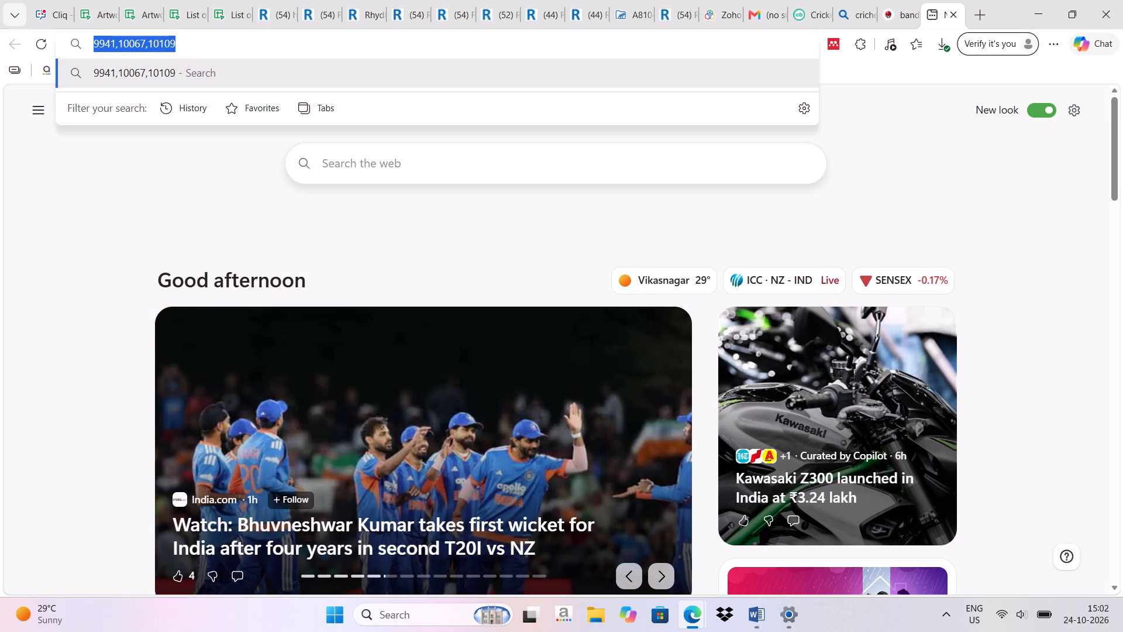
right_click(157, 43)
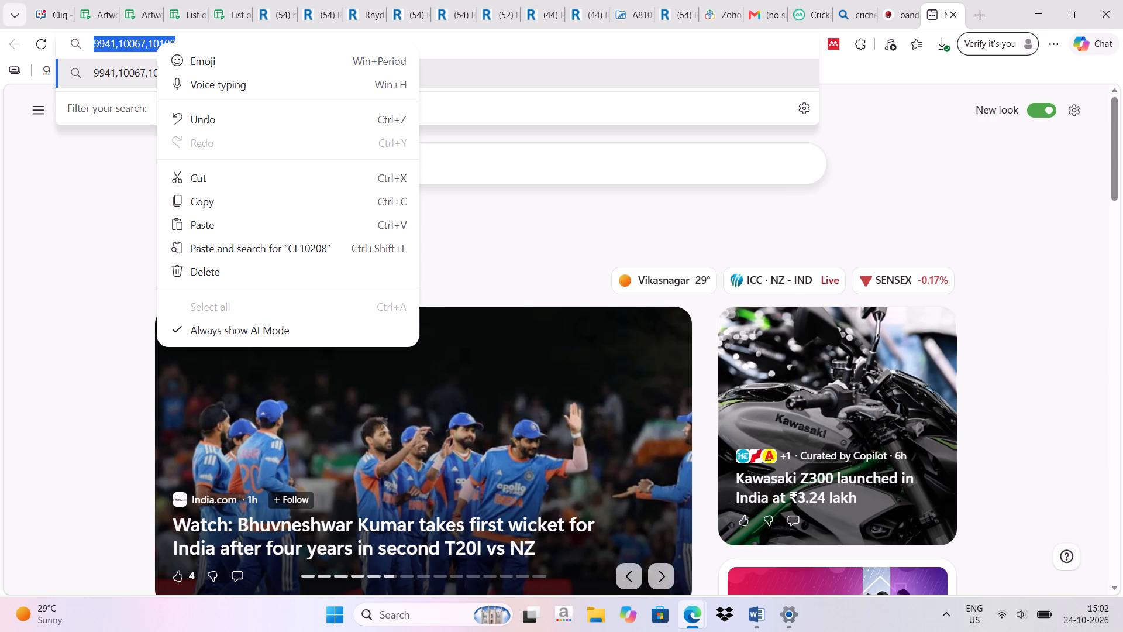
left_click(198, 178)
Switch to Cliq and send the cut reference list in the colleague chat where CL10213 and CL10208 were shared.
left_click(63, 16)
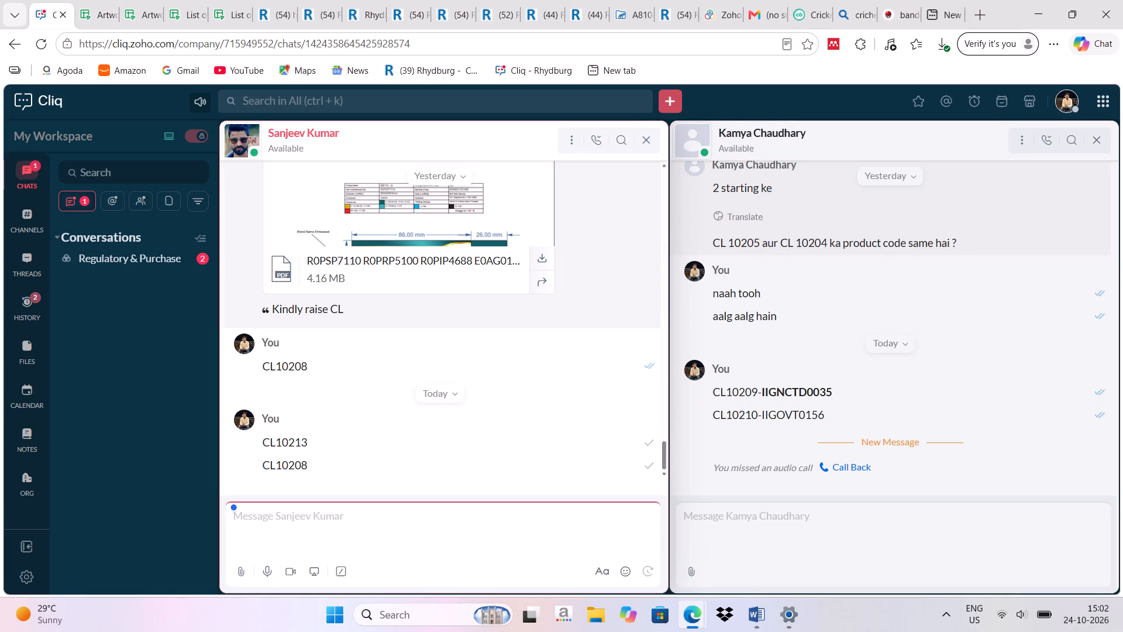
left_click(306, 516)
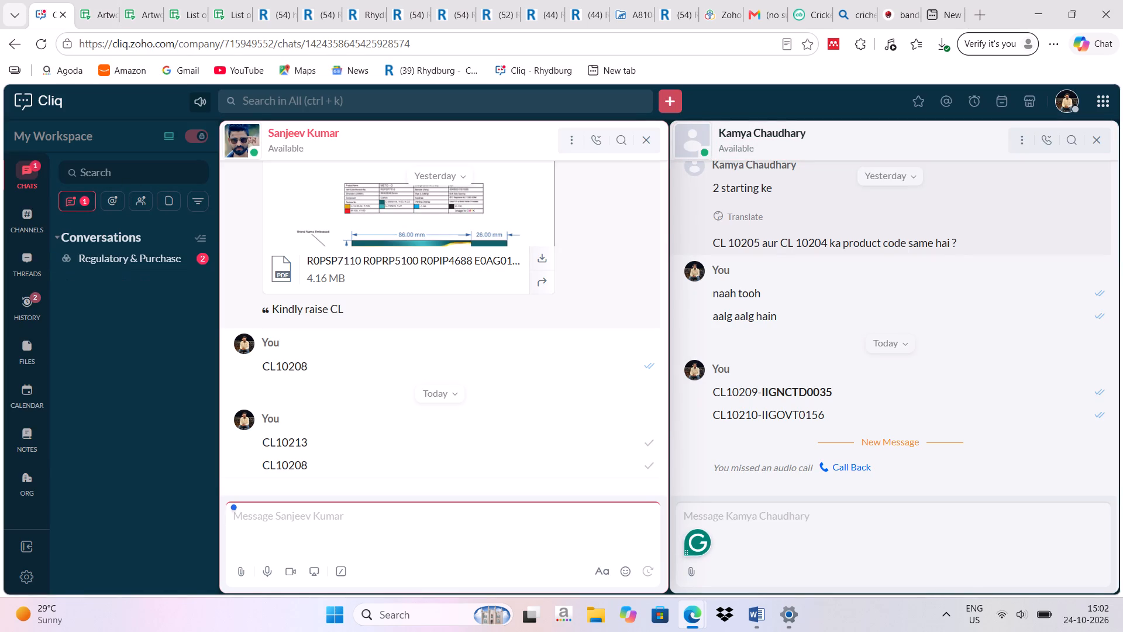
key("ctrl+v")
key("Return")
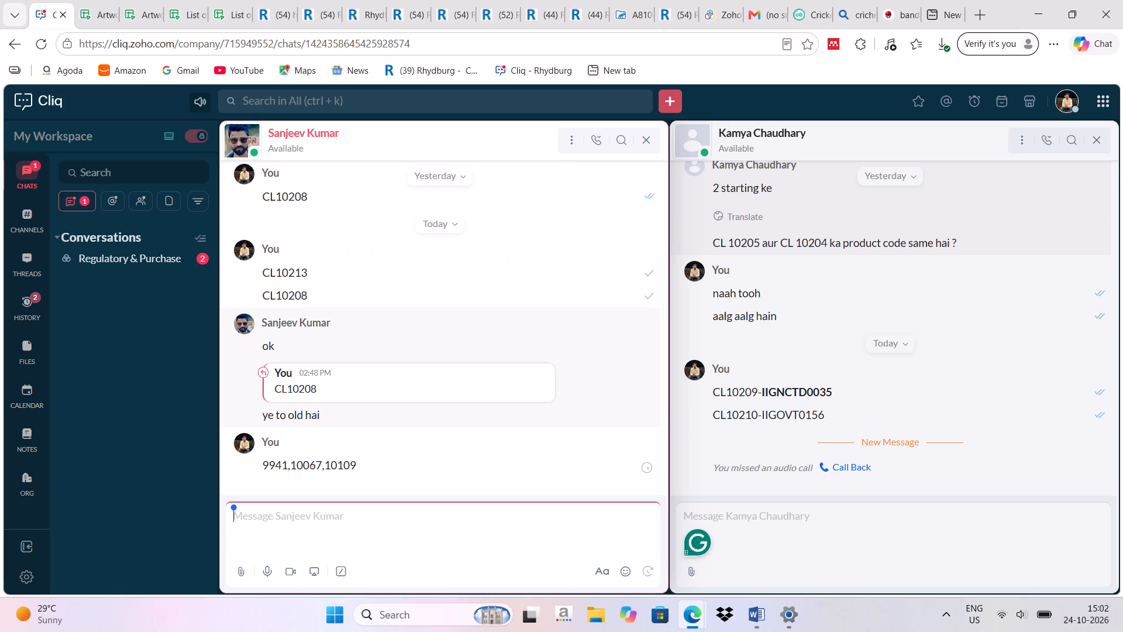